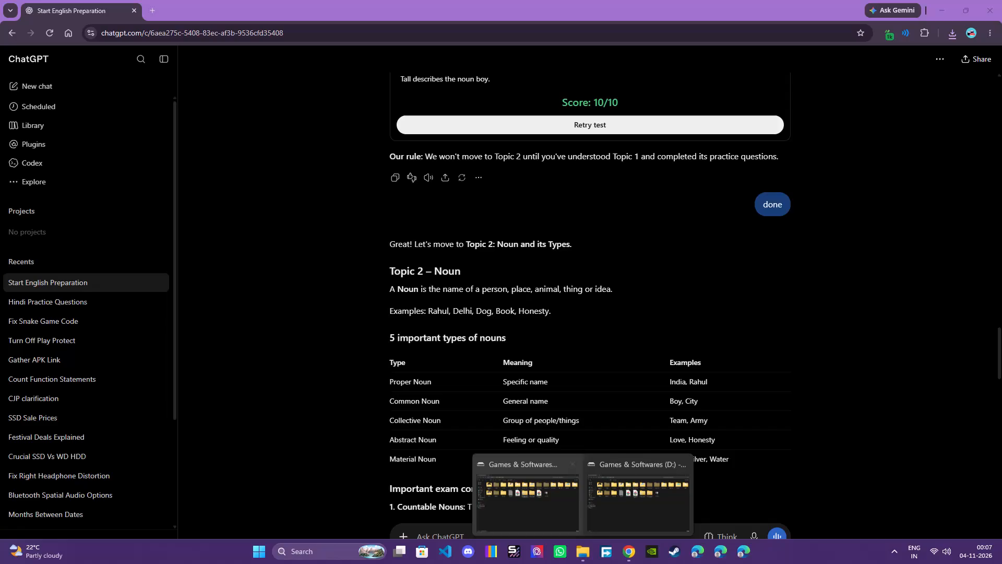
In File Explorer, extract wpzf2Dzs.ER-GameDrive.Org.part1 on drive D: into its own wpzf2Dzs.ER-GameDrive.Org folder with 7-Zip, leaving the extraction minimized.
left_click(683, 462)
left_click(611, 502)
left_click(661, 266)
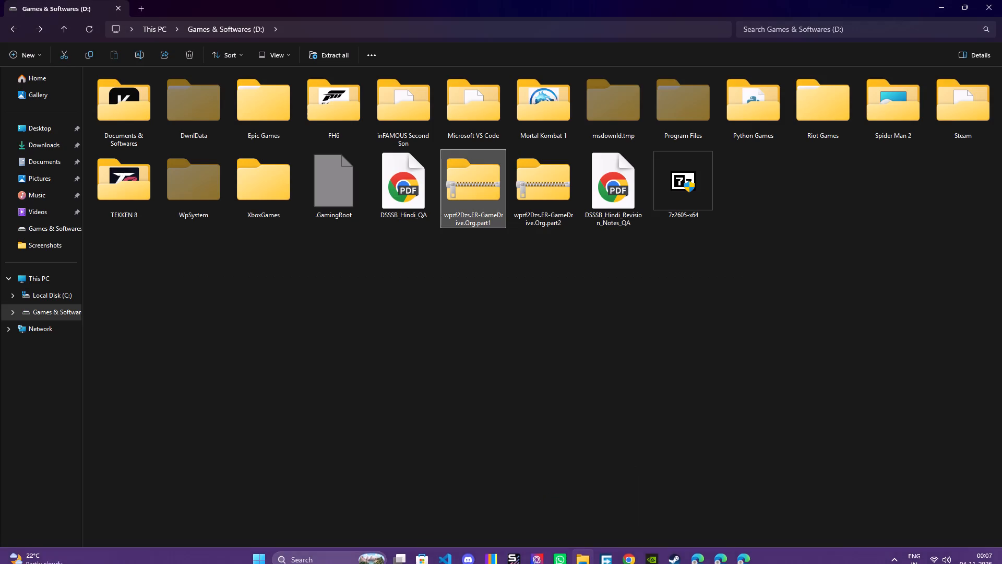
right_click(480, 193)
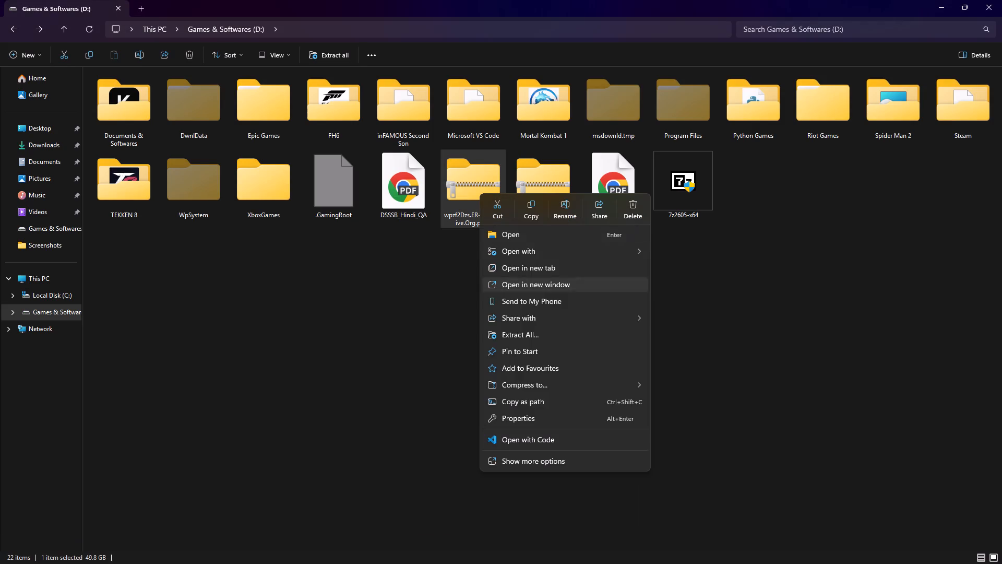
left_click(526, 461)
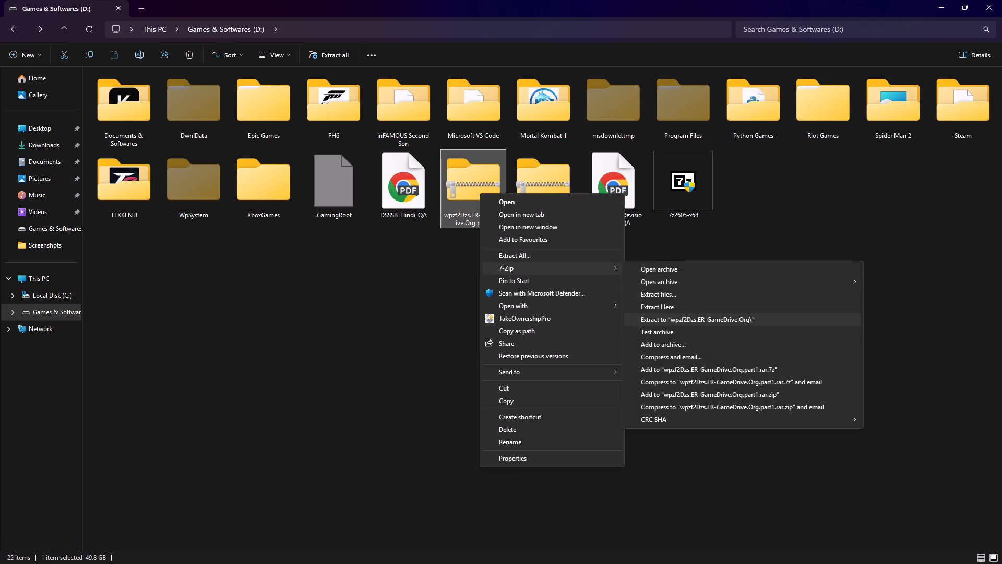
left_click(672, 319)
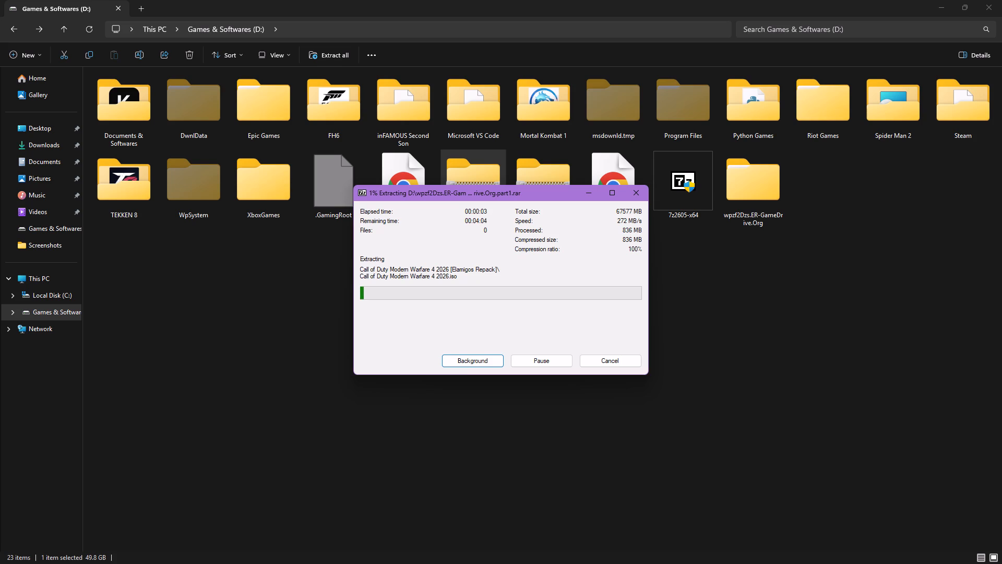
left_click(585, 190)
left_click(999, 2)
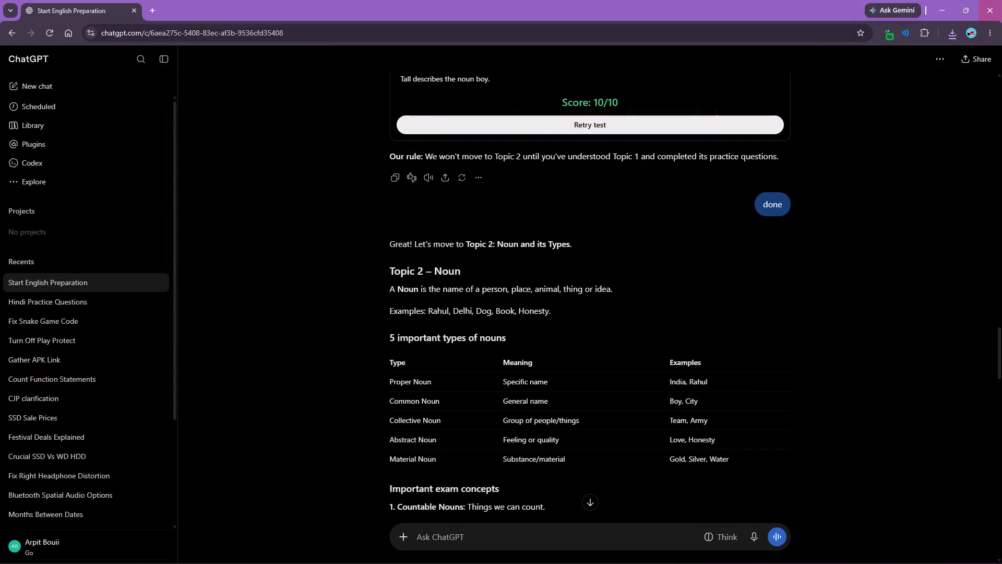
Read through the Topic 2 noun lesson and its practice test questions in the ChatGPT conversation.
scroll(523, 192, "down", 3)
scroll(522, 214, "up", 2)
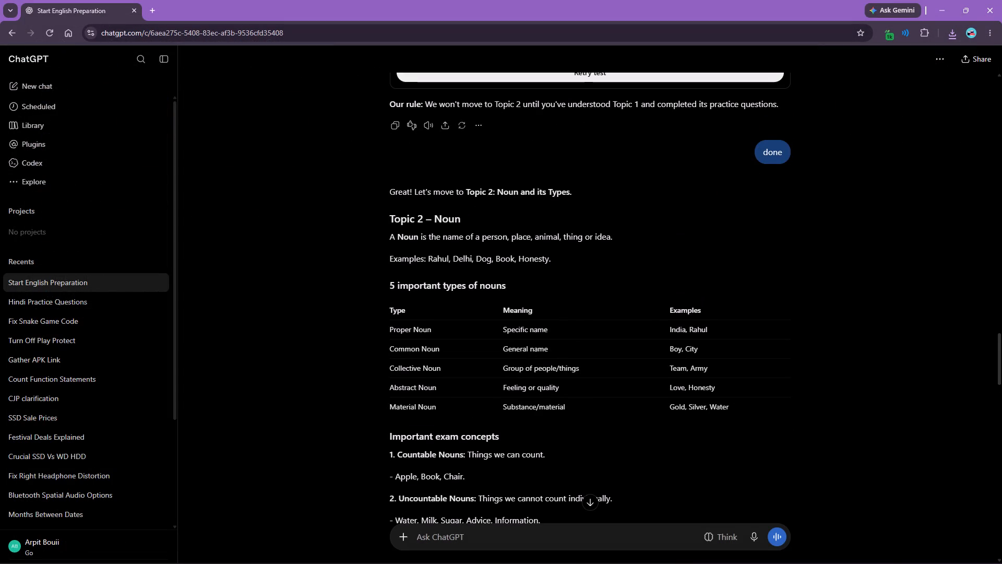
scroll(529, 239, "down", 2)
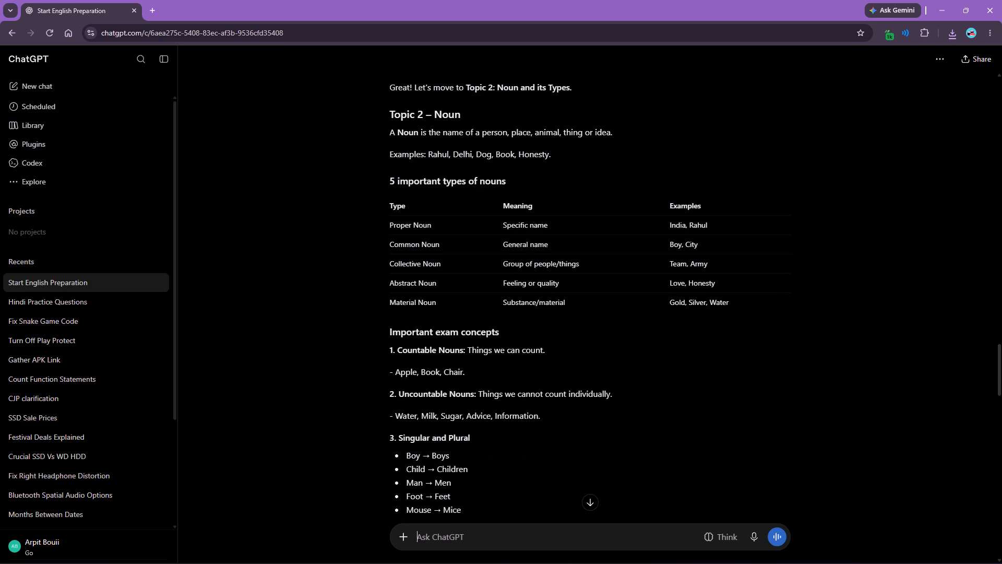
scroll(504, 303, "down", 3)
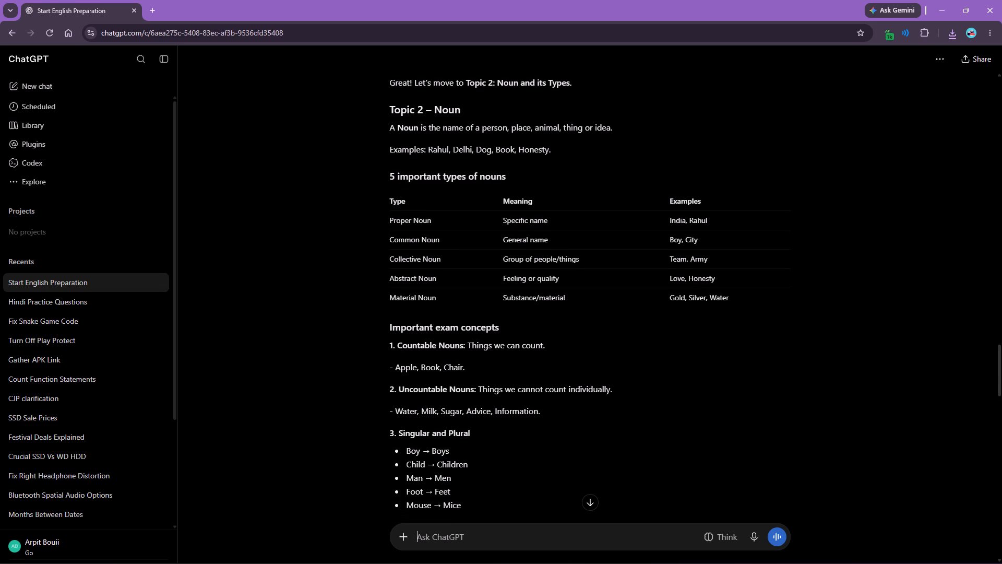
scroll(487, 296, "down", 2)
scroll(480, 277, "up", 1)
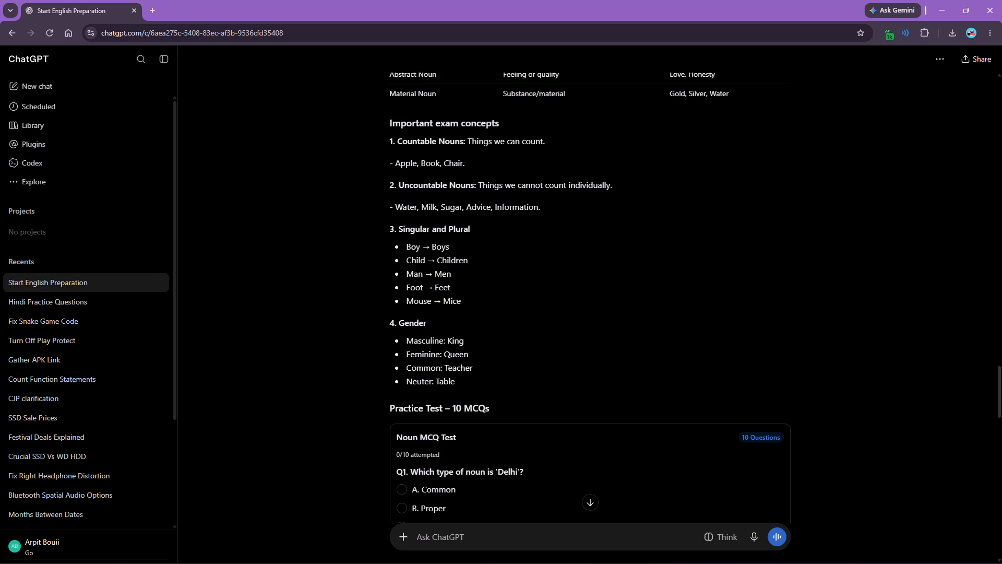
scroll(434, 214, "down", 4)
scroll(435, 216, "up", 4)
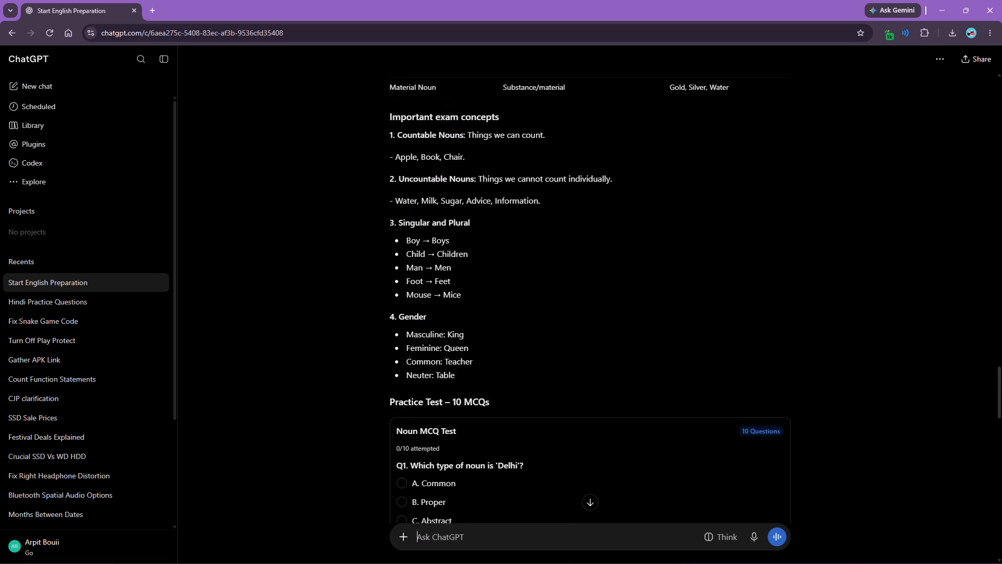
scroll(437, 218, "down", 5)
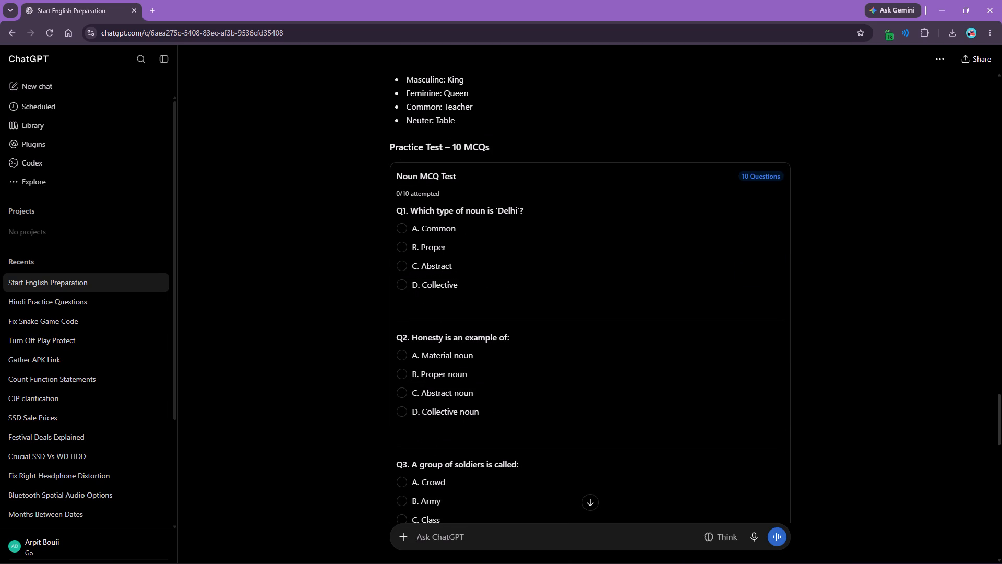
scroll(440, 253, "up", 3)
scroll(443, 253, "down", 12)
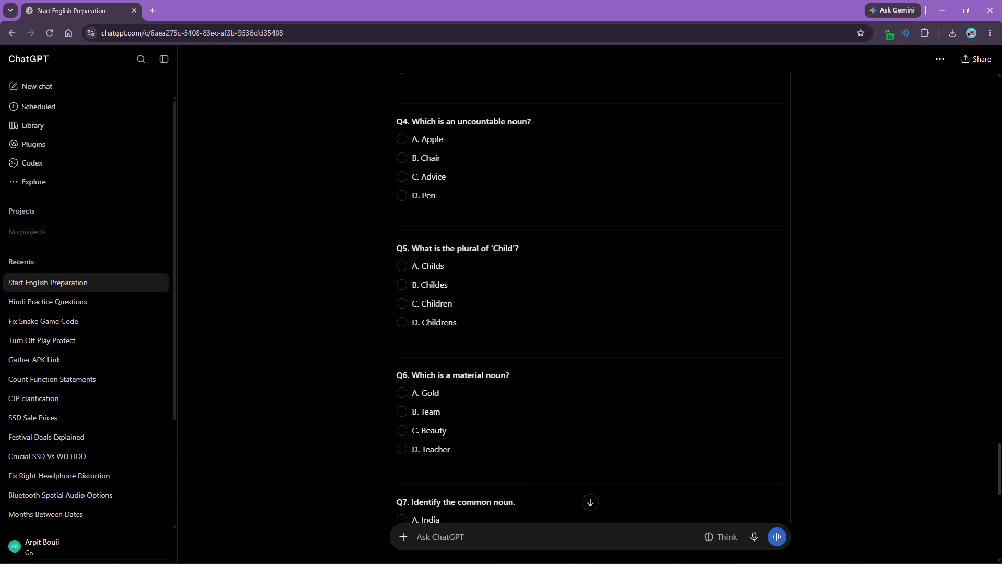
scroll(544, 224, "down", 2)
scroll(544, 222, "up", 20)
scroll(544, 222, "up", 4)
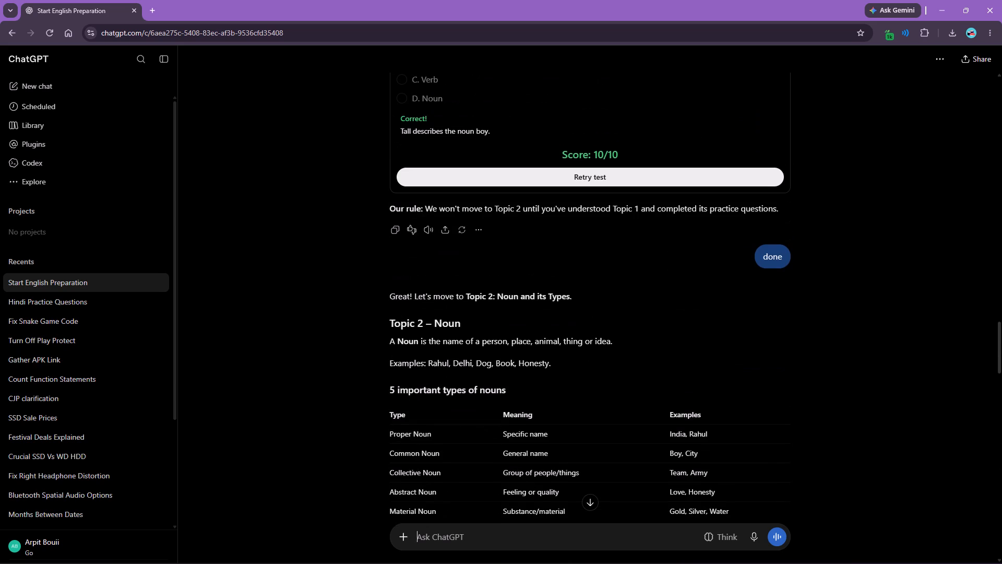
scroll(543, 224, "down", 2)
Switch from ChatGPT to Canva and create a new blank presentation, keeping only its tab open.
left_click(150, 8)
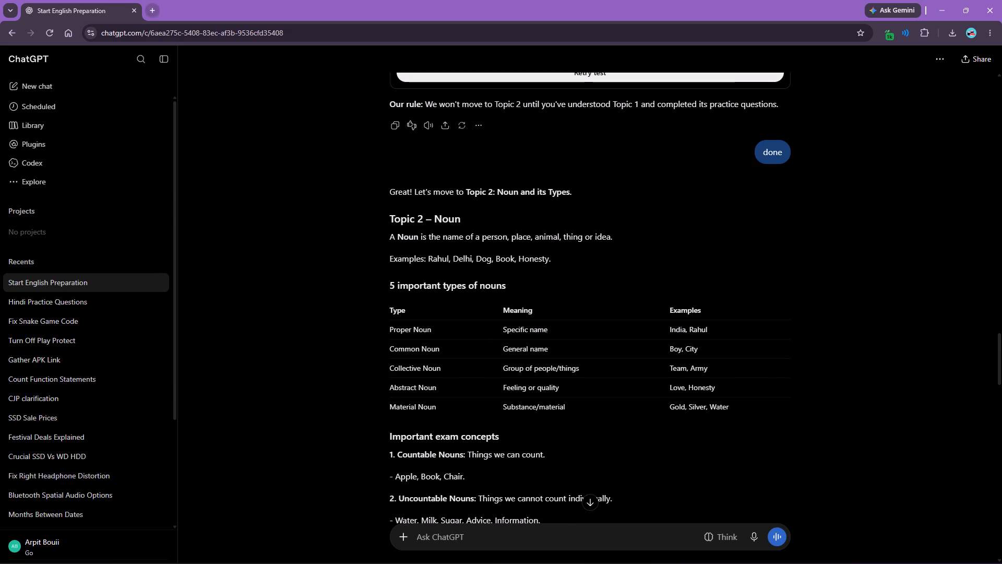
left_click(135, 8)
left_click(137, 56)
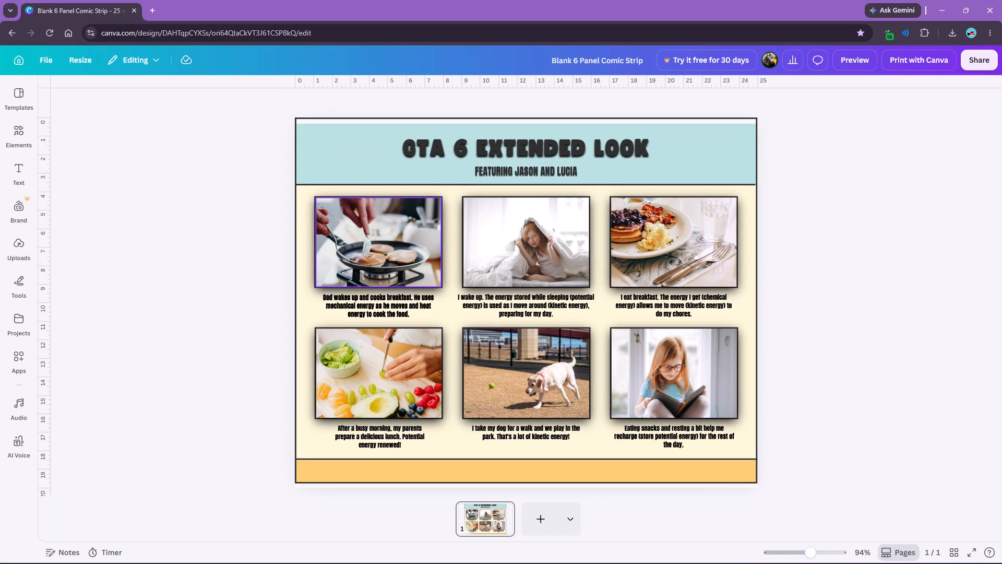
left_click(21, 60)
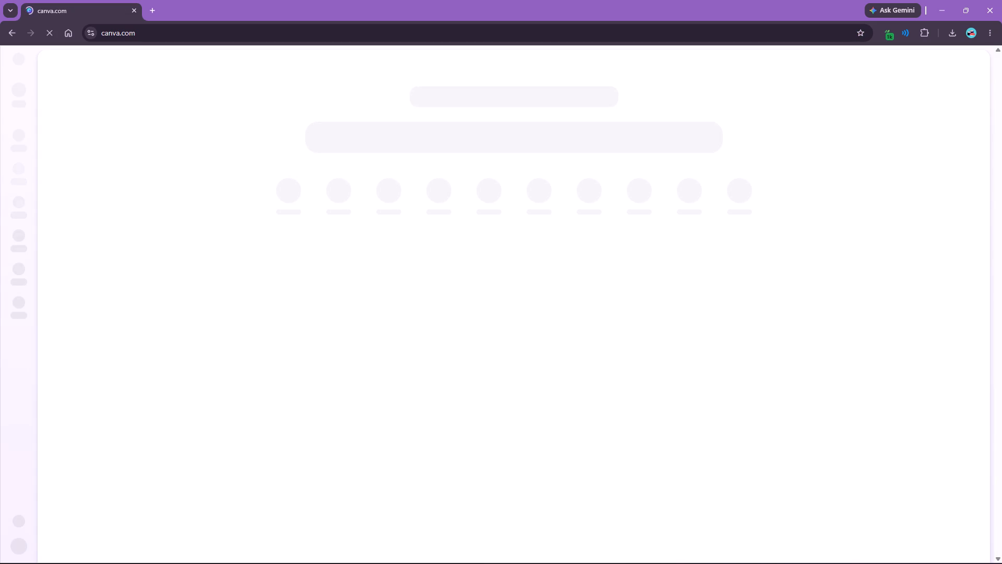
left_click(252, 230)
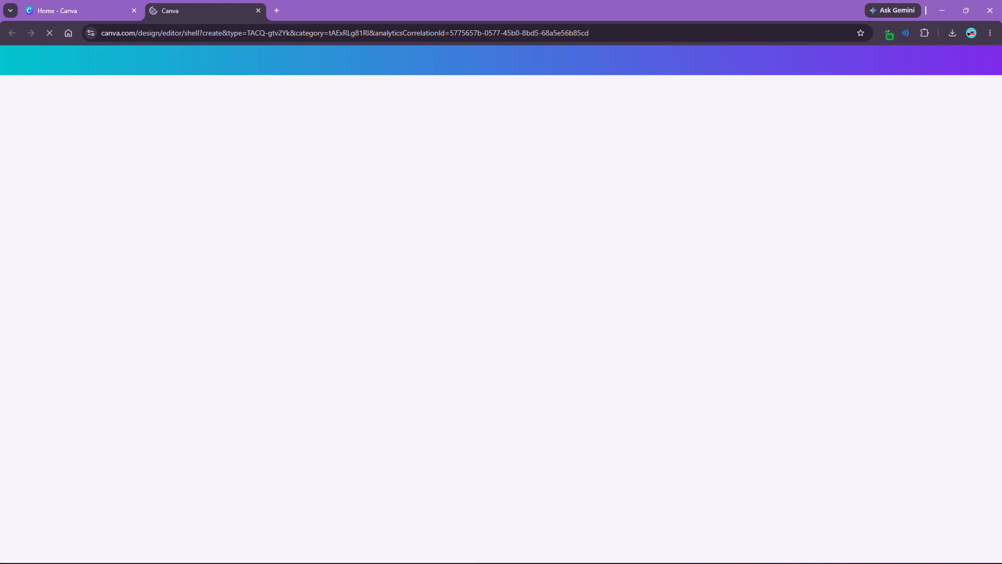
left_click(135, 9)
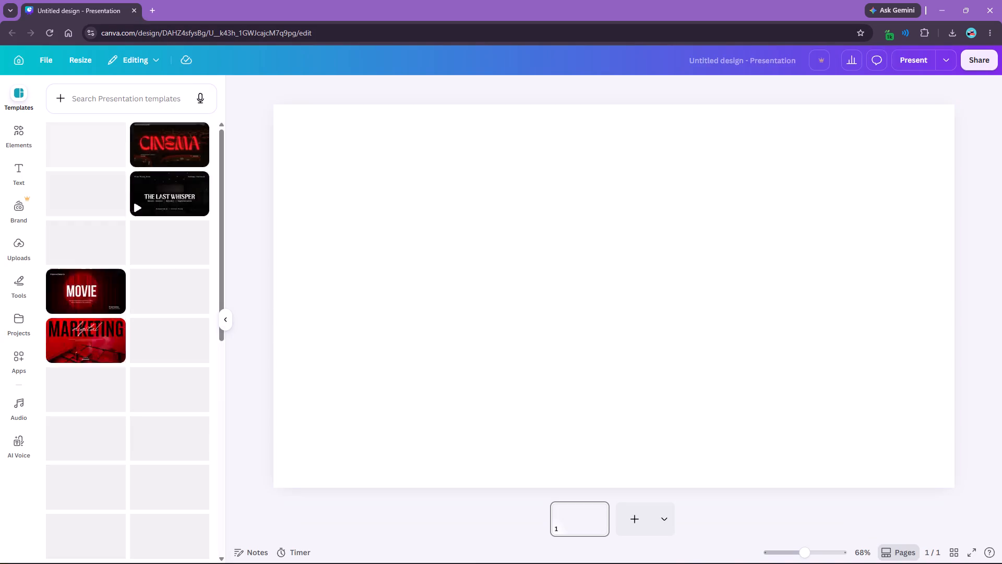
Apply all 10 pages of the recently used Black Red Modern Movie Presentation template to the blank design.
scroll(114, 210, "down", 6)
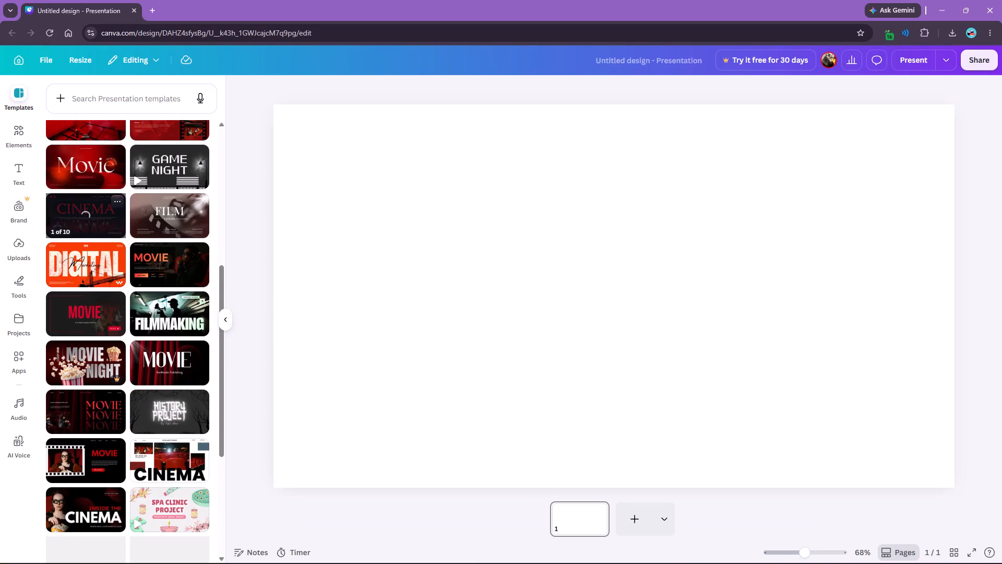
scroll(114, 209, "up", 8)
scroll(149, 249, "up", 3)
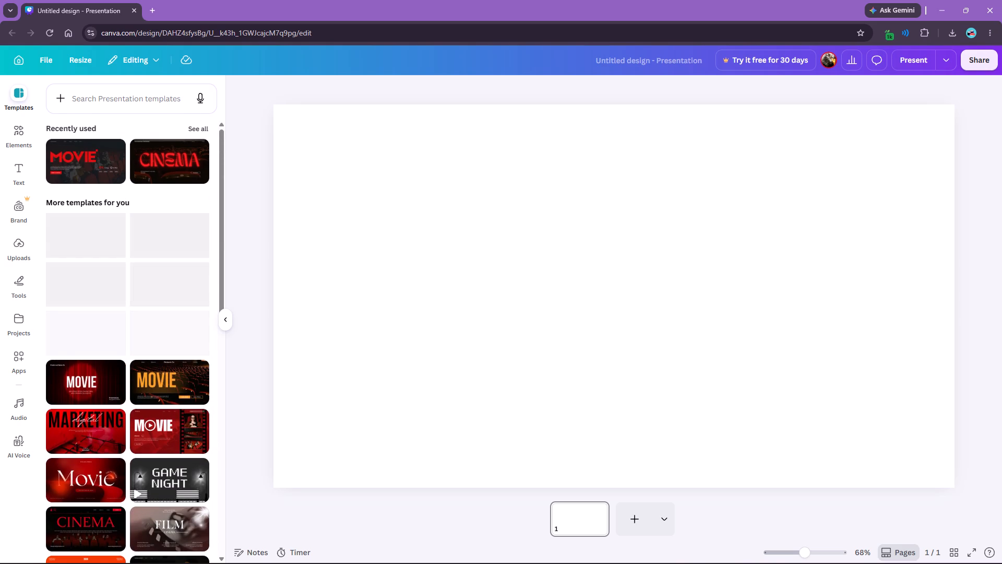
left_click(568, 512)
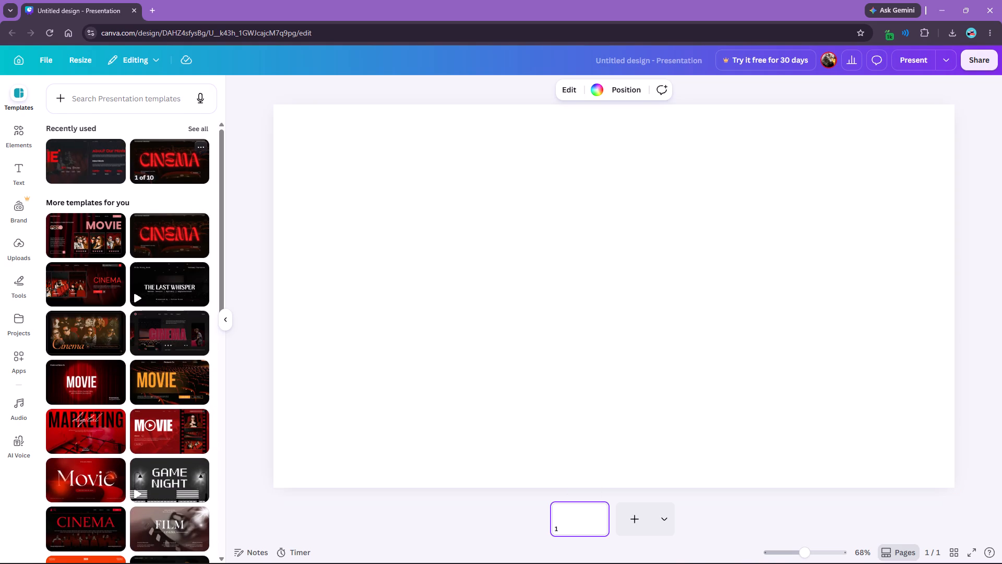
left_click(86, 161)
left_click(143, 183)
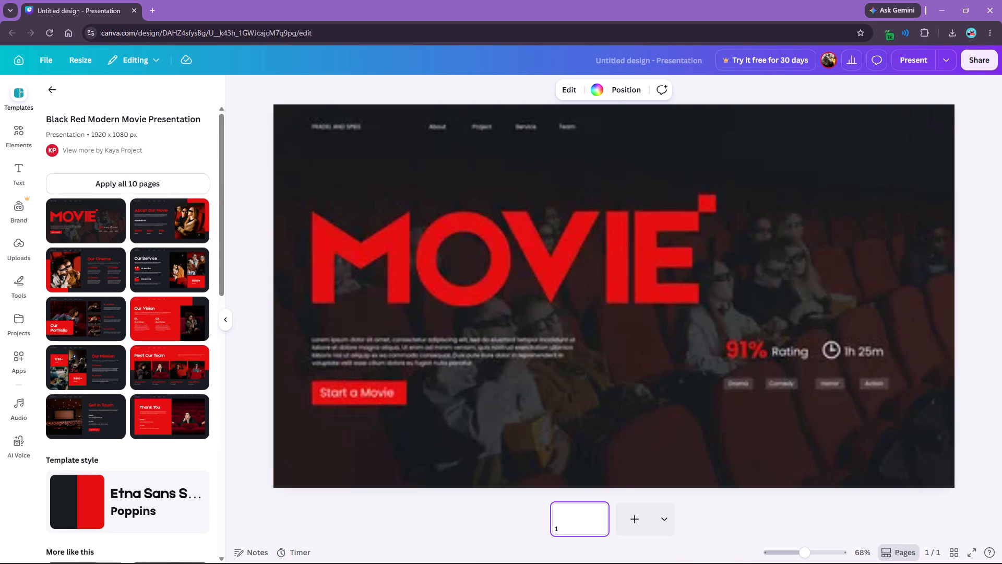
left_click(226, 319)
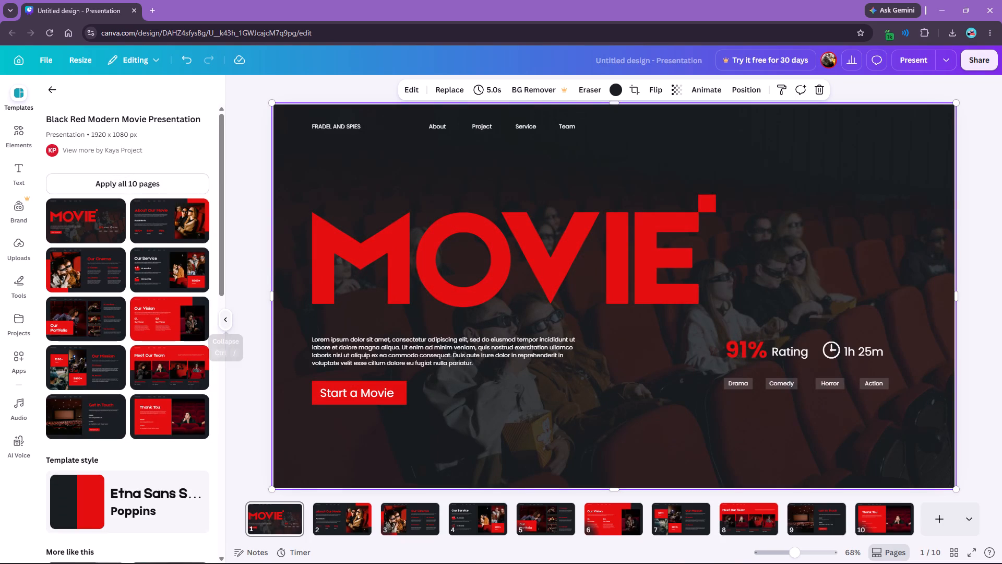
left_click(940, 320)
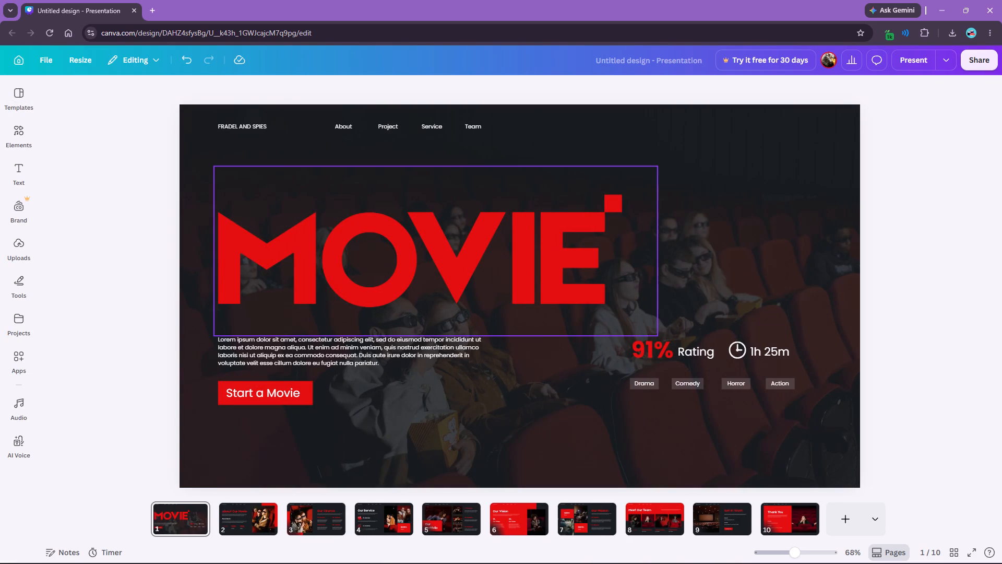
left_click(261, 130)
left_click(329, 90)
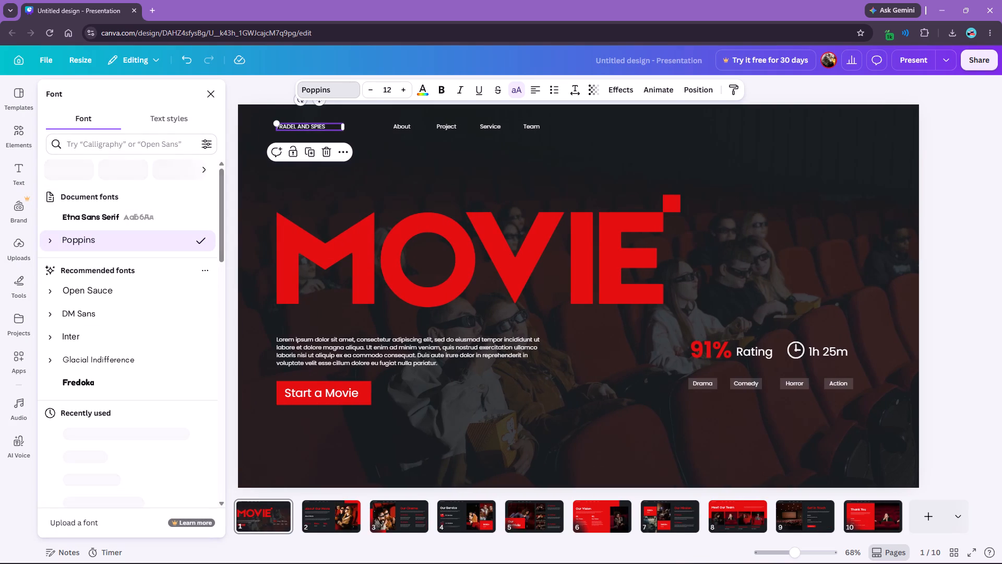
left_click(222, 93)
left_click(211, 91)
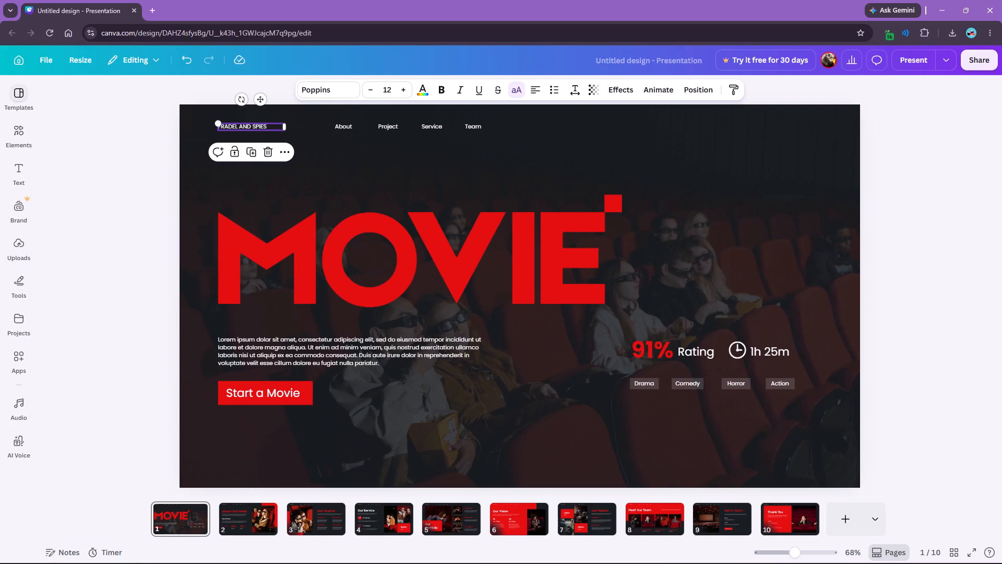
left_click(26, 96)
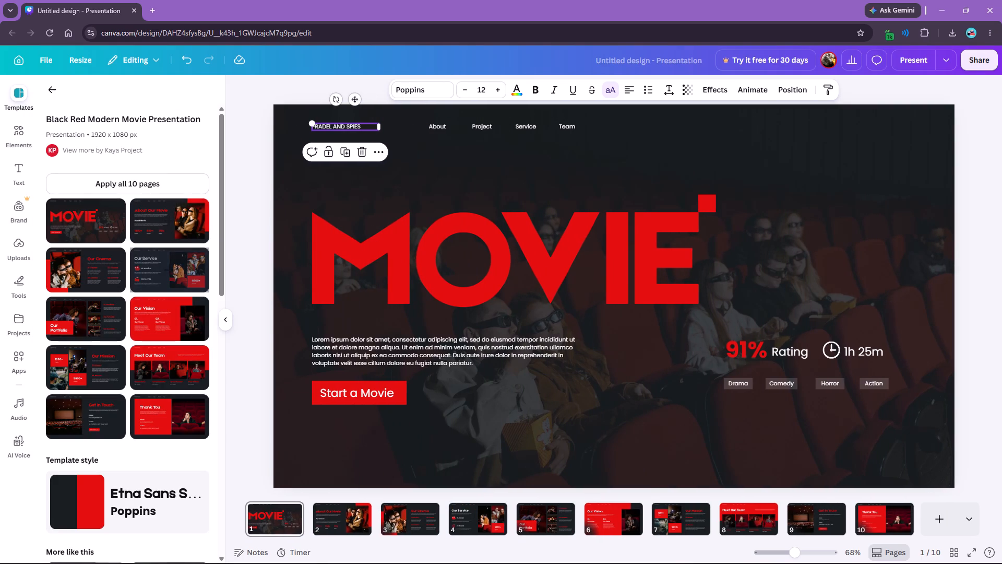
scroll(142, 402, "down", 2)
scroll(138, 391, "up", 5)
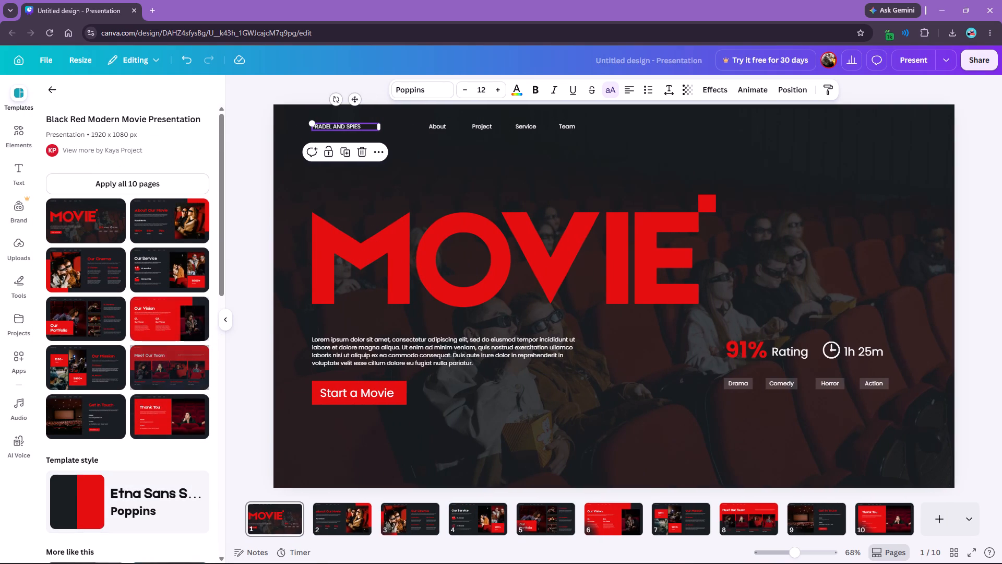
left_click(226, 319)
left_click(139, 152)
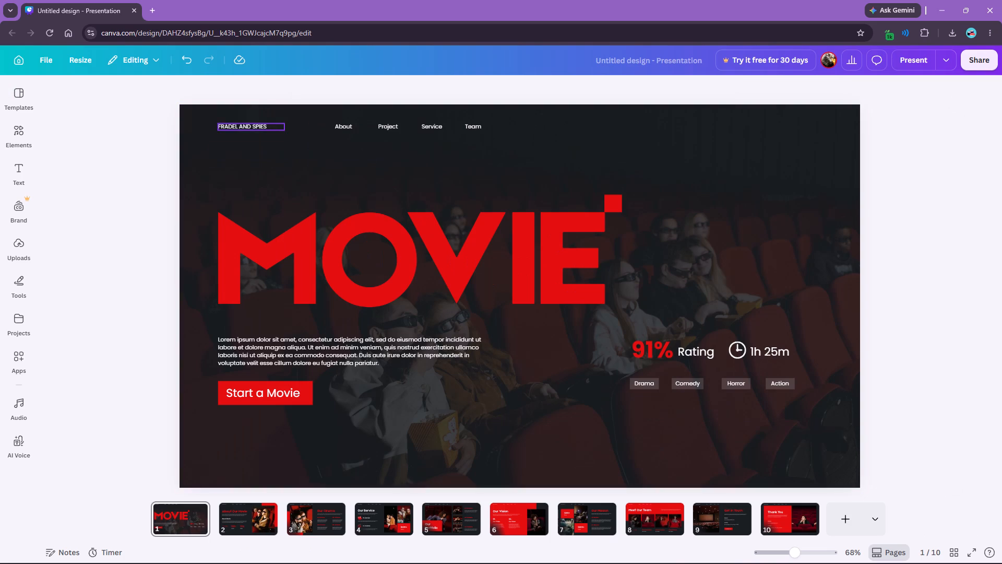
Change the font of the "FRADEL AND SPIES" header text on page 1 to TAN Meringue.
left_click(261, 128)
left_click(321, 93)
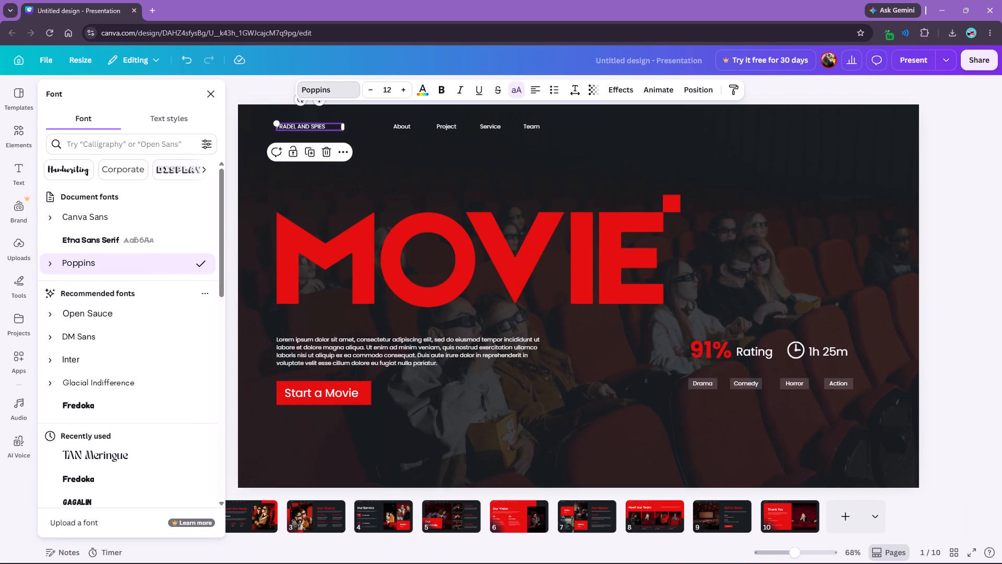
left_click(171, 169)
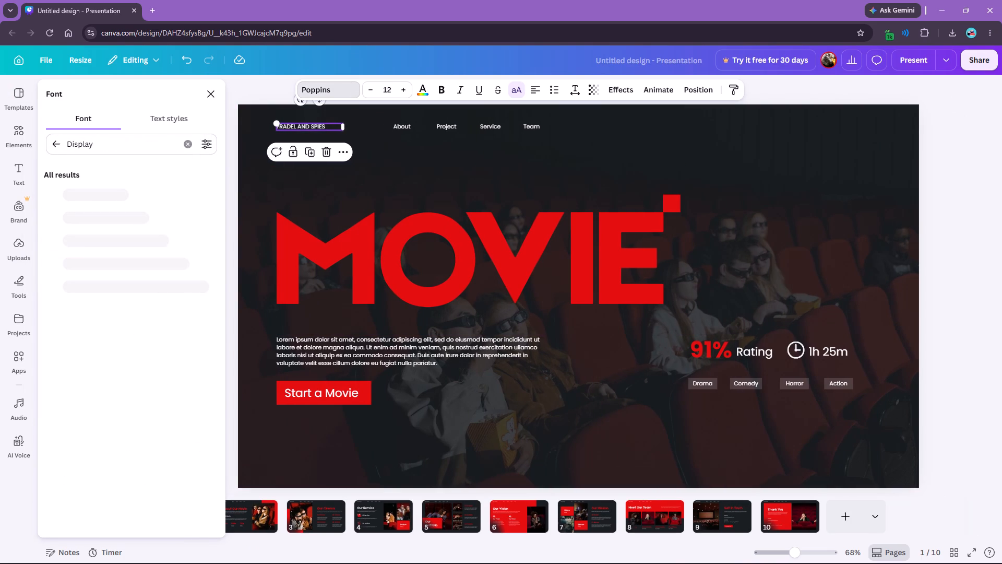
left_click(57, 145)
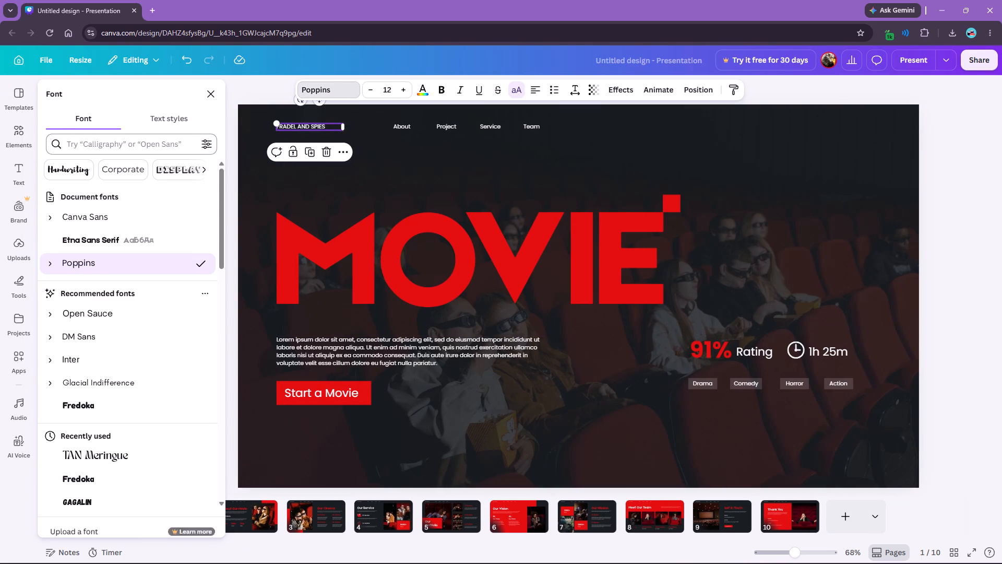
scroll(125, 323, "down", 2)
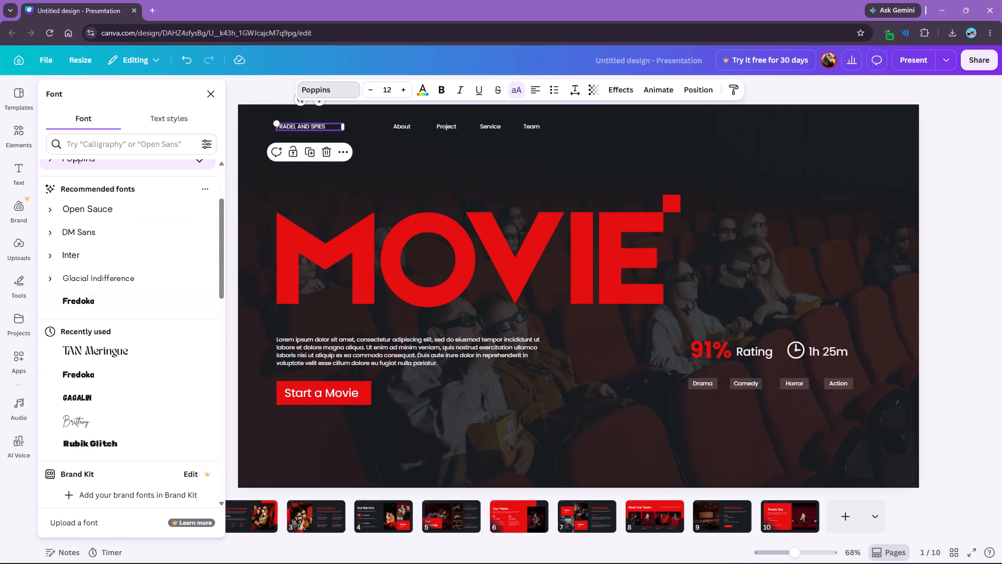
left_click(119, 350)
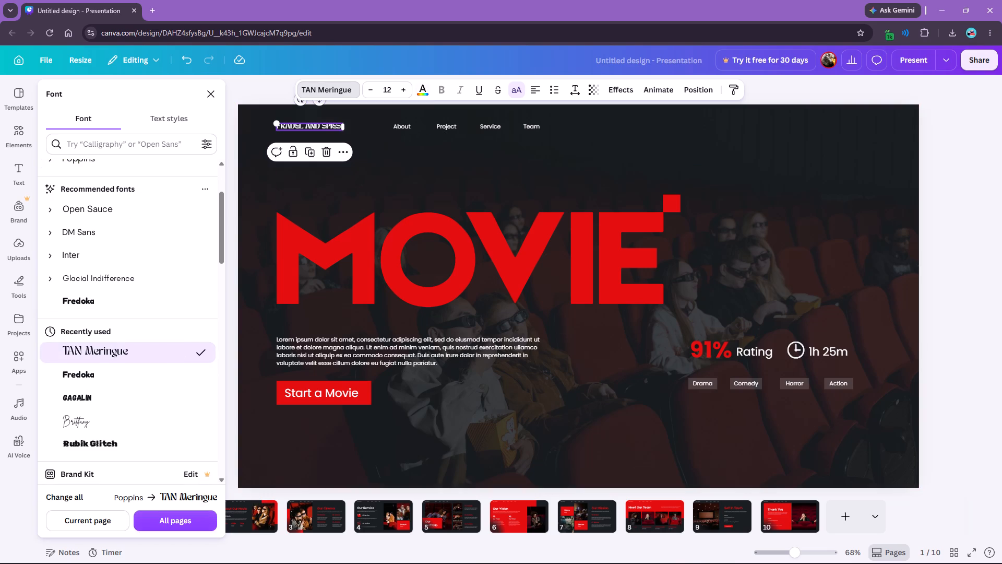
Increase the "FRADEL AND SPIES" header text's font size to 21.
triple_click(402, 91)
triple_click(402, 90)
triple_click(402, 90)
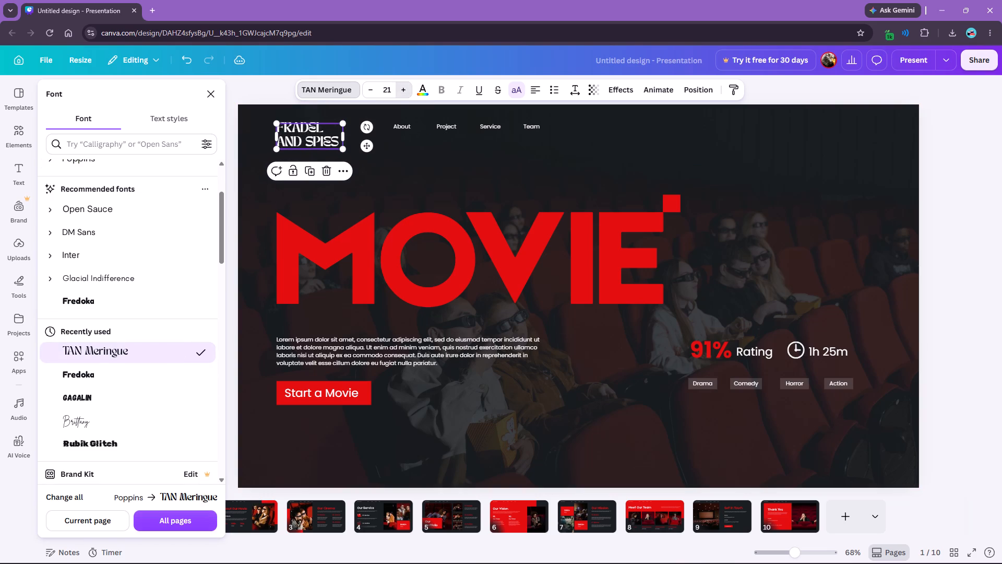
Set the "FRADEL AND SPIES" header's font size to 25 and widen its text box so the text wraps onto two lines.
left_click(372, 91)
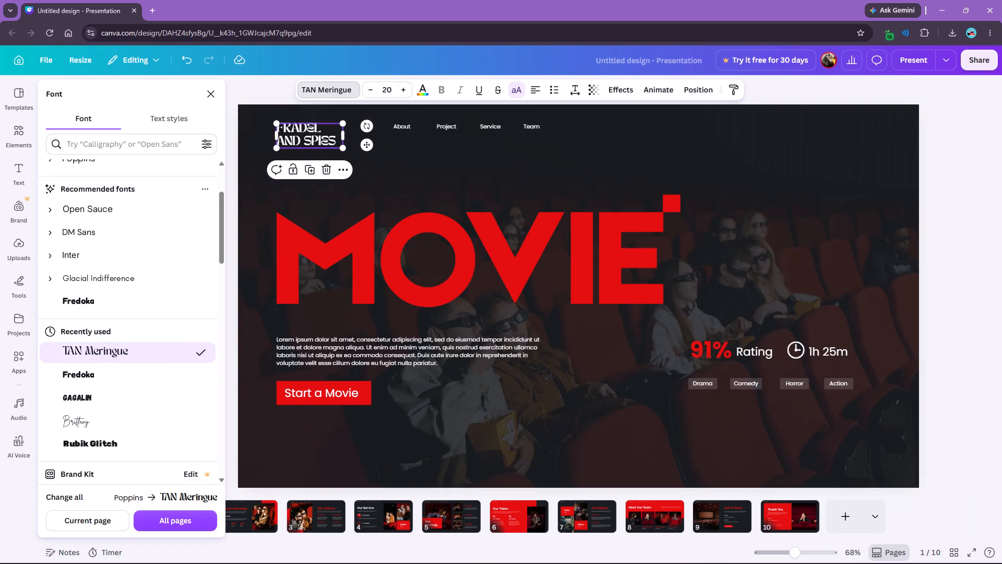
triple_click(408, 91)
double_click(408, 90)
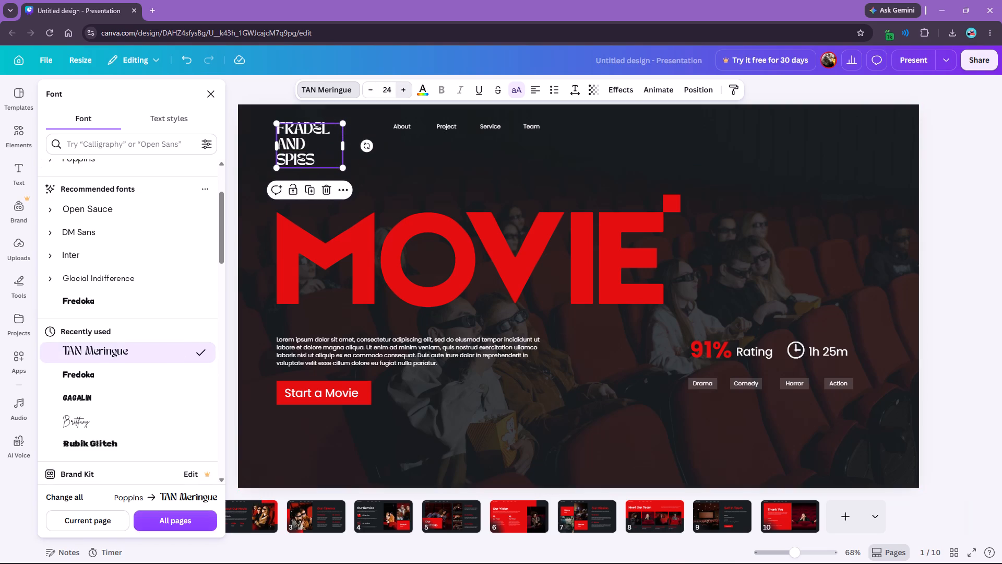
left_click_drag(344, 148, 373, 146)
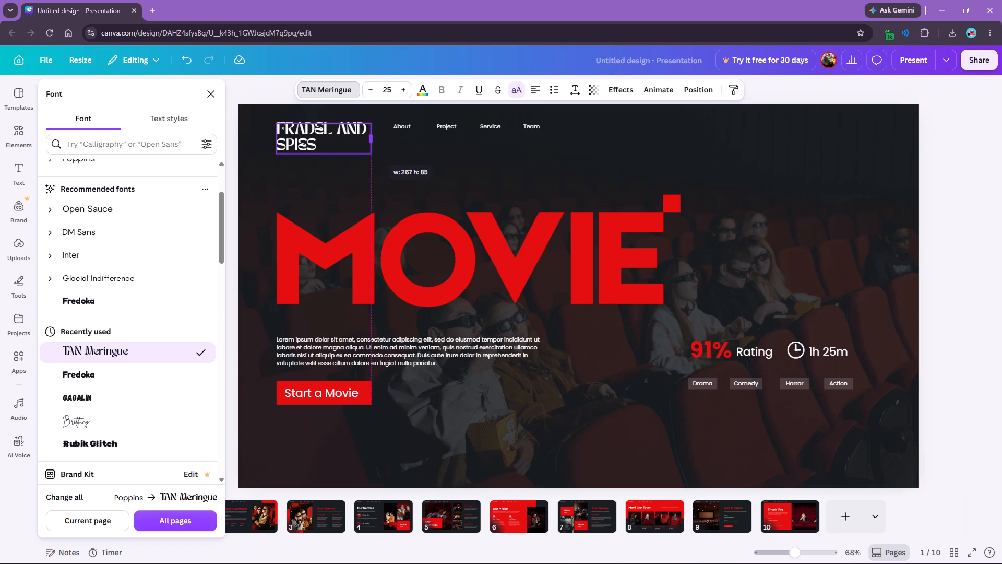
left_click_drag(373, 146, 380, 148)
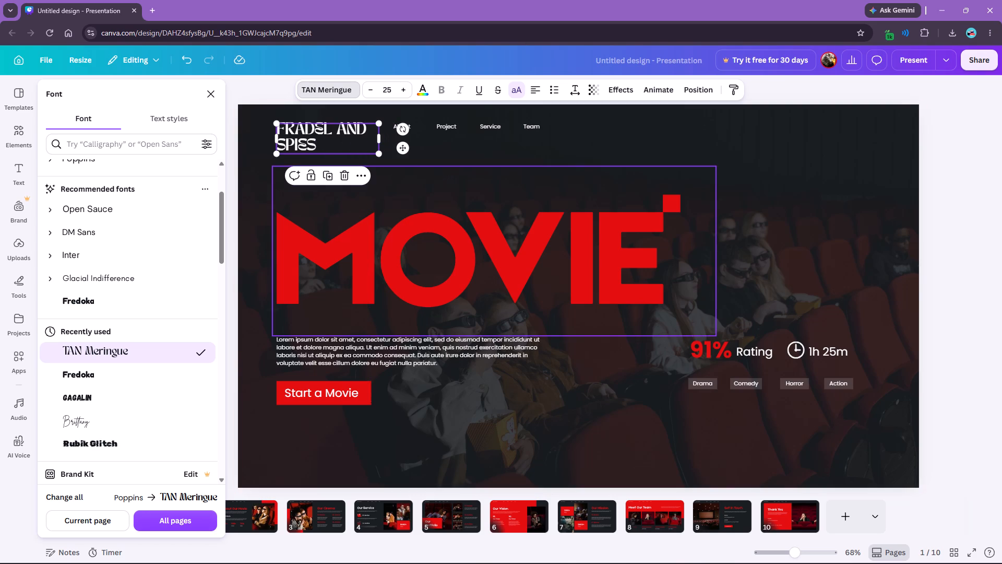
Apply a gradient text color to the "FRADEL AND SPIES" header, running from red (about #CD1919) to a light pinkish grey.
left_click(421, 90)
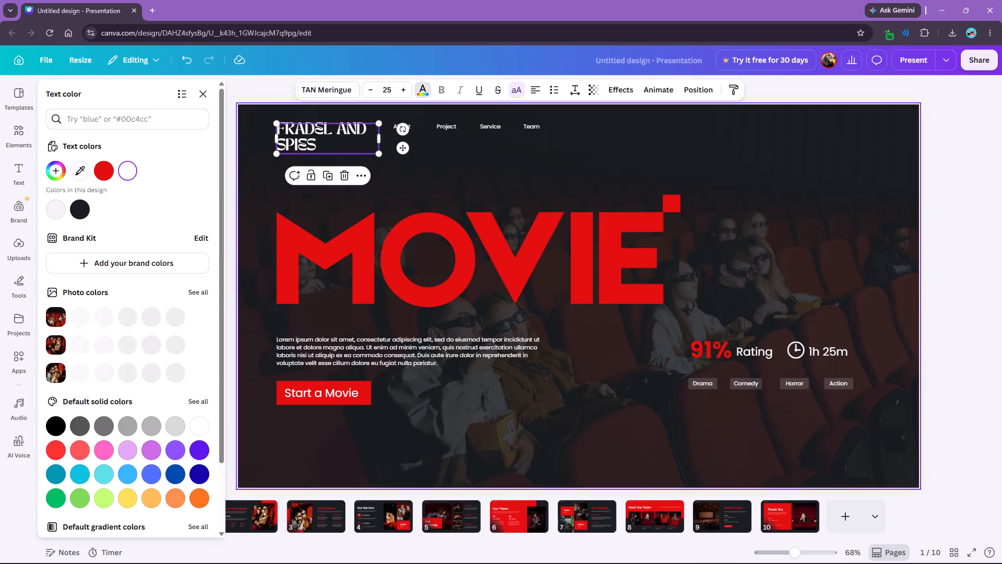
left_click(60, 167)
left_click(154, 205)
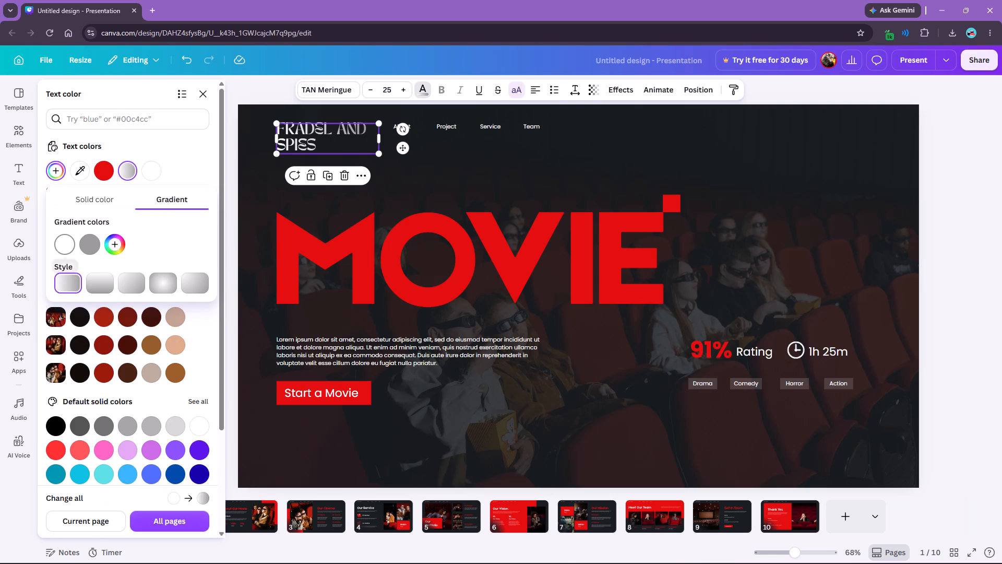
left_click(59, 250)
left_click_drag(197, 273, 195, 279)
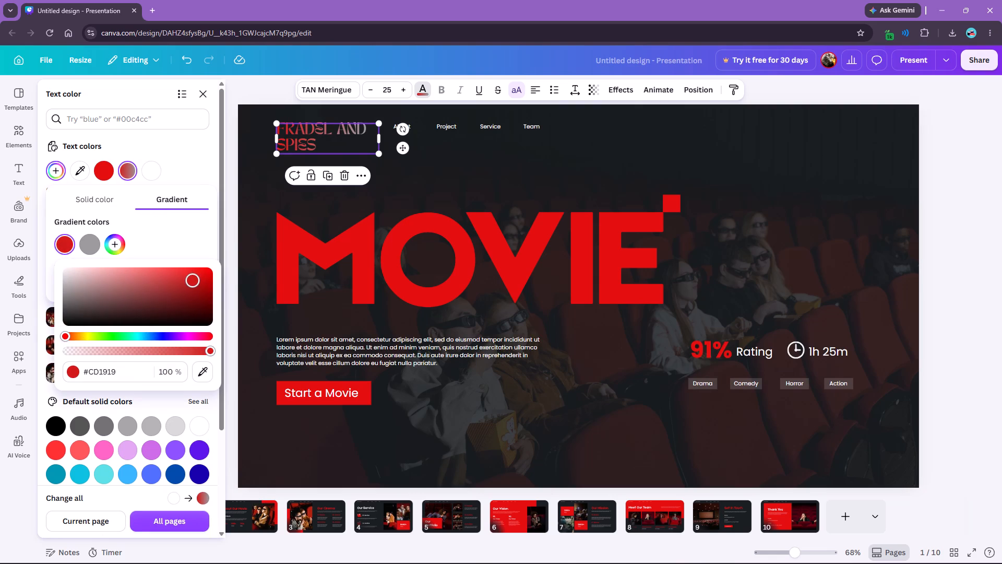
left_click_drag(195, 279, 194, 279)
left_click(87, 241)
left_click_drag(85, 288, 88, 282)
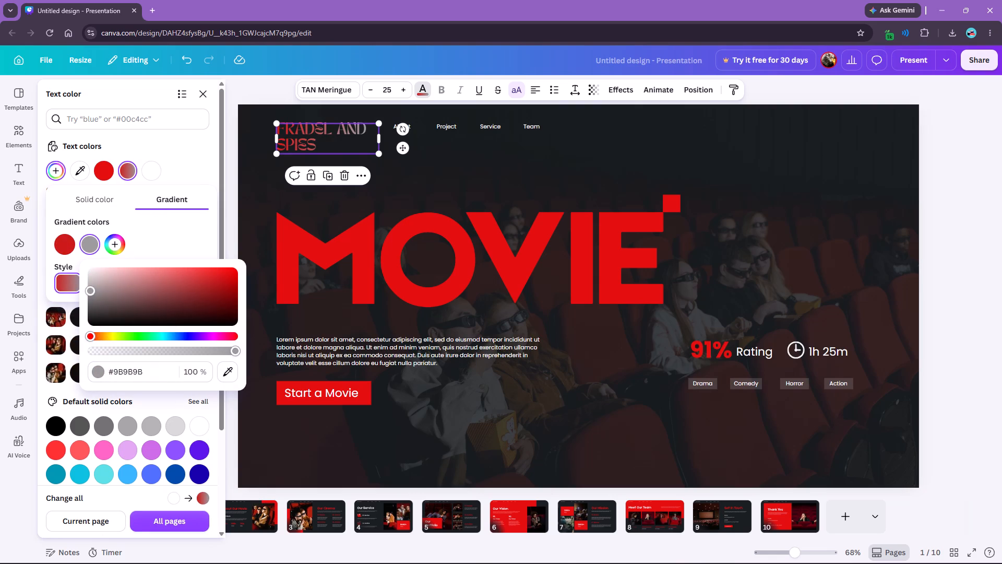
left_click_drag(88, 282, 90, 274)
left_click_drag(92, 289, 95, 292)
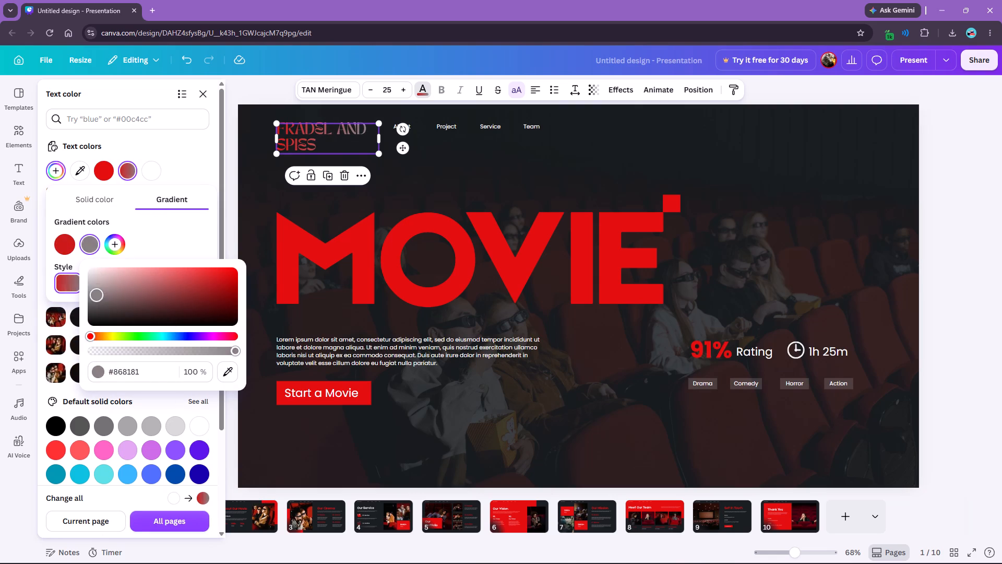
left_click_drag(95, 292, 98, 276)
left_click(190, 152)
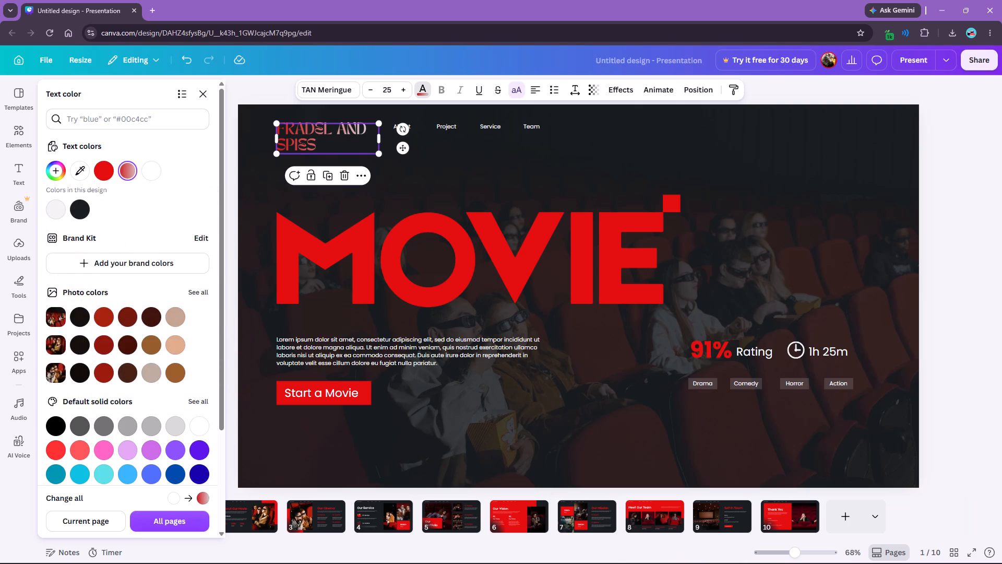
left_click(204, 94)
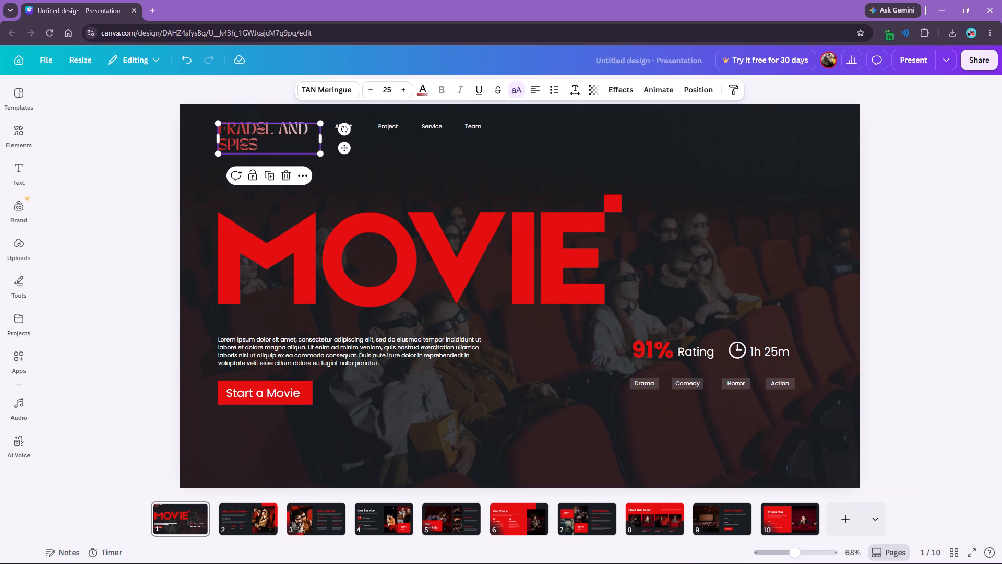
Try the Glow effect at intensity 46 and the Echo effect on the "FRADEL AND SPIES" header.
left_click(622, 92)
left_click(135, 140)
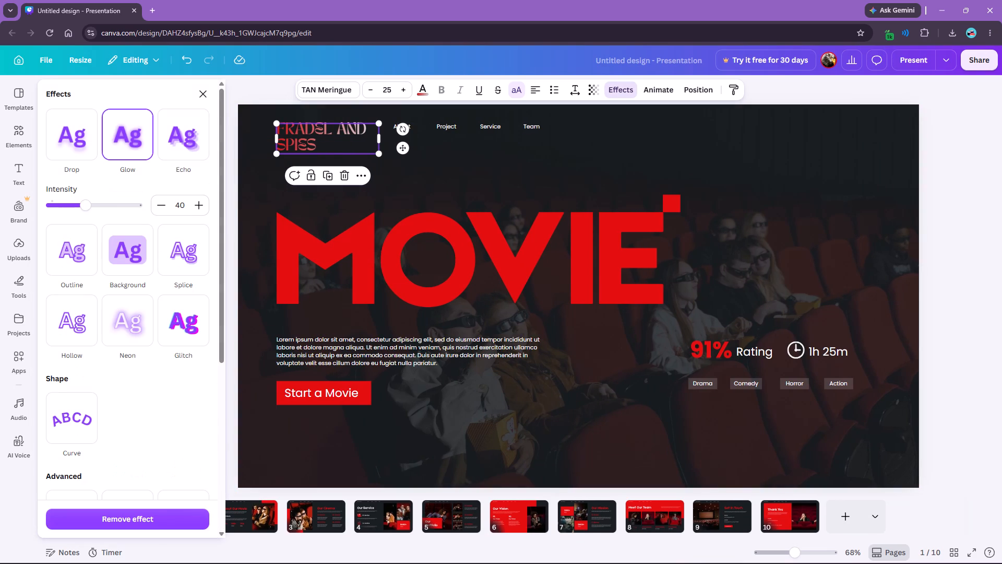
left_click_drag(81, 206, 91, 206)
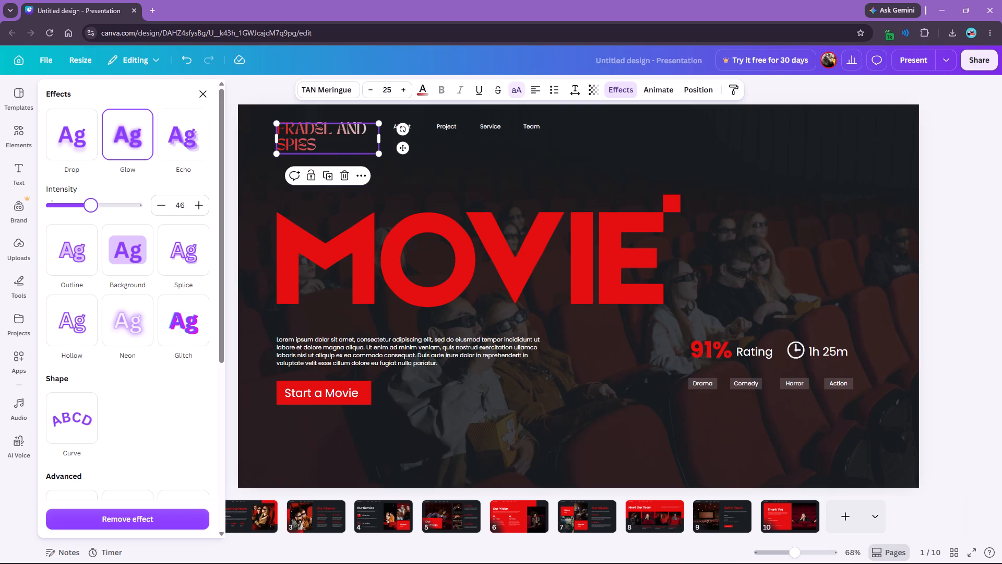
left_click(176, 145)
Apply a red Drop shadow effect to the header with direction 0 and offset, blur and transparency all at 100.
left_click(90, 151)
left_click_drag(90, 204, 93, 204)
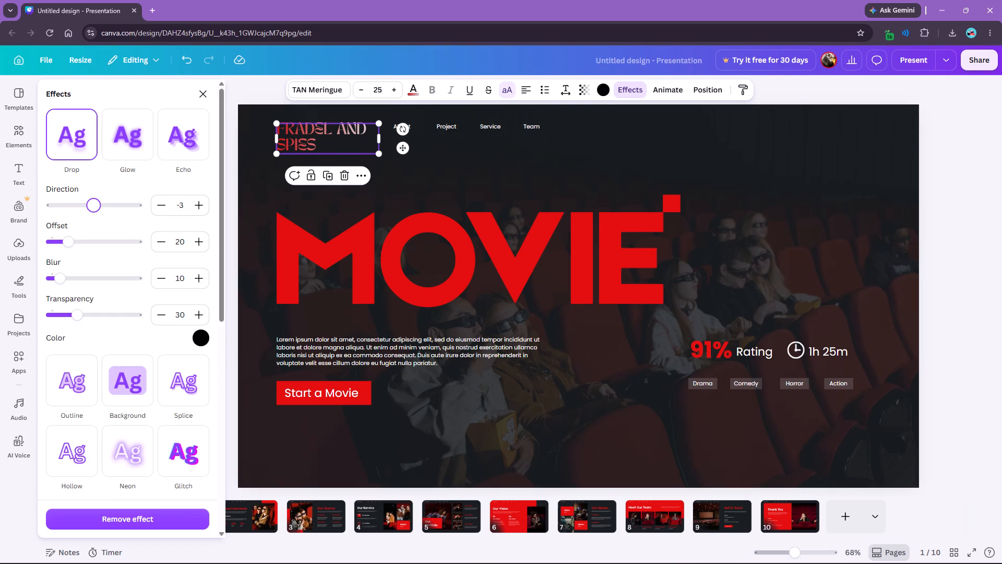
left_click_drag(93, 204, 94, 204)
left_click_drag(67, 242, 82, 245)
left_click_drag(80, 320, 170, 324)
left_click(194, 337)
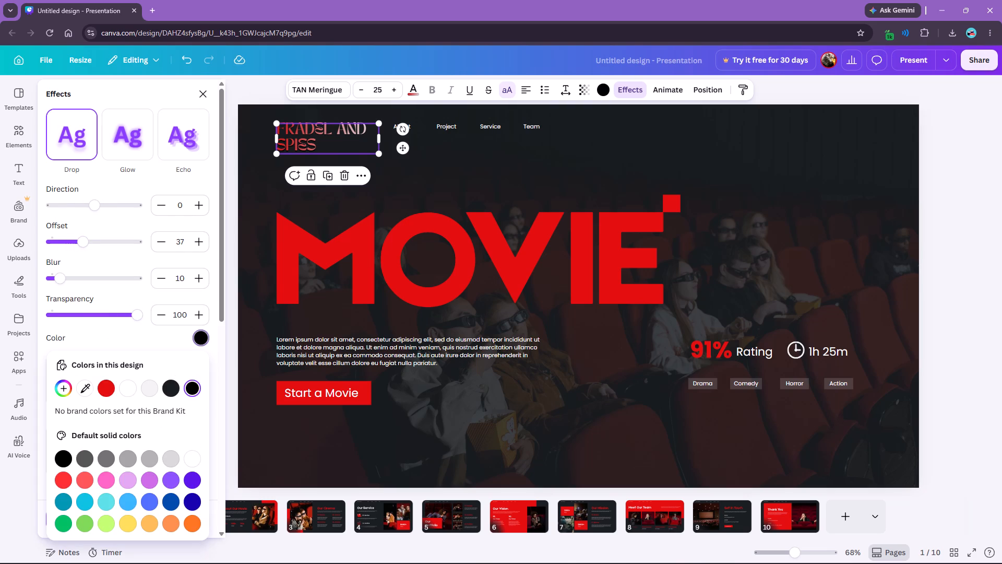
left_click(109, 389)
left_click_drag(65, 273, 68, 273)
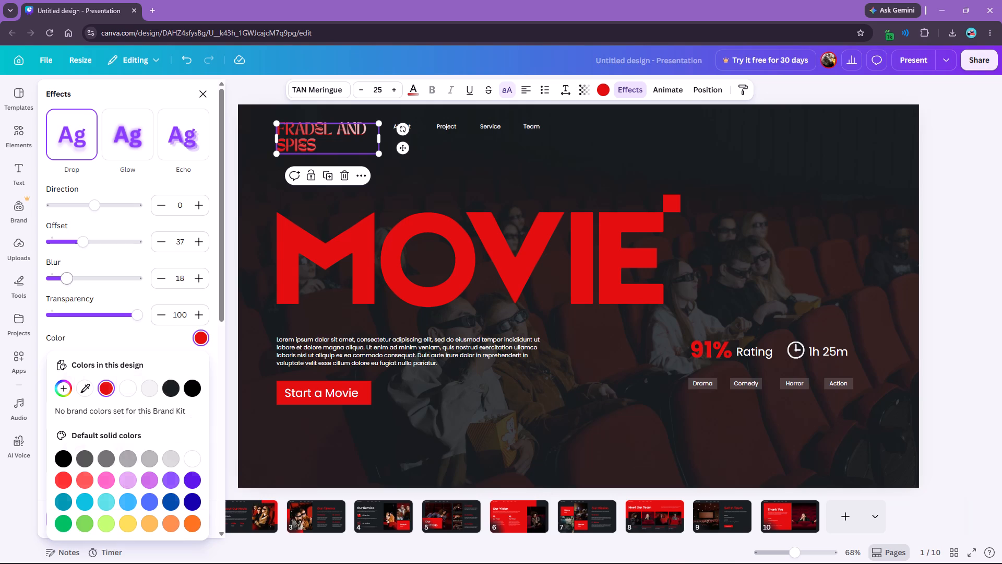
left_click_drag(68, 273, 108, 275)
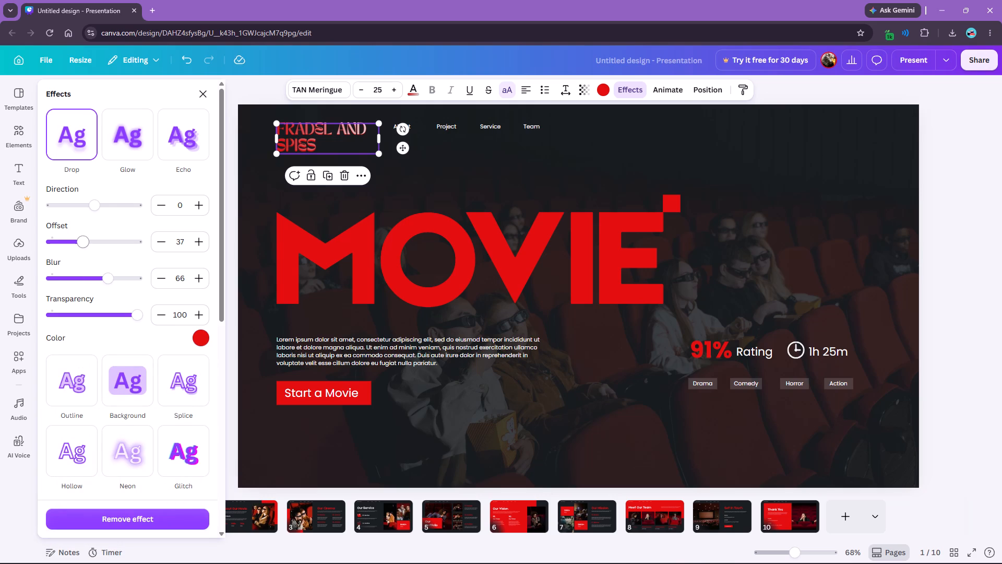
left_click_drag(90, 243, 160, 254)
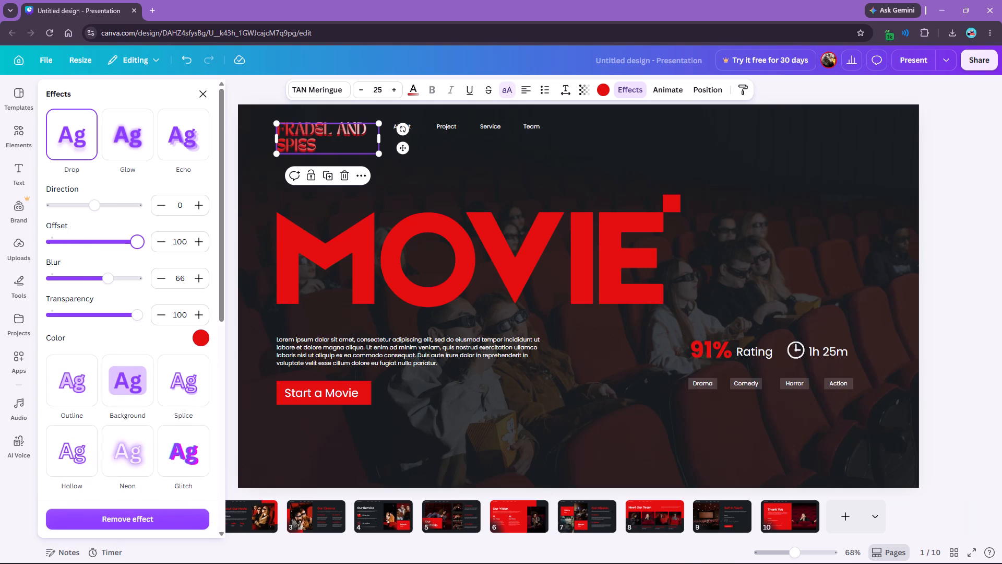
left_click_drag(135, 319, 103, 325)
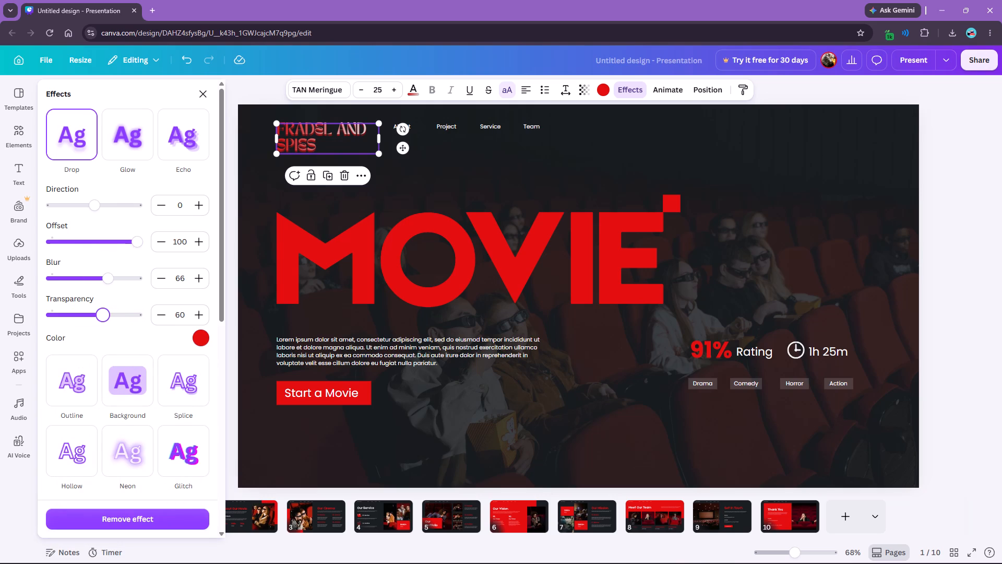
left_click_drag(103, 325, 146, 326)
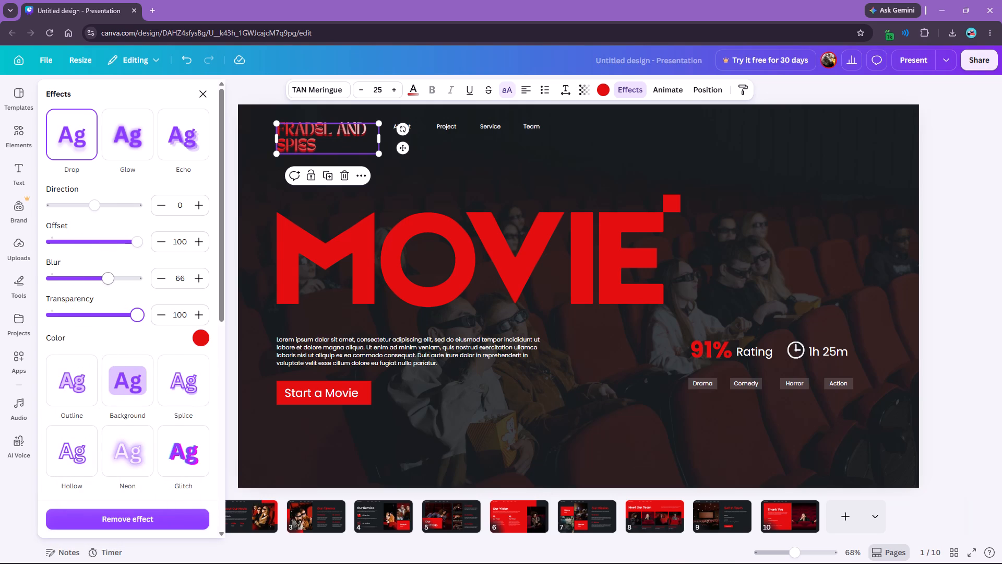
left_click_drag(106, 280, 164, 279)
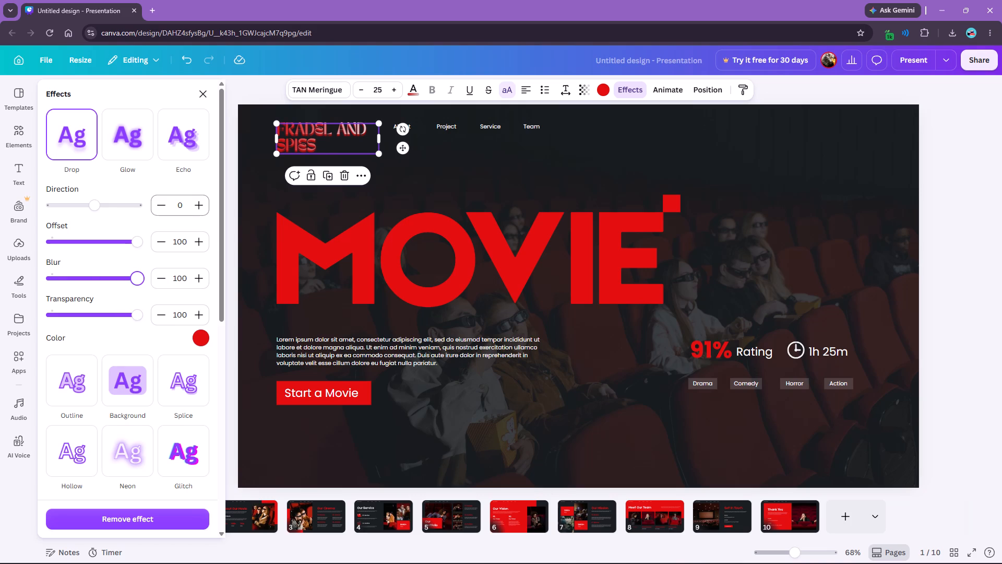
left_click(204, 98)
Apply the Roll animation to the "FRADEL AND SPIES" header.
left_click(670, 87)
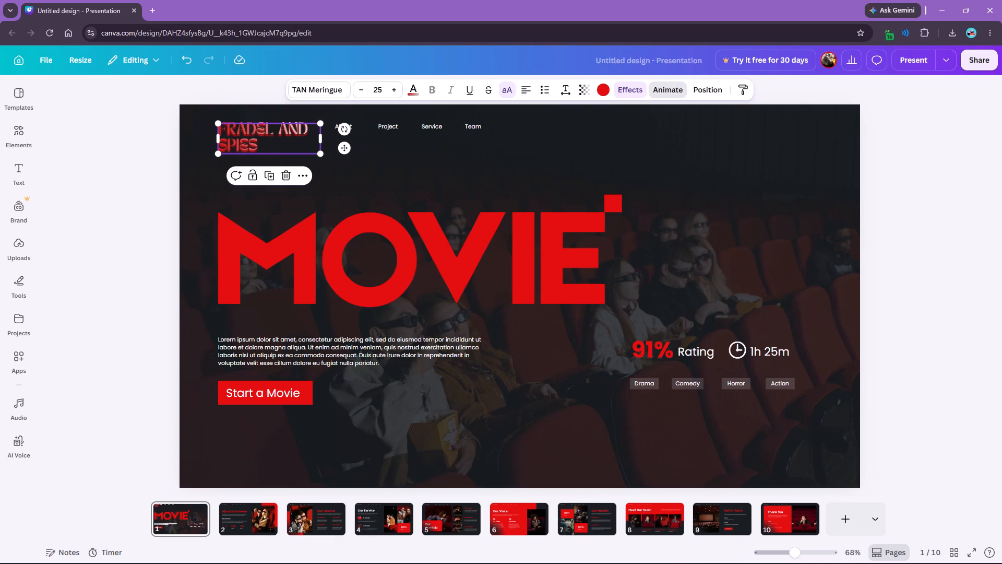
scroll(176, 282, "down", 2)
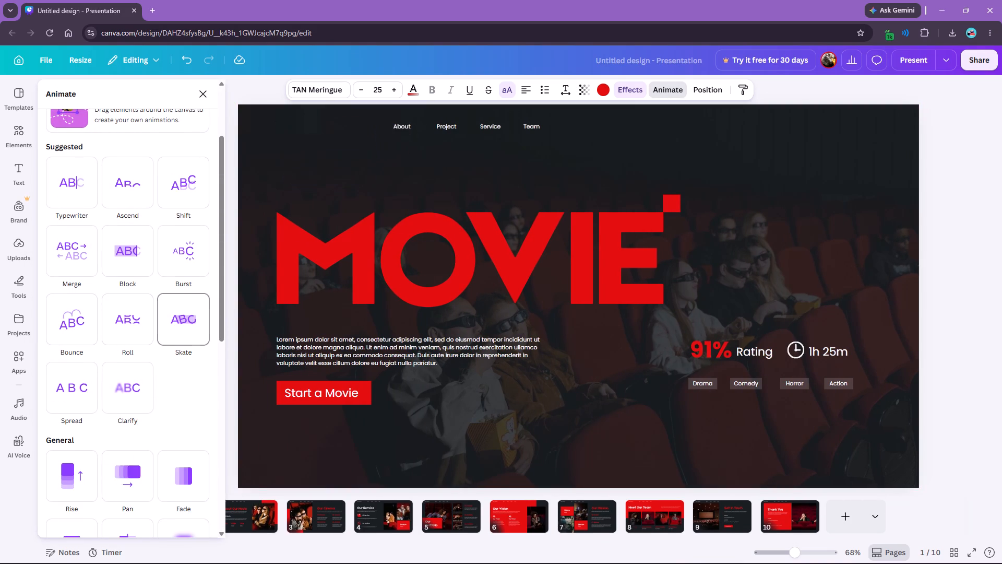
left_click(128, 322)
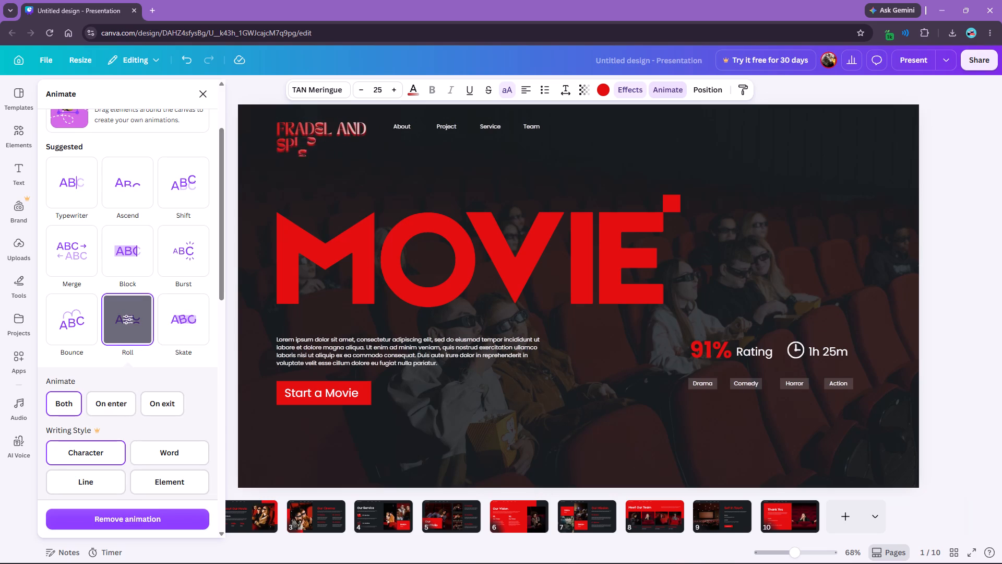
left_click(208, 92)
Copy the header's text style onto the About, Project, Service and Team navigation labels.
left_click(745, 90)
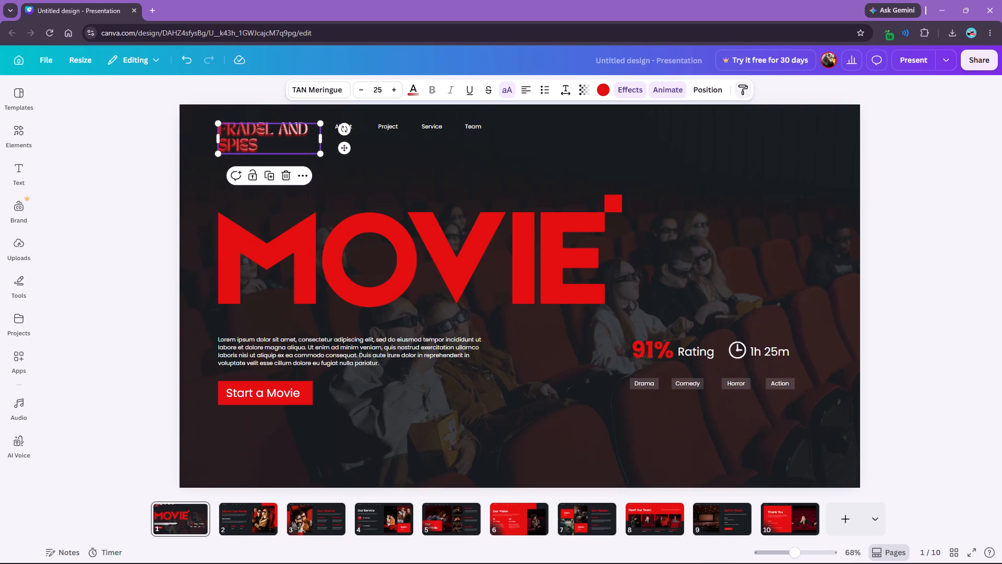
left_click(361, 128)
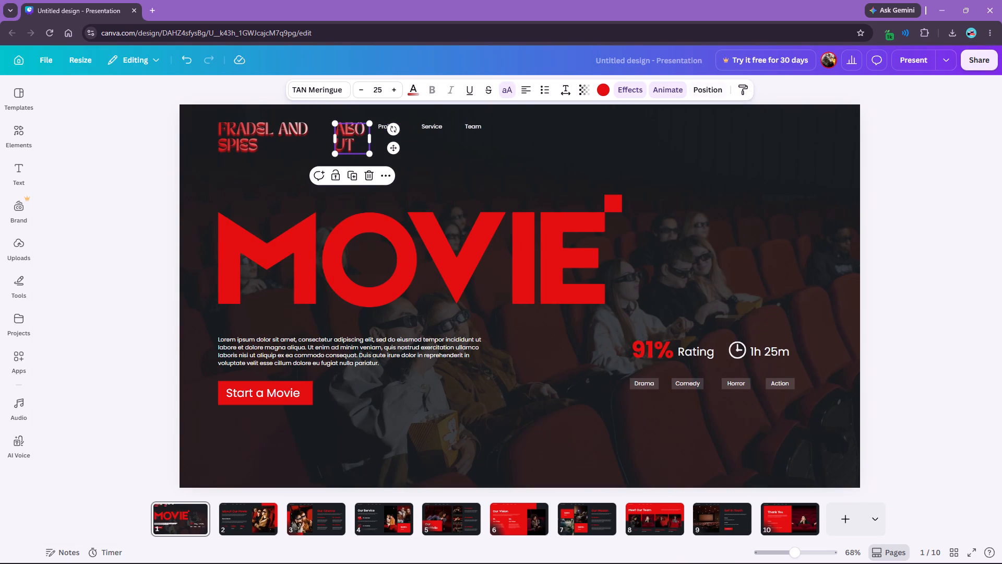
left_click(739, 85)
left_click(394, 126)
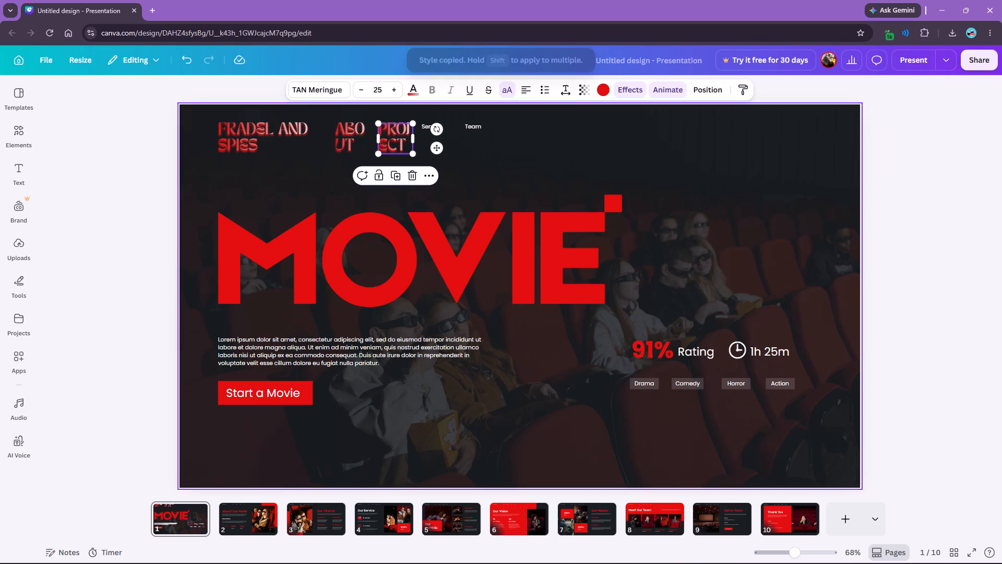
left_click(747, 87)
left_click(437, 126)
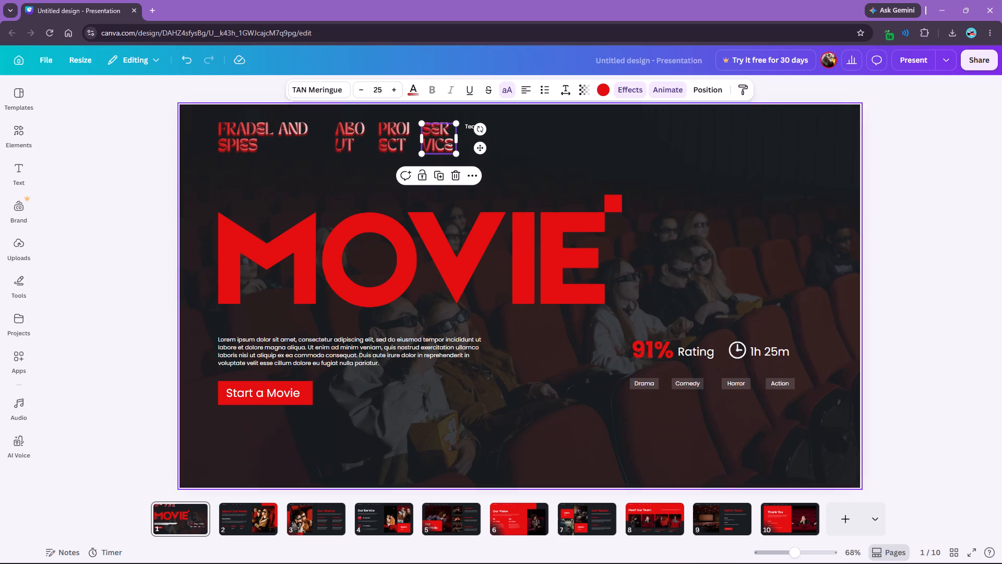
left_click(745, 88)
left_click(478, 128)
left_click(575, 134)
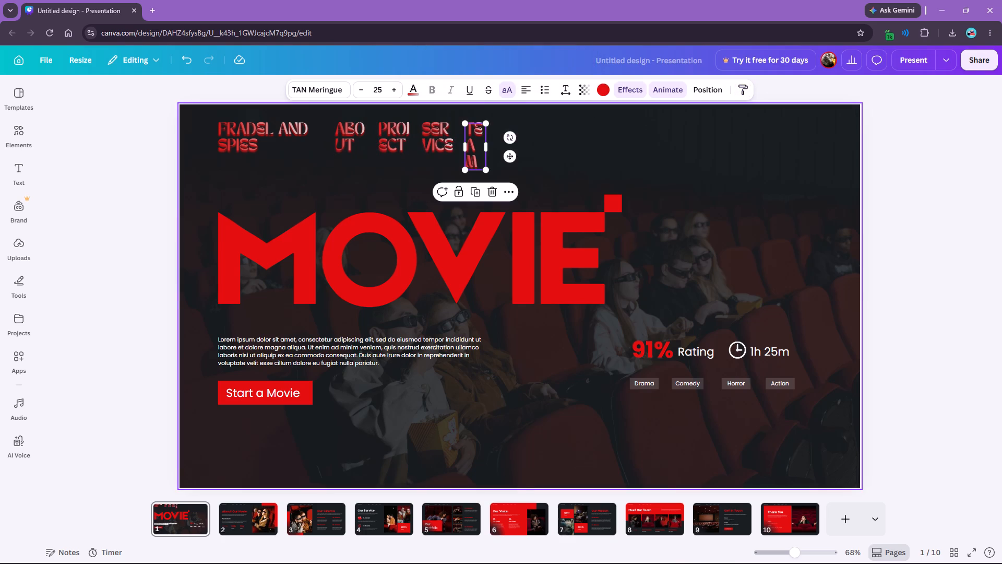
Shift the Team, Service and Project labels rightward along the navigation row to open up space between them.
left_click_drag(478, 142, 511, 141)
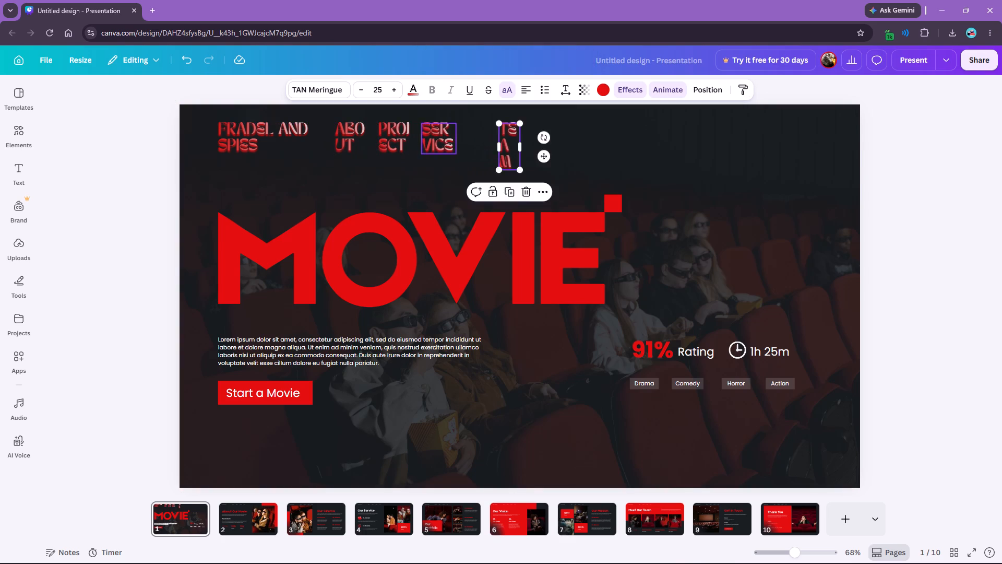
left_click_drag(428, 145, 451, 145)
left_click_drag(407, 144, 423, 144)
Widen the About, Project and Service text boxes so each label fits on one line, moving Service clear of Project.
left_click(351, 137)
left_click_drag(371, 137, 373, 137)
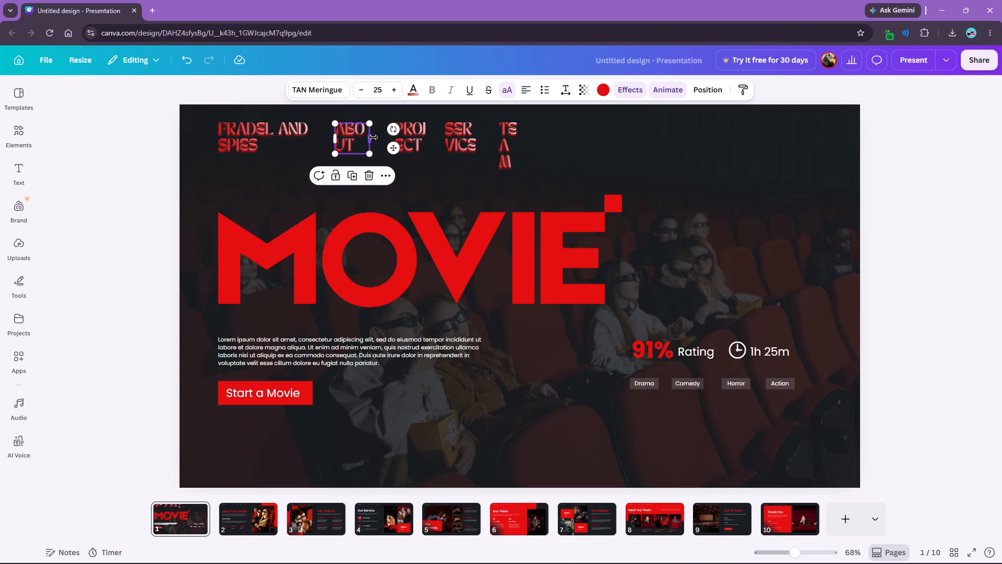
left_click_drag(373, 137, 390, 138)
left_click(578, 140)
left_click(415, 134)
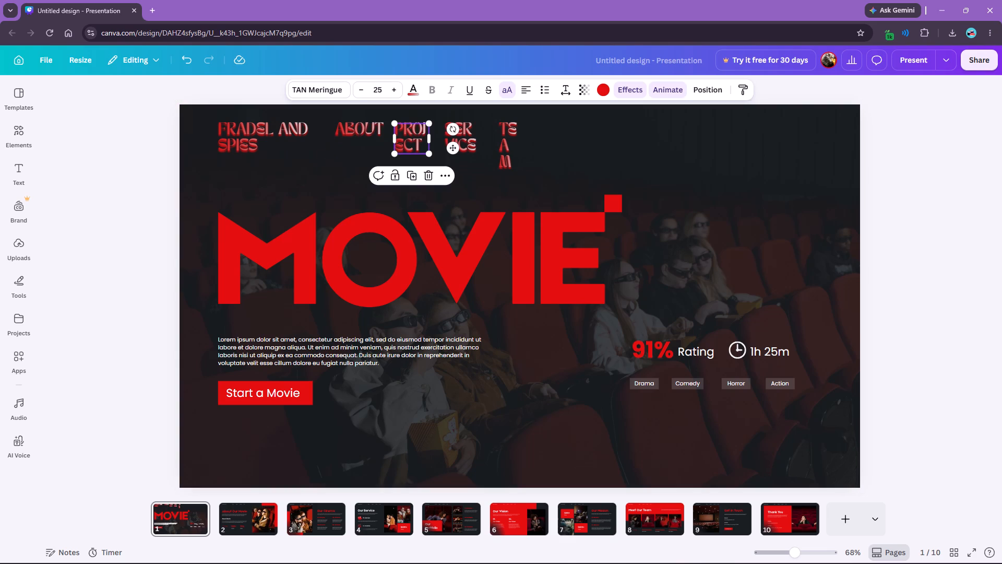
left_click_drag(431, 137, 456, 139)
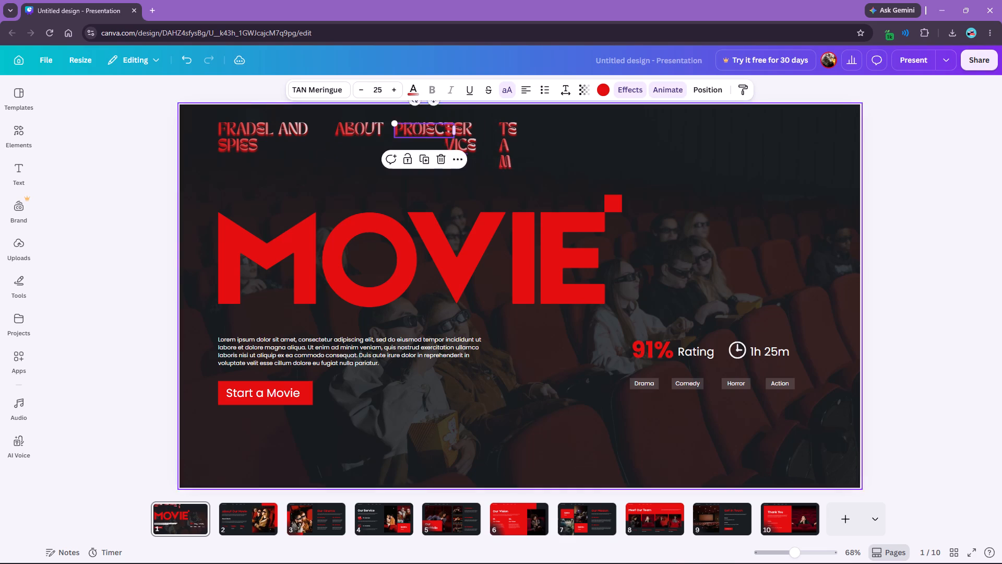
left_click(571, 143)
left_click_drag(475, 144, 487, 144)
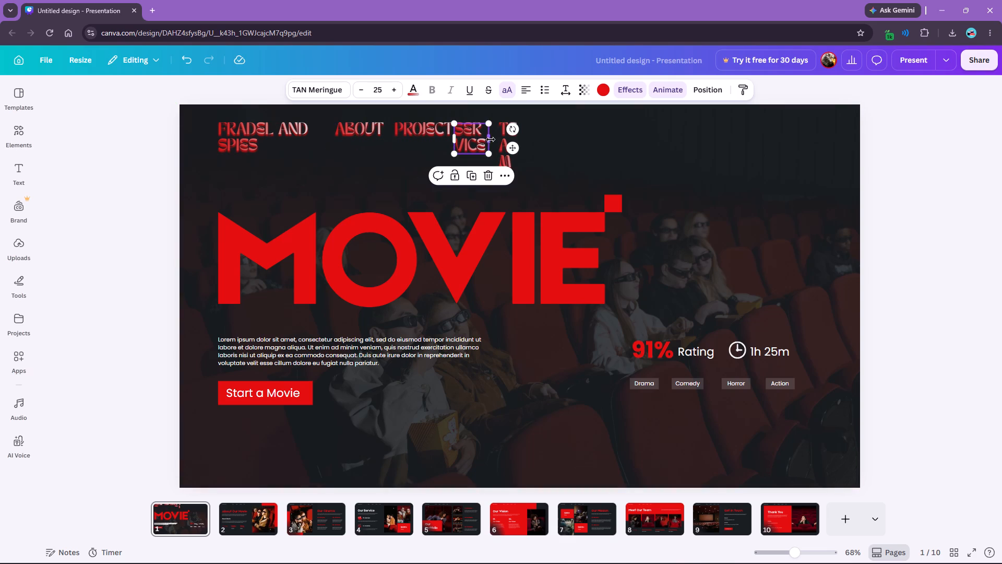
left_click_drag(491, 139, 520, 139)
left_click(553, 149)
Move the Team label rightward, clear of Service, and widen its text box so it fits on one line.
left_click(507, 149)
left_click_drag(508, 149, 530, 150)
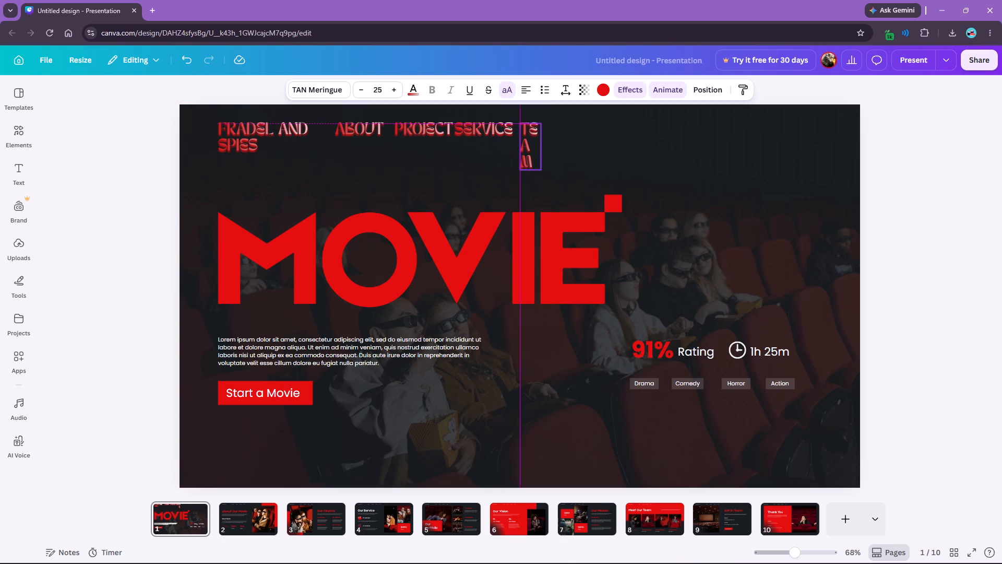
left_click_drag(530, 150, 530, 150)
left_click_drag(547, 148, 576, 148)
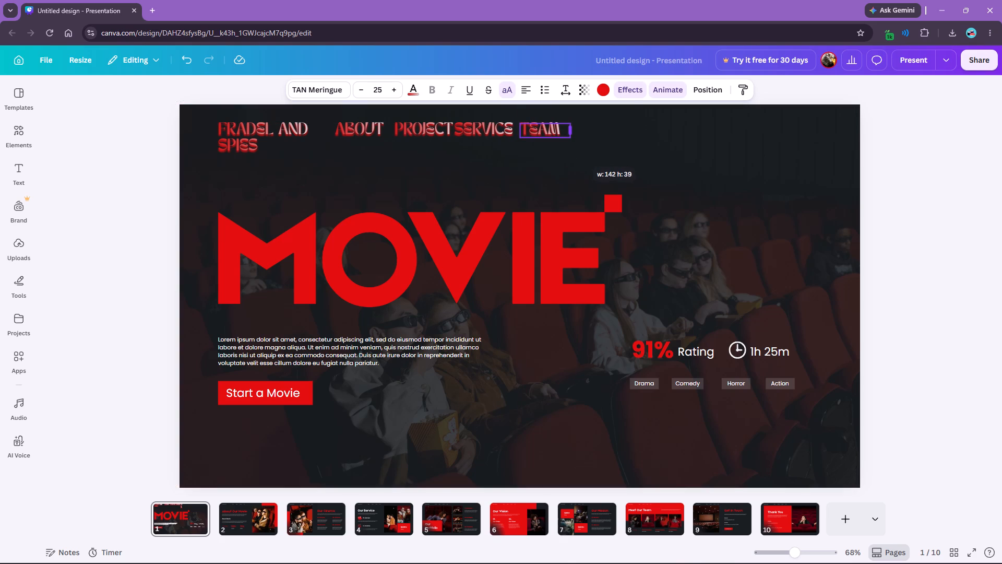
left_click_drag(576, 148, 572, 149)
left_click(652, 138)
Shift the Team, Service and Project labels rightward along the navigation row to open gaps between them.
left_click_drag(539, 132, 551, 132)
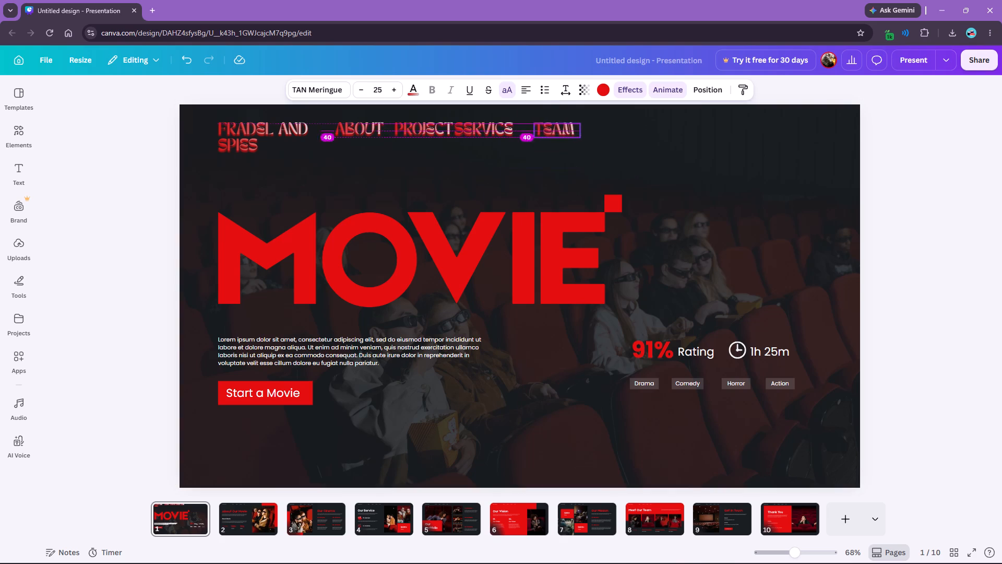
left_click_drag(551, 132, 555, 132)
left_click_drag(492, 130, 507, 130)
left_click(432, 130)
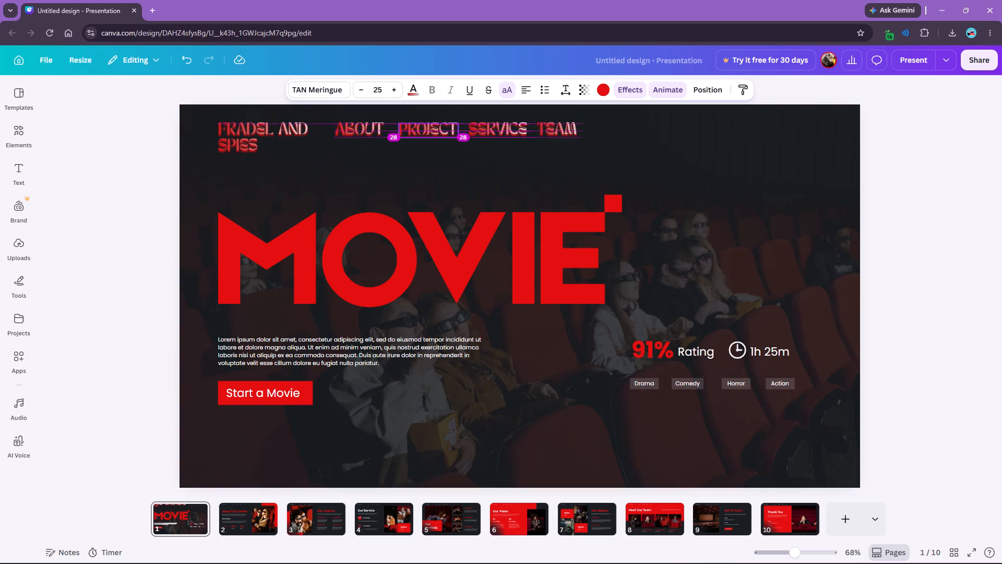
left_click(443, 162)
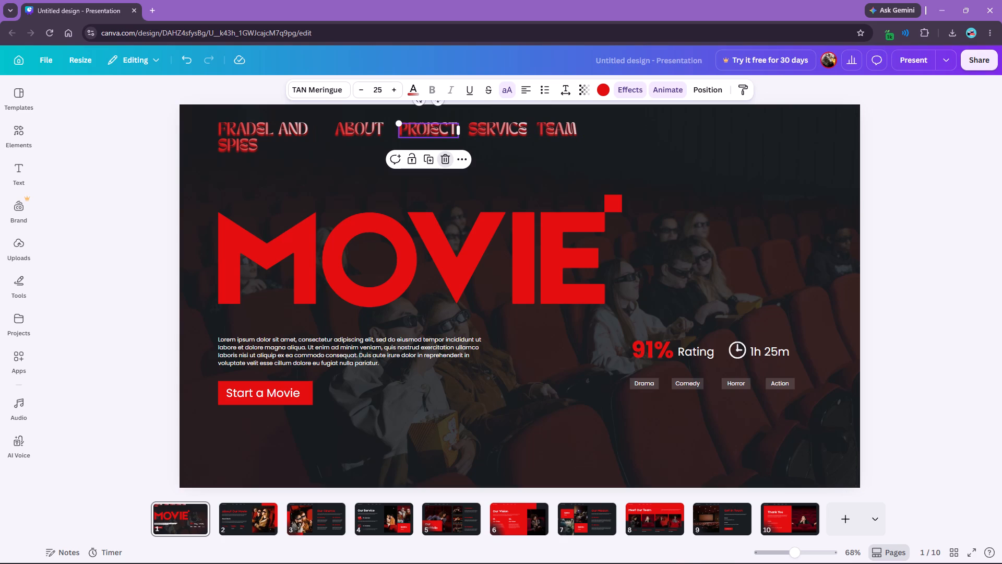
key("ctrl+z")
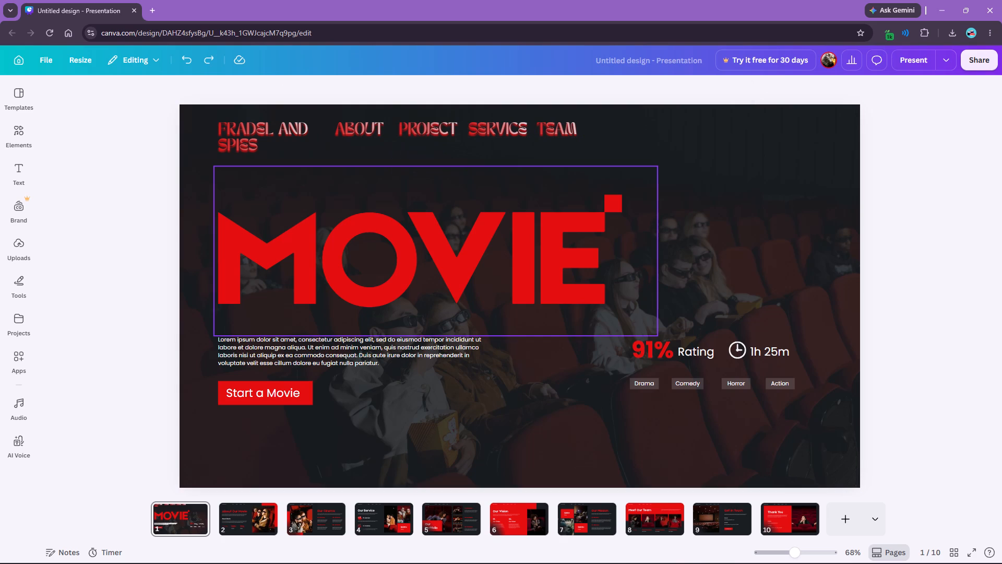
left_click_drag(557, 131, 562, 131)
left_click(638, 135)
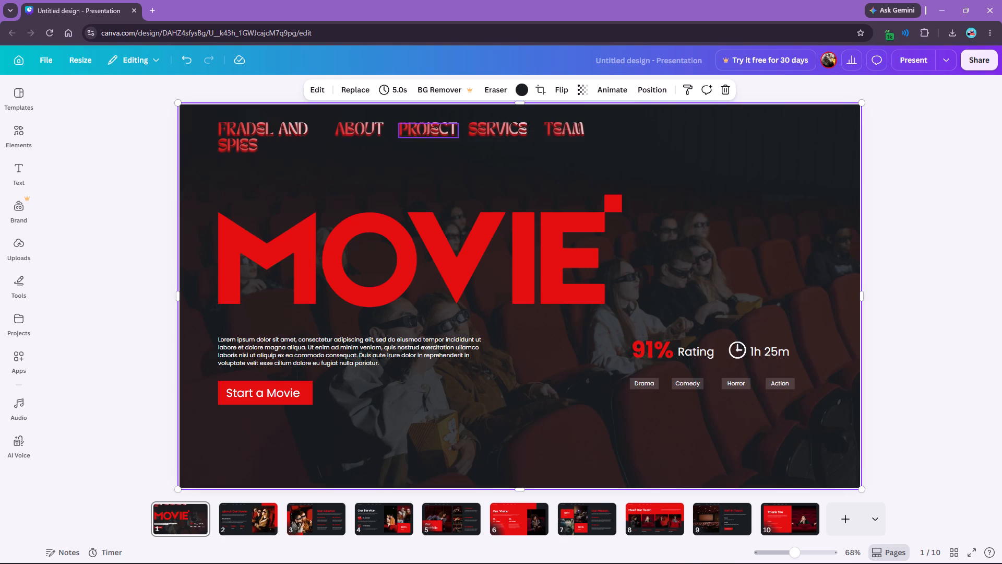
Spread the Team, Service, Project and About labels further right along the navigation row for wider spacing.
left_click_drag(574, 131, 591, 131)
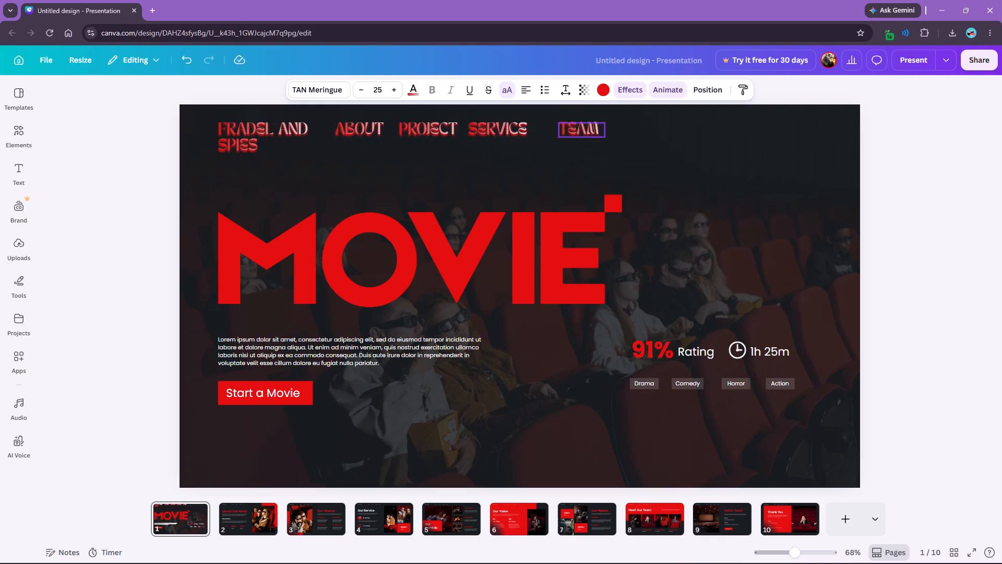
left_click_drag(591, 131, 593, 131)
left_click_drag(507, 133, 523, 133)
left_click_drag(427, 129, 436, 128)
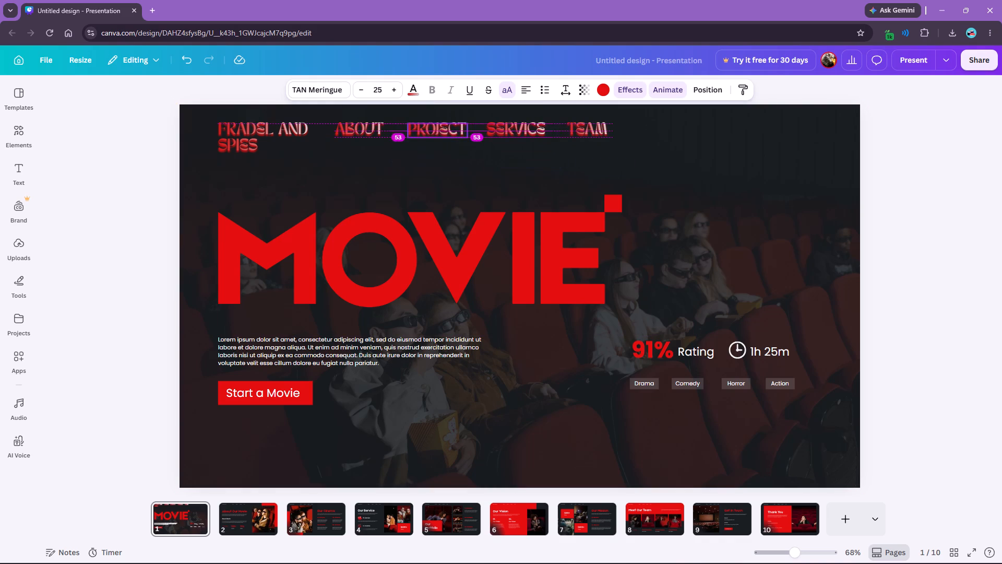
left_click_drag(436, 128, 439, 128)
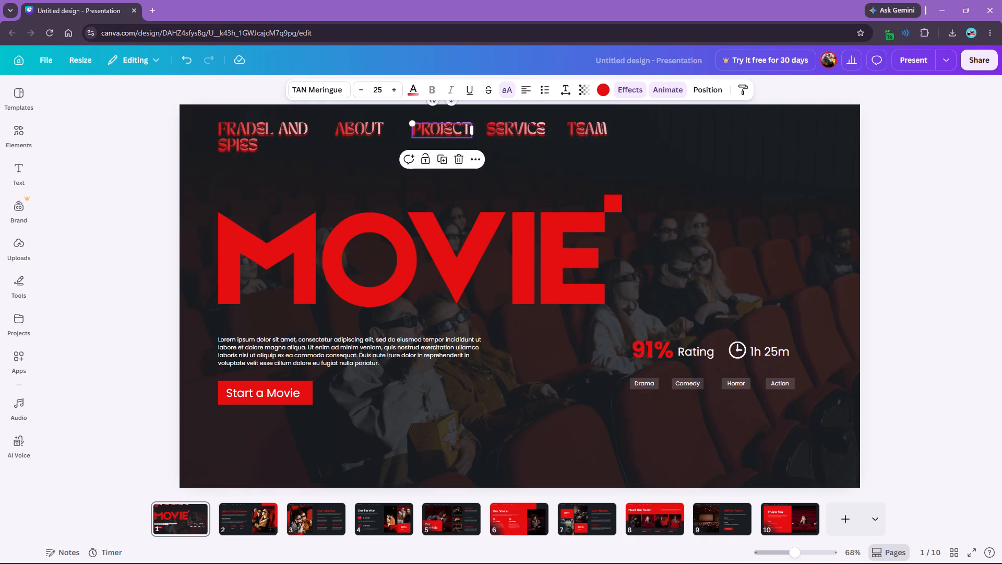
left_click_drag(359, 129, 367, 129)
left_click(481, 181)
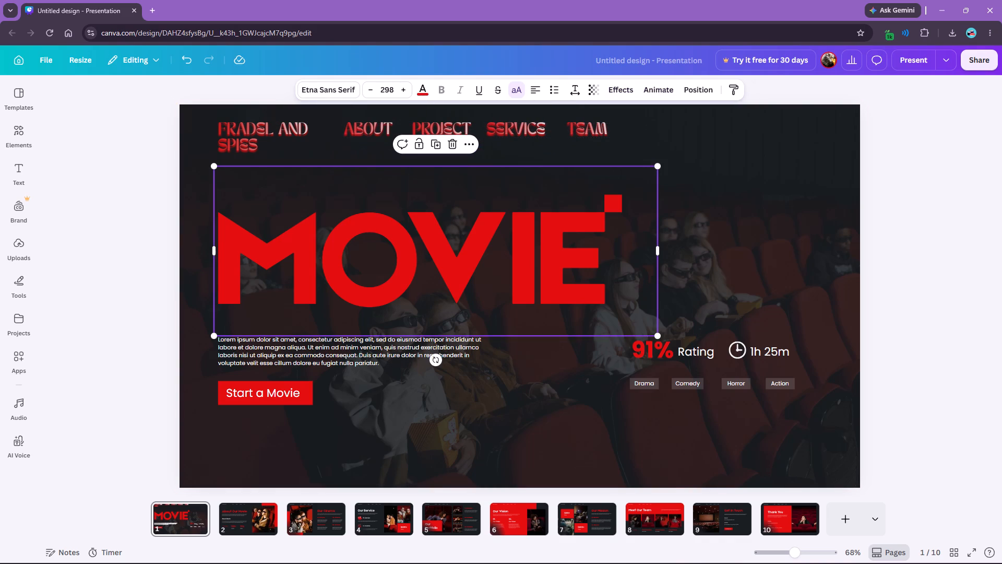
left_click(659, 161)
left_click(686, 139)
Copy the "FRADEL AND SPIES" header's text style onto the large MOVIE title and enlarge the title to font size 202.
left_click(483, 220)
left_click(284, 137)
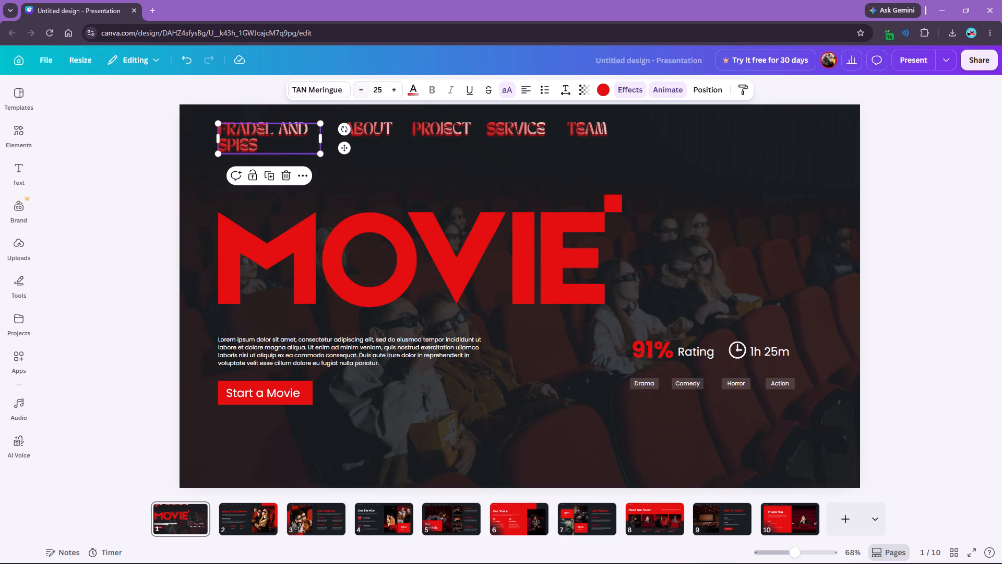
left_click(747, 90)
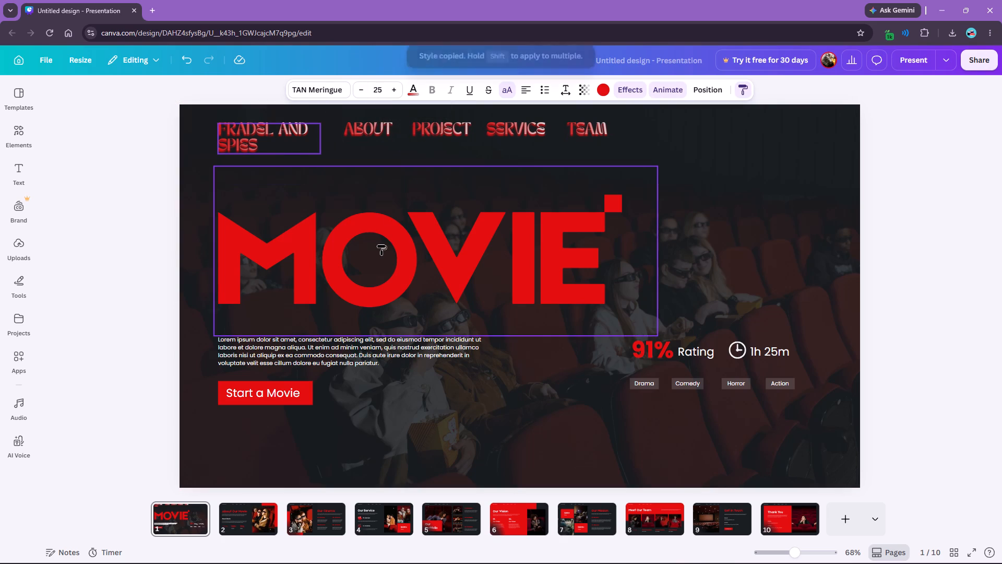
left_click(381, 245)
left_click(393, 90)
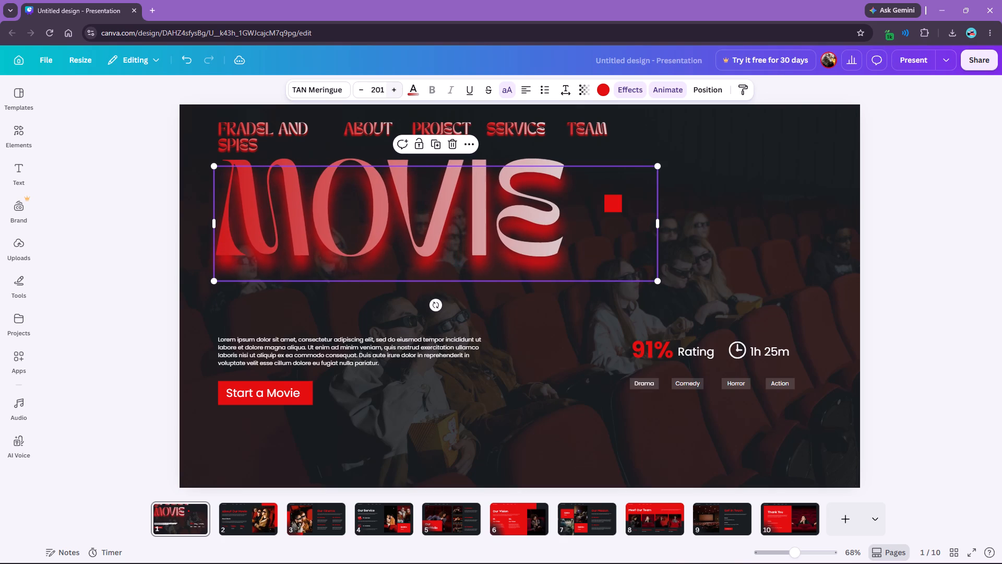
Try the Hollow and Glitch effects on the MOVIE title and settle on the Neon effect.
left_click(636, 93)
scroll(136, 300, "down", 3)
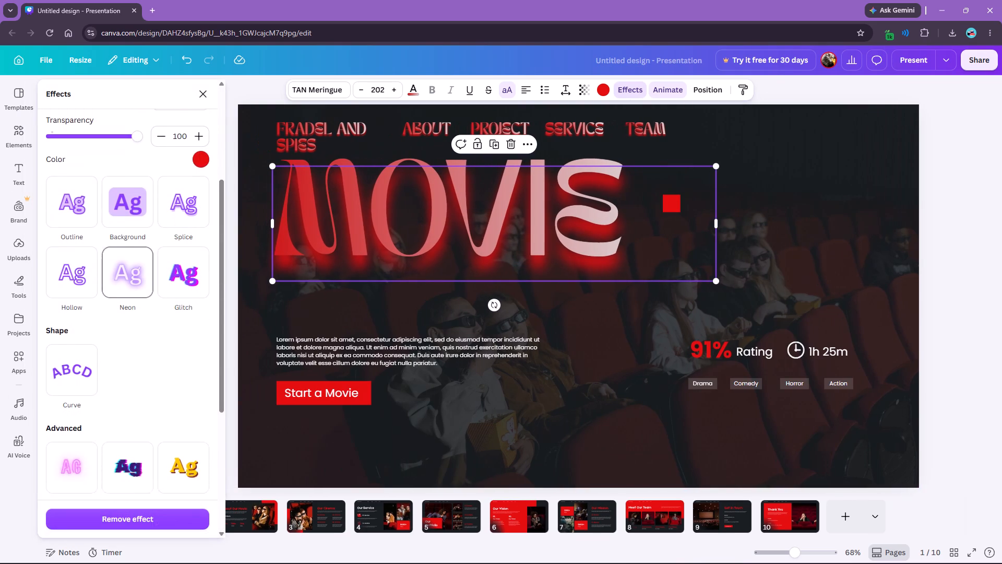
left_click(129, 271)
left_click(76, 263)
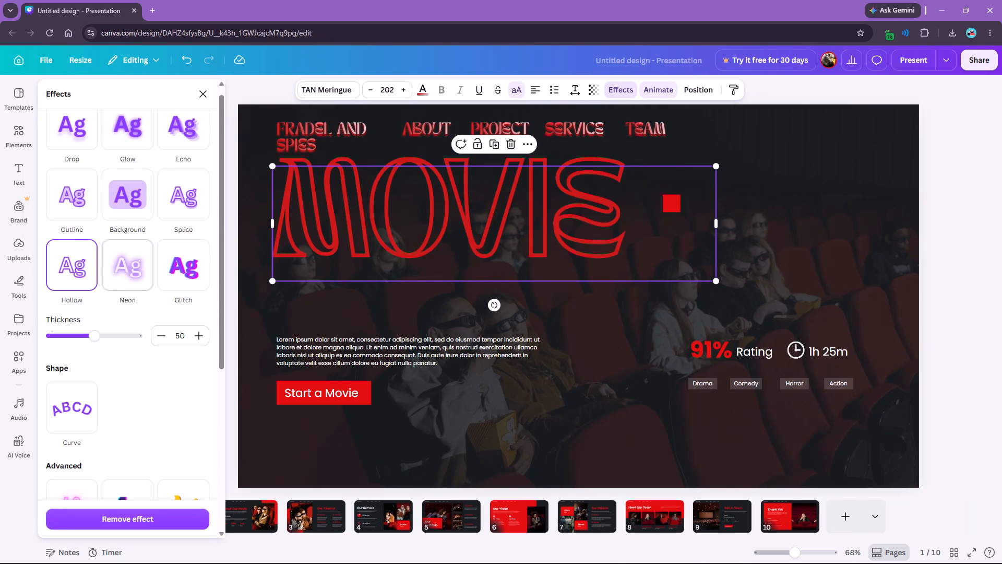
left_click(193, 254)
left_click(123, 268)
left_click(472, 222)
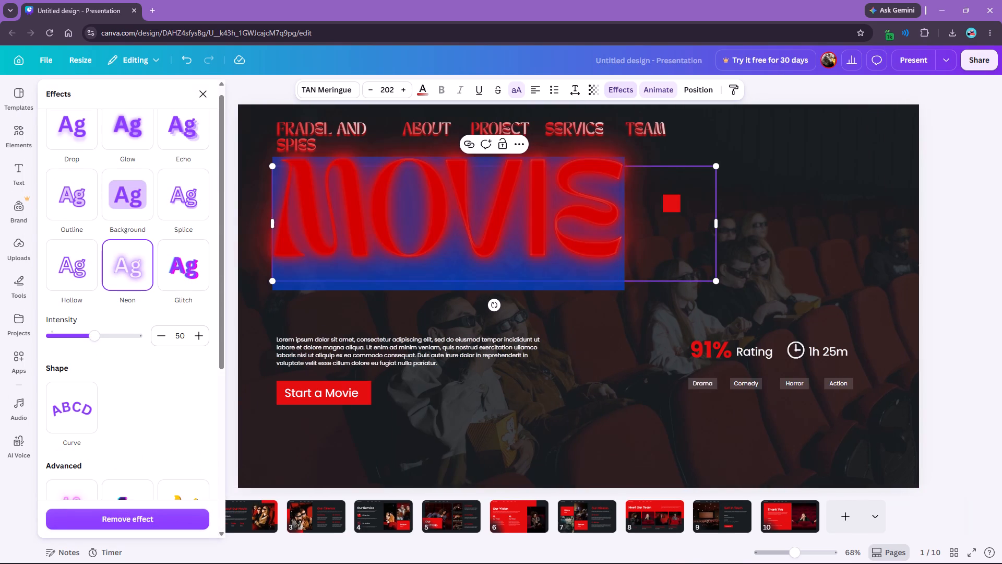
left_click(681, 298)
left_click(766, 263)
Move the MOVIE title down, away from the navigation row, and enlarge it to font size 240.
left_click_drag(461, 236, 461, 236)
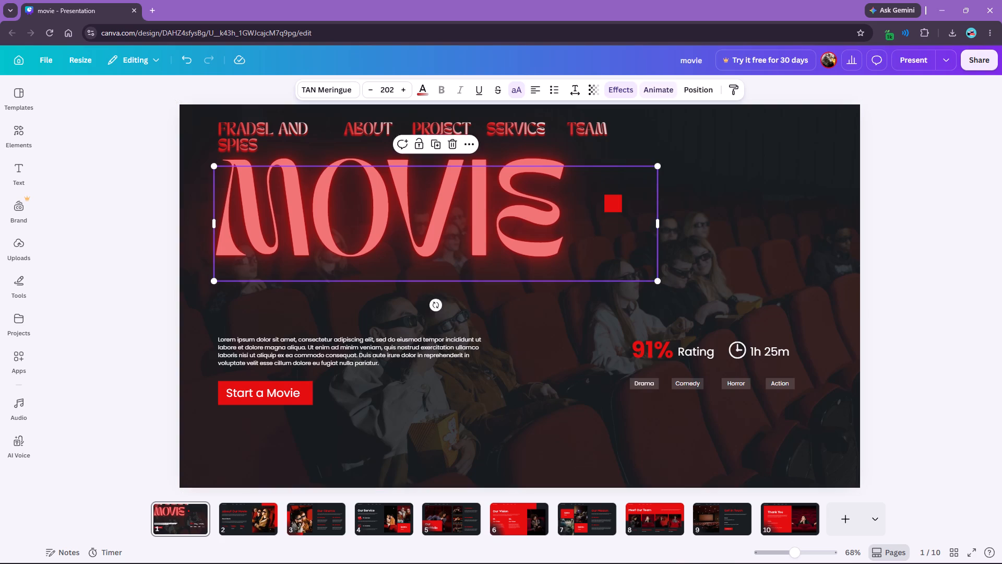
left_click_drag(461, 236, 460, 258)
left_click(402, 91)
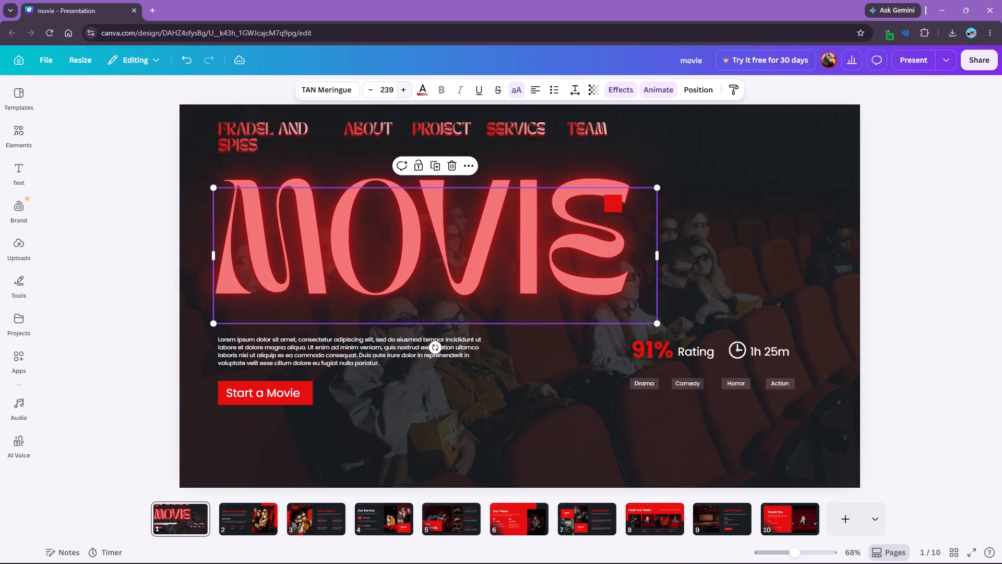
double_click(367, 91)
left_click(725, 182)
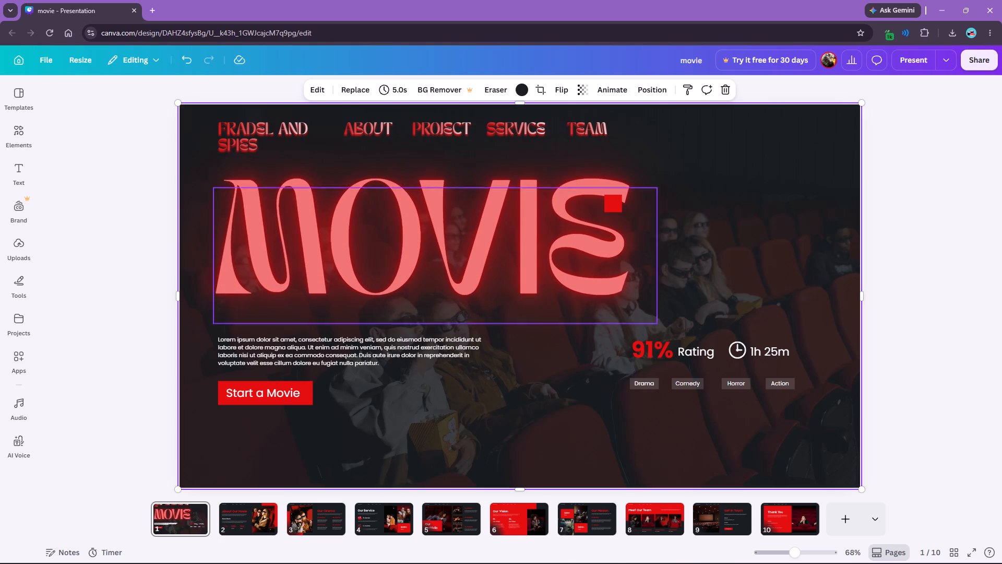
Delete the small red square overlapping the letter E of the MOVIE title.
left_click(614, 207)
left_click(628, 171)
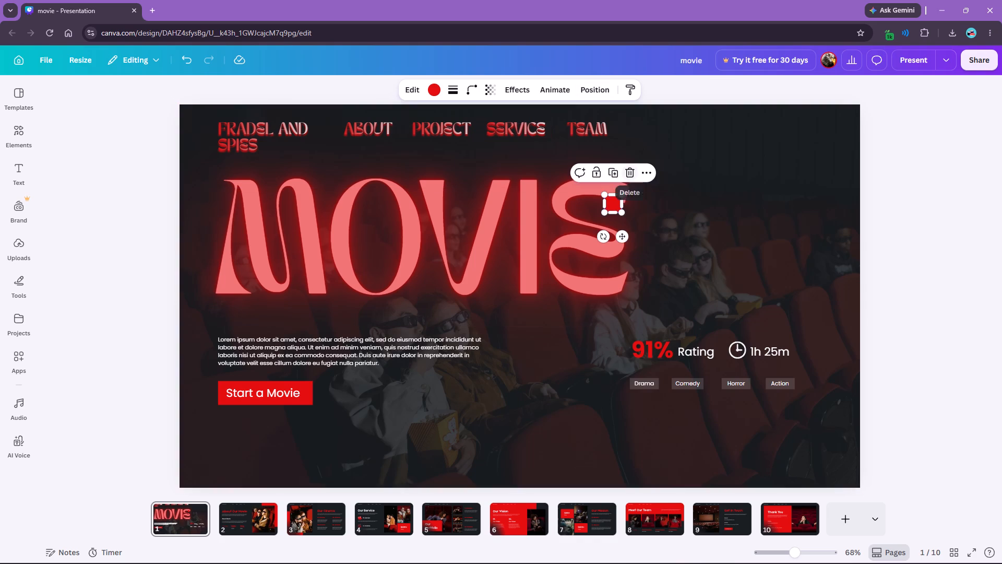
Nudge the MOVIE title slightly upward, keeping its horizontal alignment above the paragraph.
left_click(497, 244)
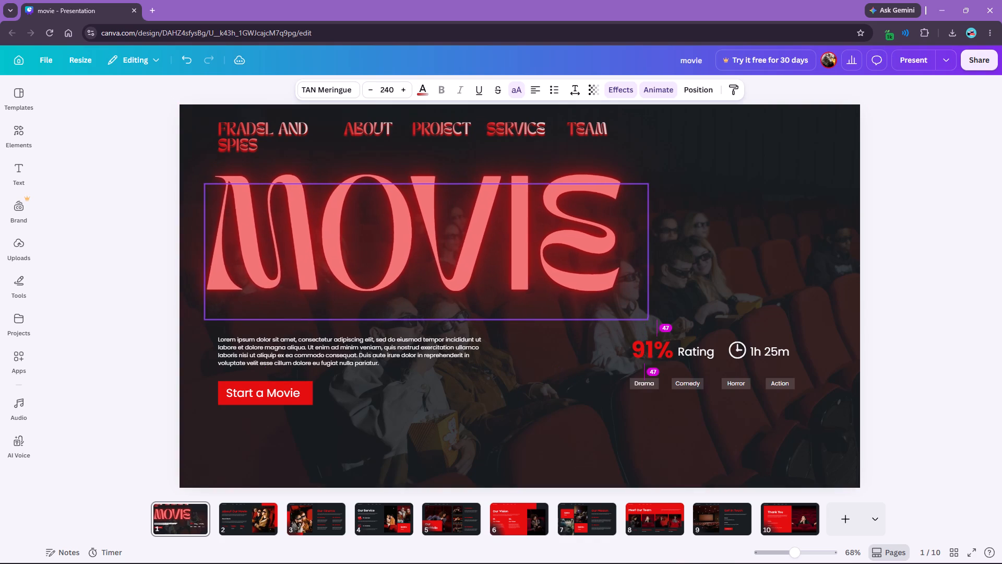
left_click(713, 265)
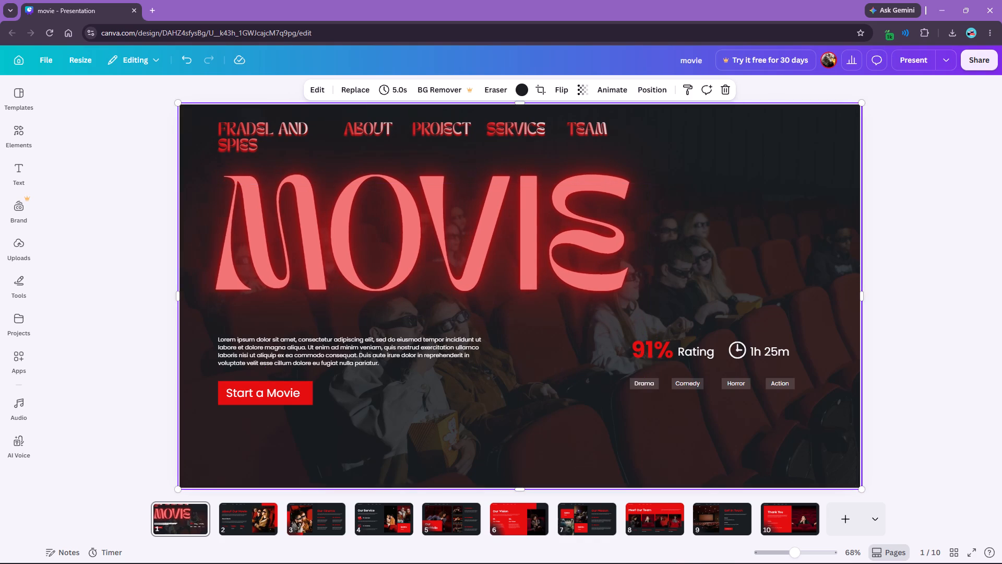
Lower the Neon effect intensity on the MOVIE title to about 25.
left_click(482, 236)
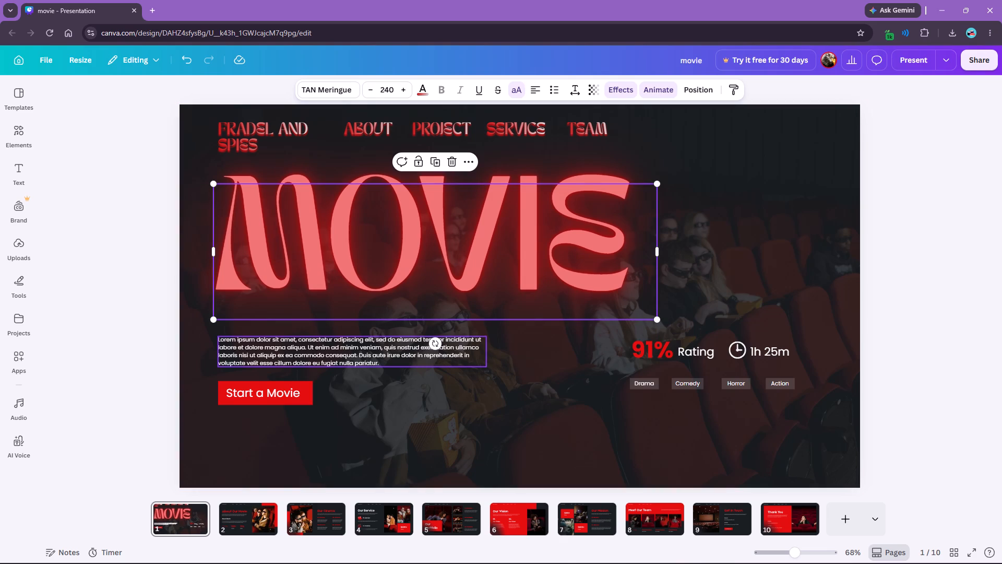
left_click(630, 92)
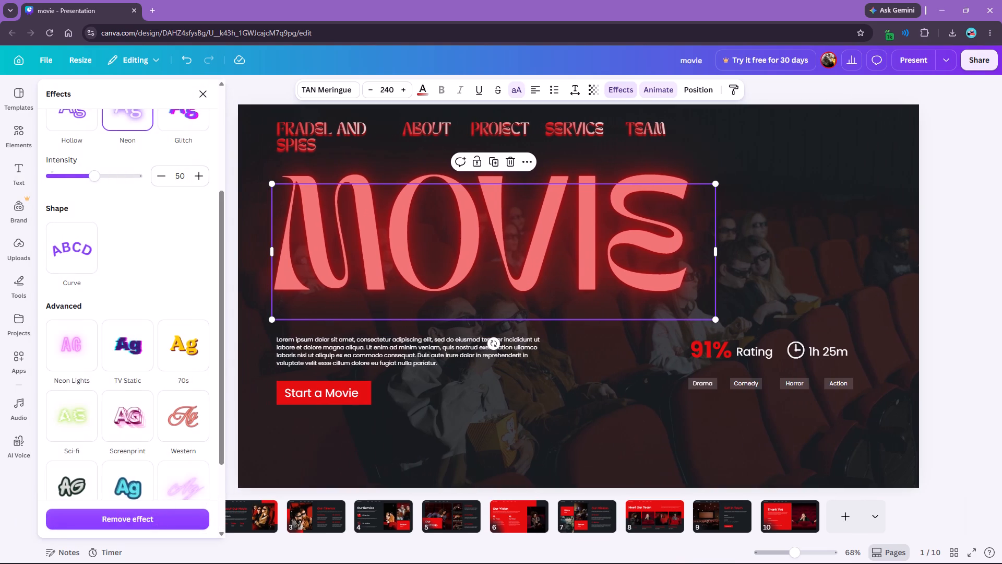
scroll(171, 207, "up", 9)
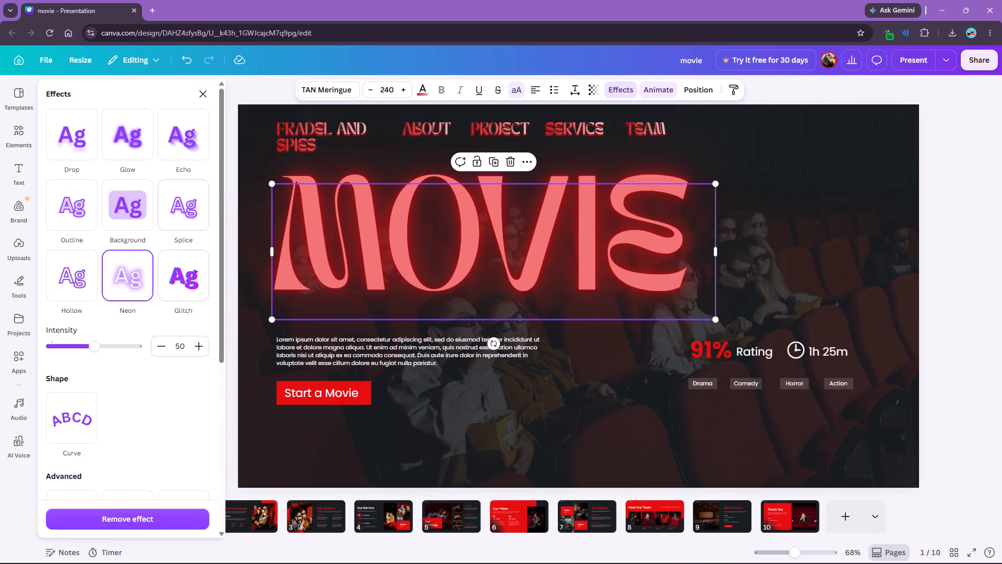
scroll(140, 325, "down", 2)
left_click_drag(93, 243, 55, 243)
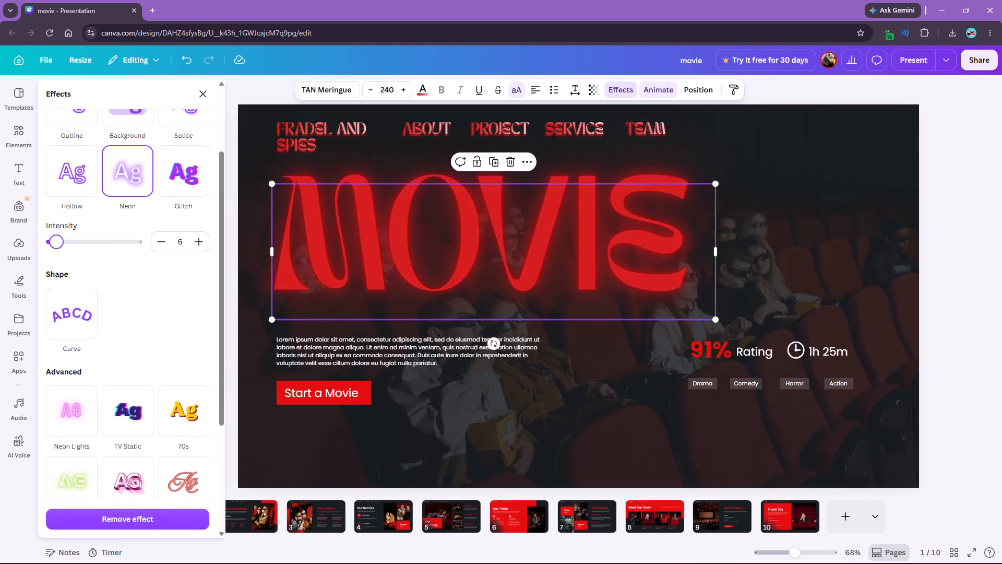
left_click_drag(55, 243, 73, 244)
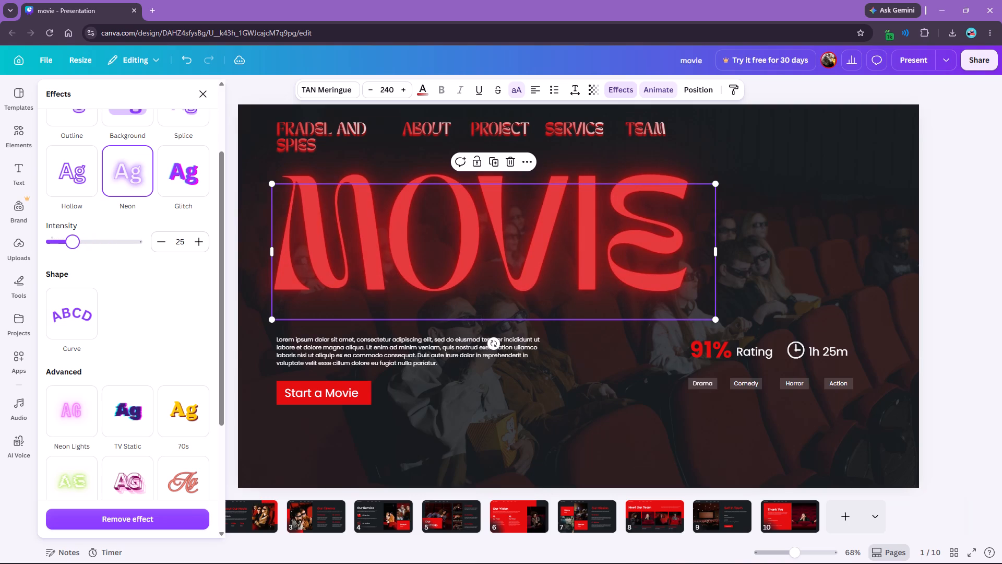
left_click_drag(73, 244, 73, 244)
left_click(200, 90)
left_click(403, 401)
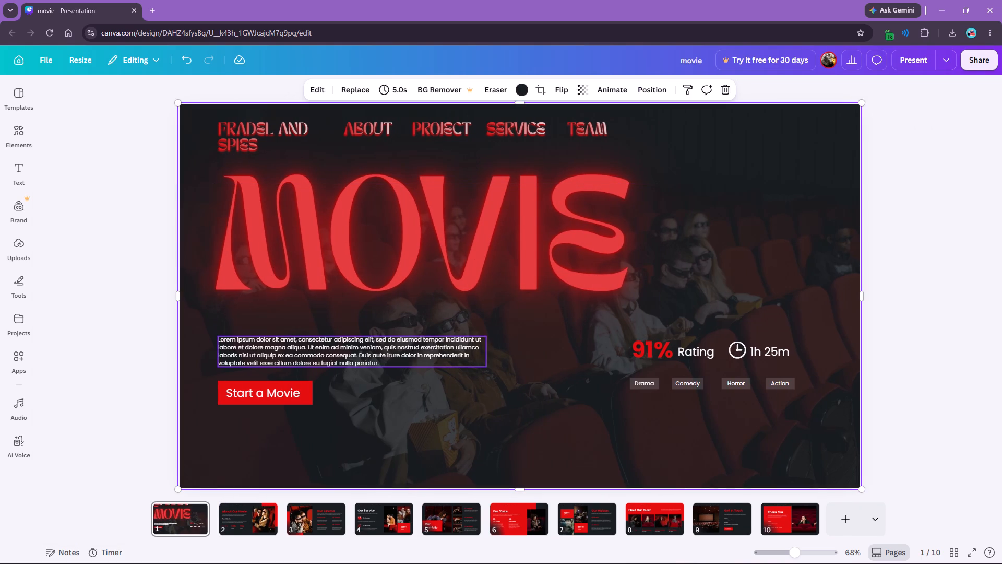
Replace the placeholder paragraph below the title with "CHECK OUT MY MOVIE SITE . EXPERIENCE ALL TYPE OF MOVIES HERE".
left_click(329, 337)
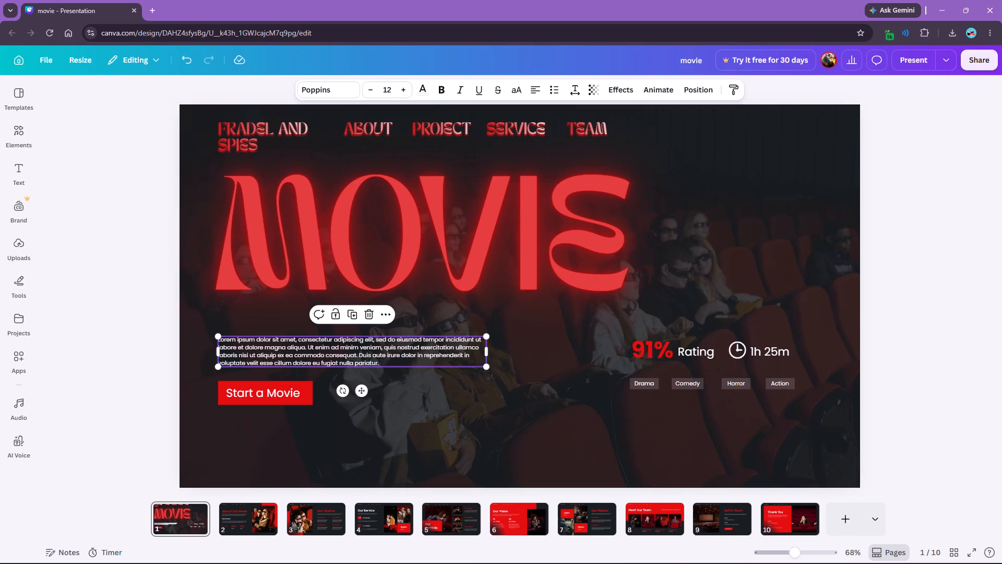
type("CHEC")
double_click(364, 352)
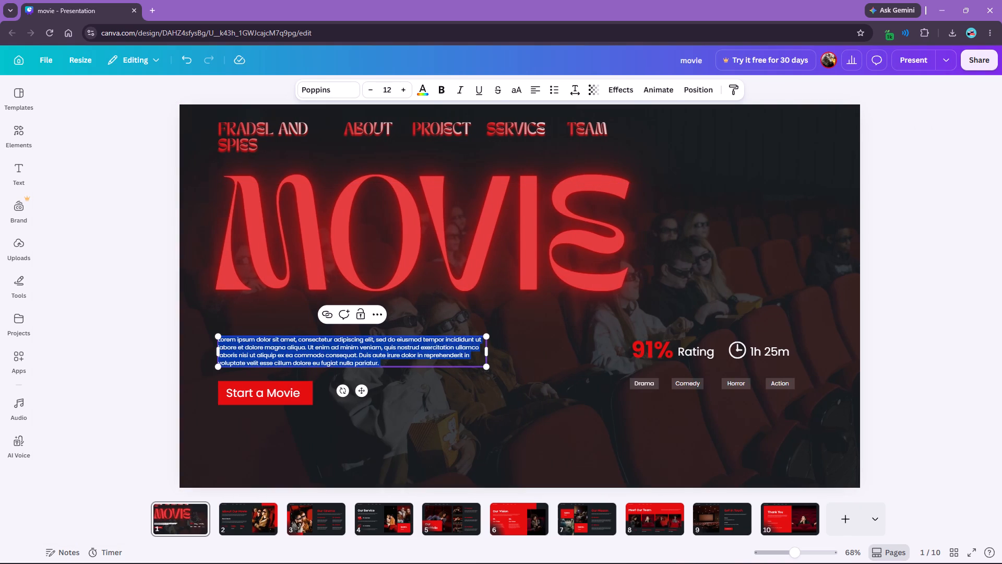
type("CHECK OUT MY MOVIE")
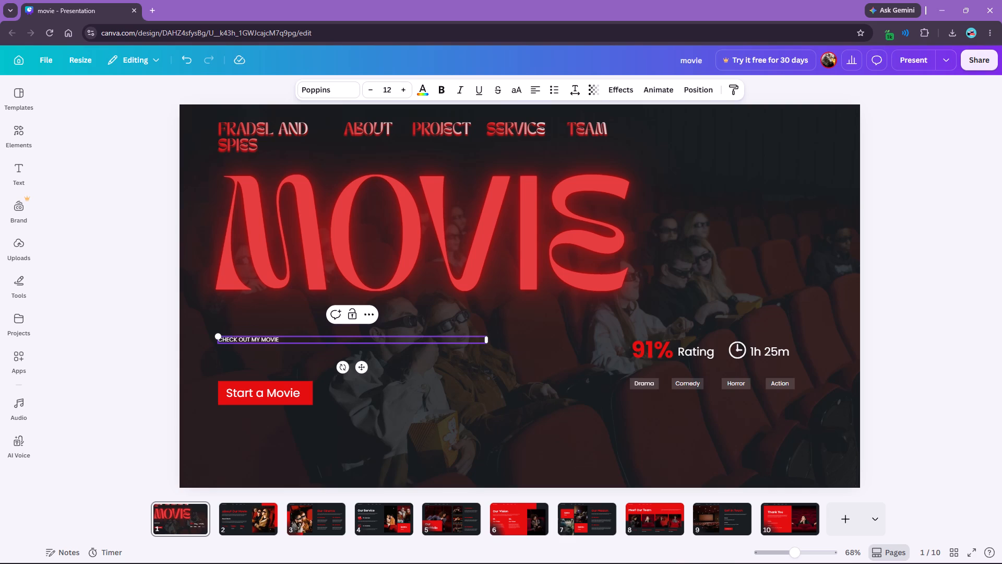
key("space")
type("SITE E")
key("shift+BackSpace")
type(". EXPERIE")
type("NCE ALL TYPE OF MOVIES HERE")
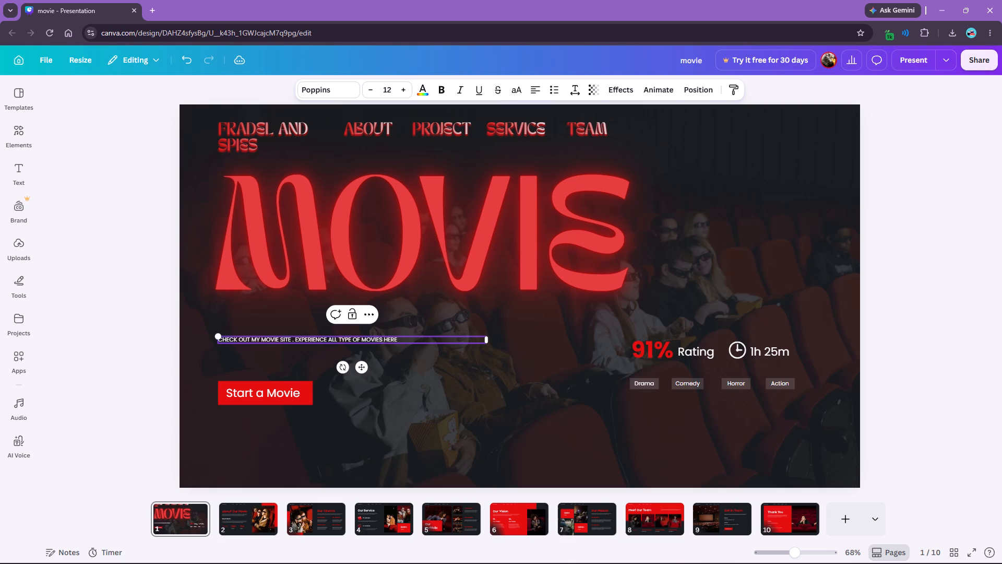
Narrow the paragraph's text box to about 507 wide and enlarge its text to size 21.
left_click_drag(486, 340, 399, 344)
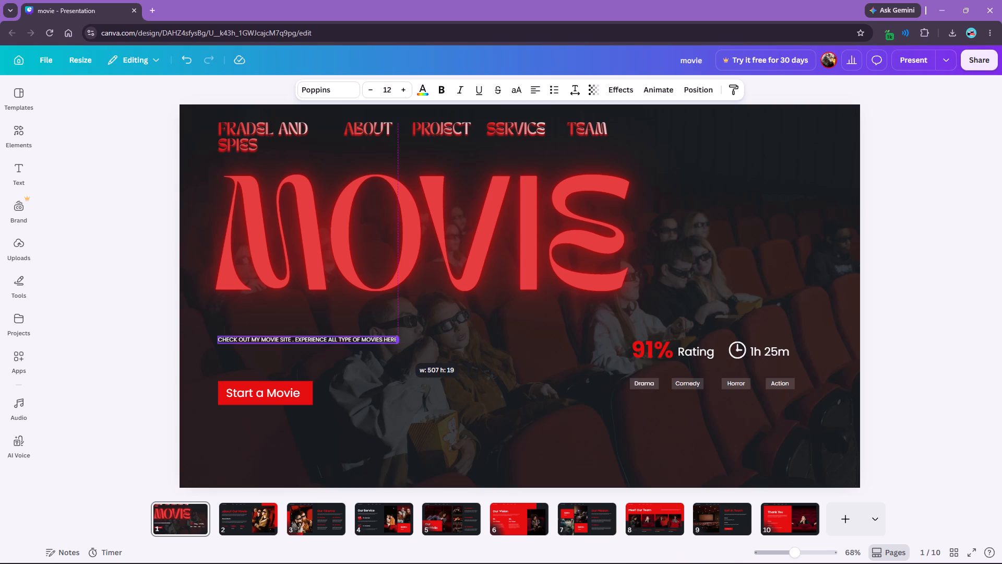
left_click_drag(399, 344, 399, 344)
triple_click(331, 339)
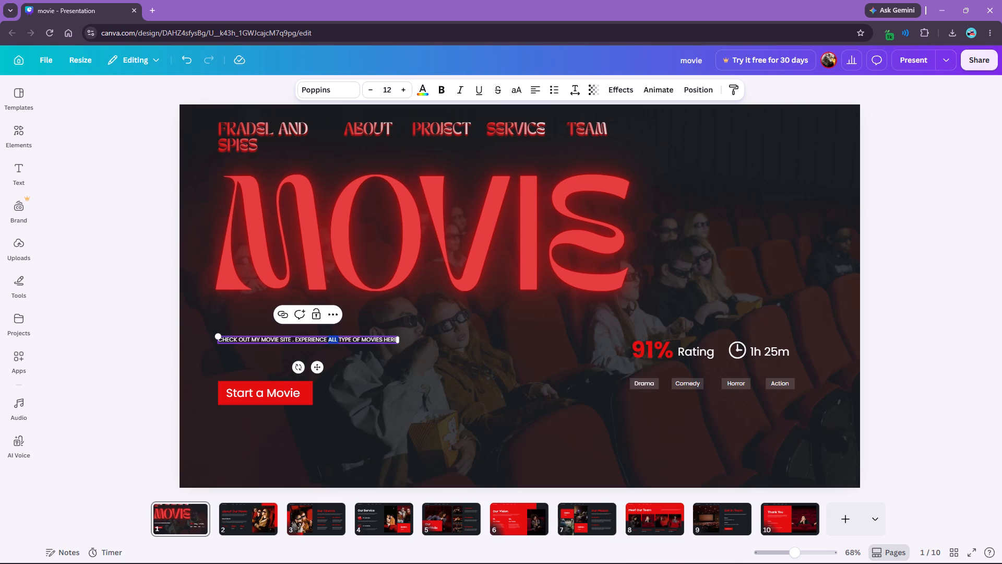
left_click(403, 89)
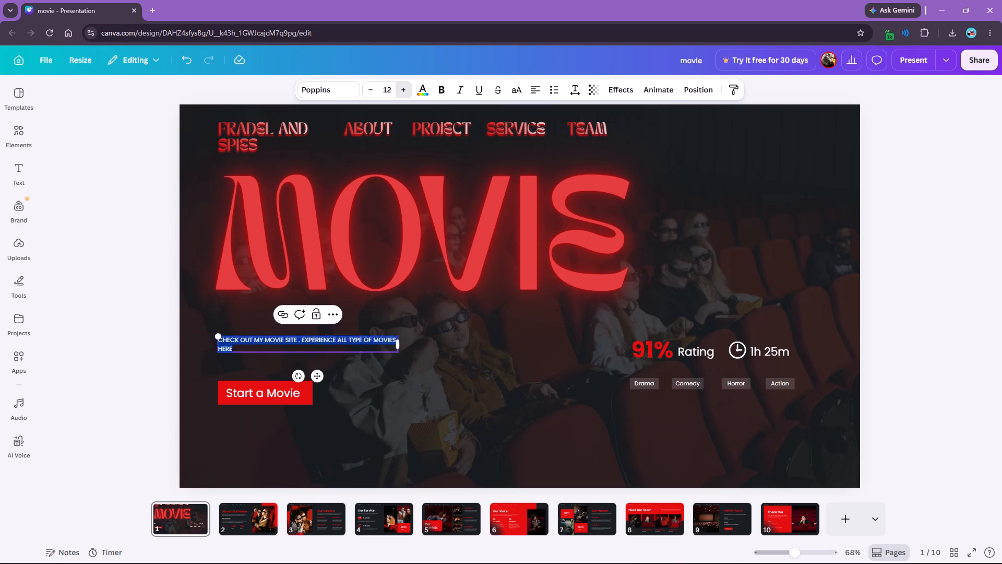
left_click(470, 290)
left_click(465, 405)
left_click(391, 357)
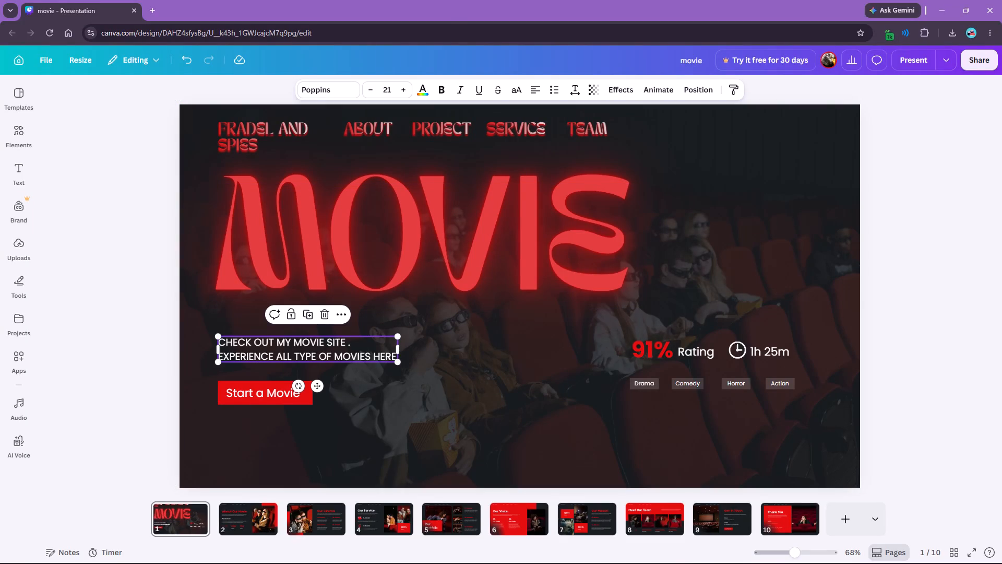
Delete the period after "CHECK OUT MY MOVIE SITE" in the paragraph.
double_click(354, 340)
left_click(353, 342)
key("BackSpace")
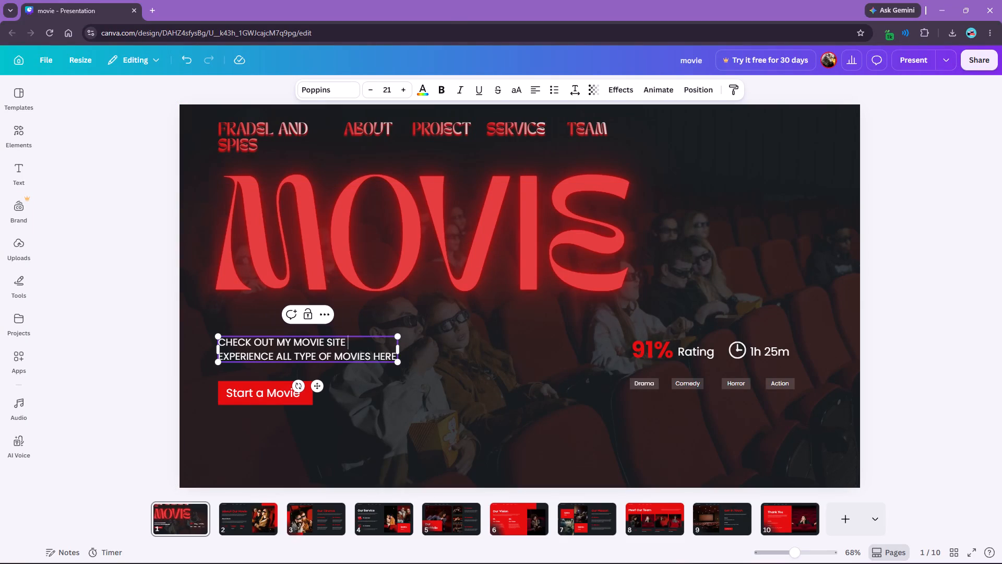
left_click(483, 351)
left_click(335, 342)
Copy the text style of the FRADEL AND SPIES header onto the paragraph below the MOVIE title.
left_click(277, 143)
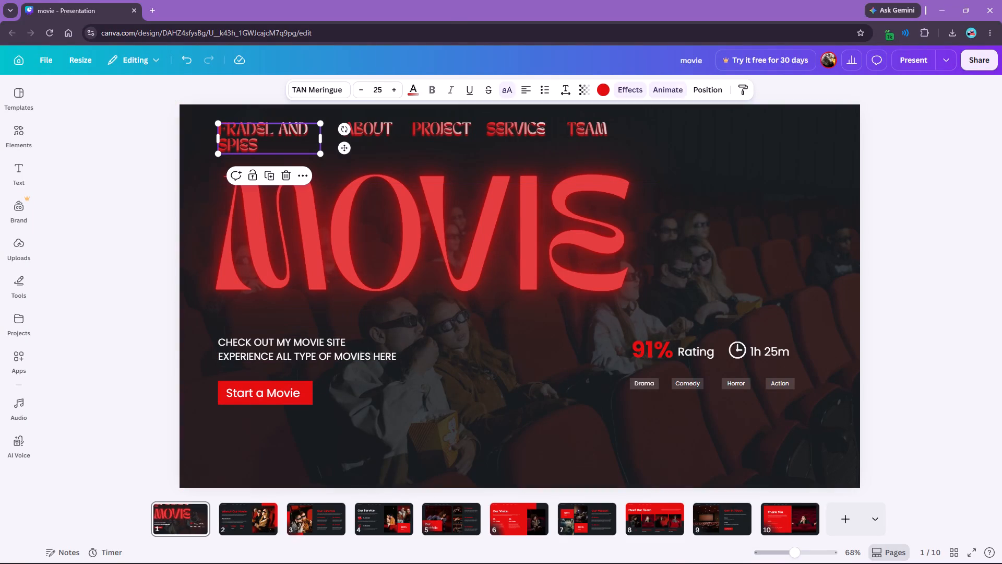
left_click(737, 86)
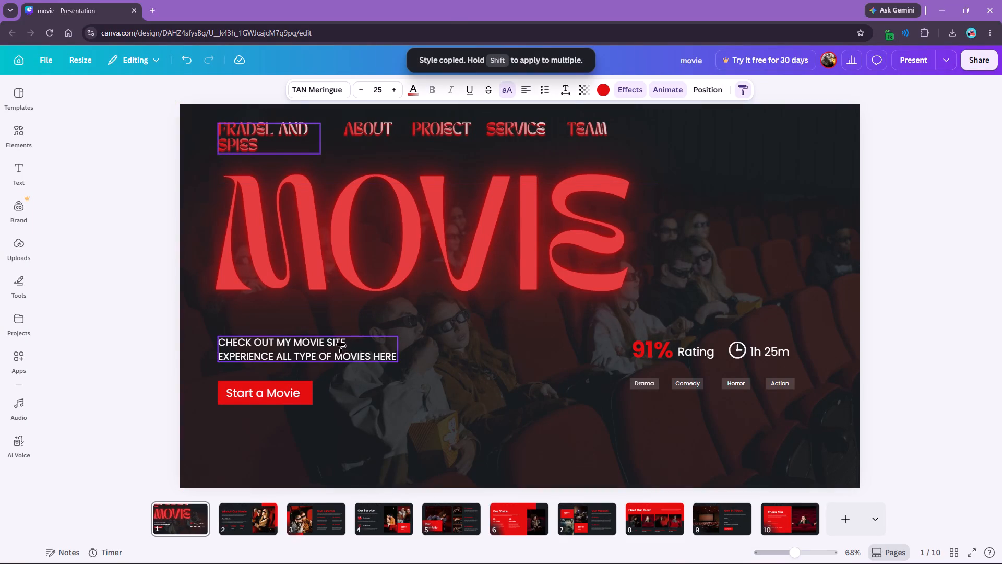
left_click(341, 343)
Widen the paragraph's text box so the text fits on two lines, and shift it slightly upward, clear of the Start a Movie button.
left_click_drag(400, 361, 470, 360)
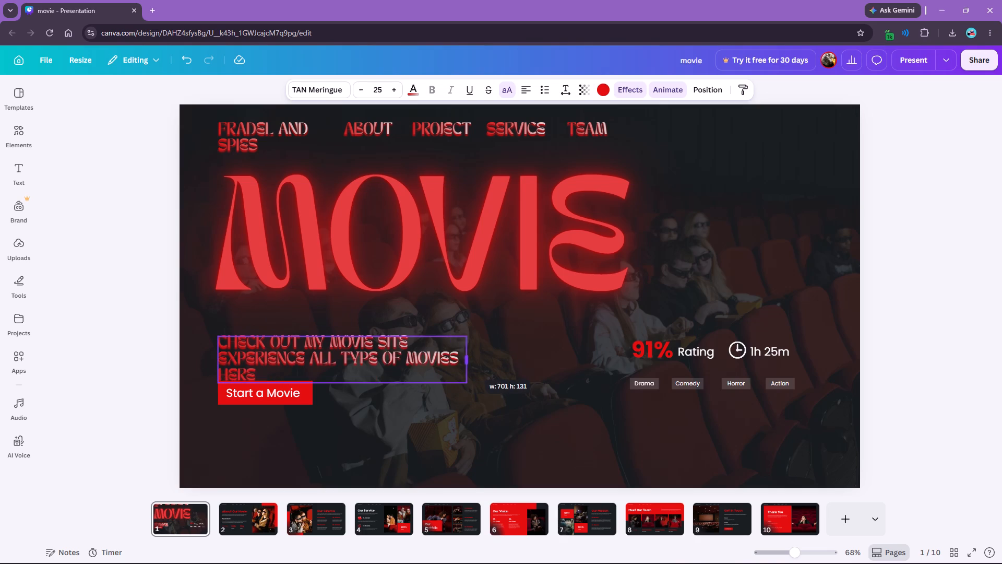
left_click_drag(470, 360, 527, 352)
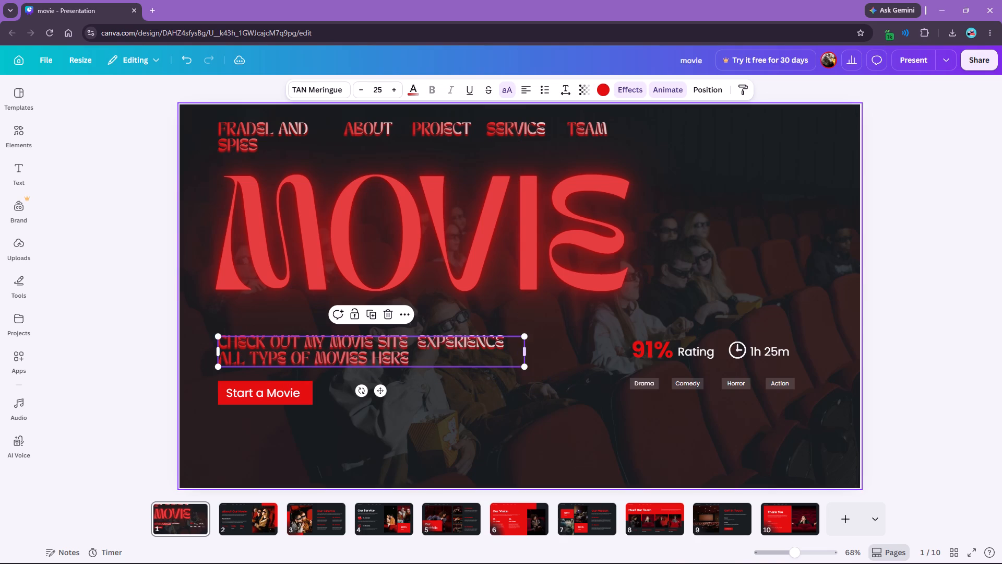
left_click(475, 392)
left_click_drag(404, 347, 403, 341)
left_click(445, 399)
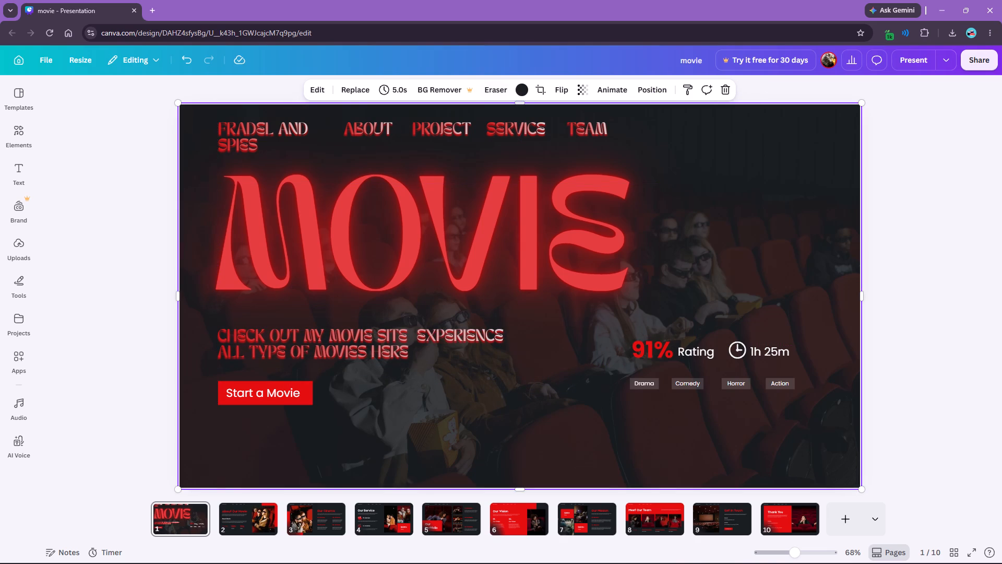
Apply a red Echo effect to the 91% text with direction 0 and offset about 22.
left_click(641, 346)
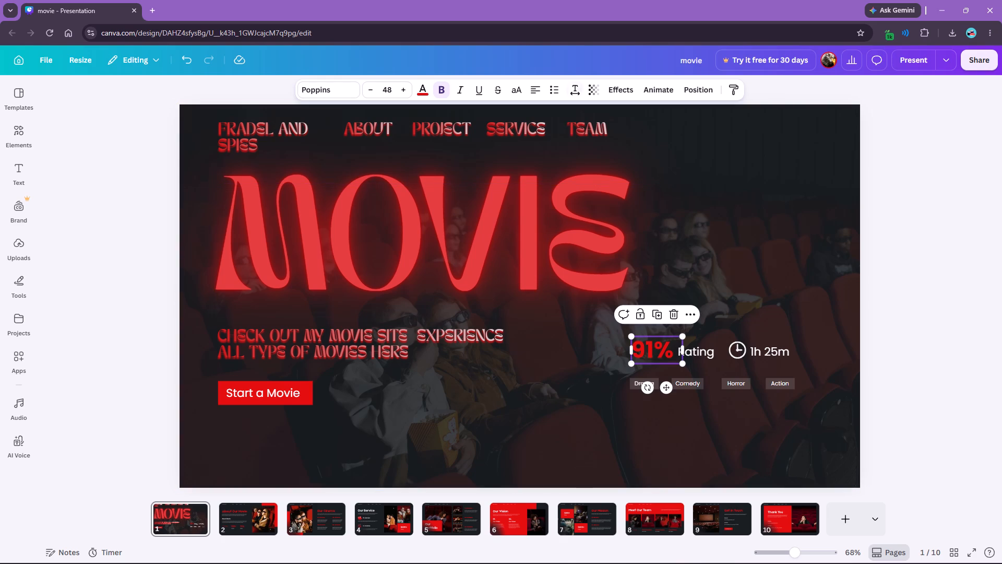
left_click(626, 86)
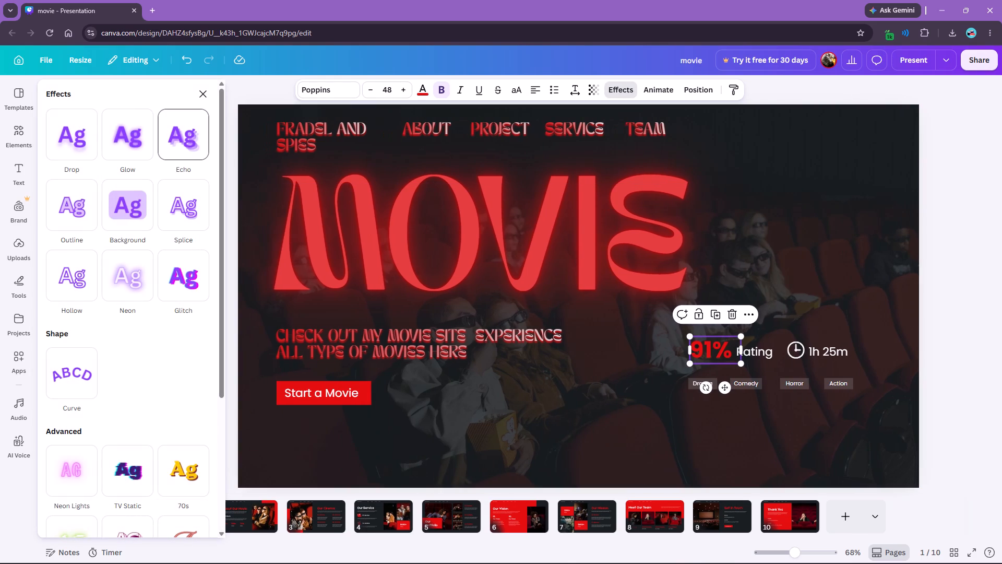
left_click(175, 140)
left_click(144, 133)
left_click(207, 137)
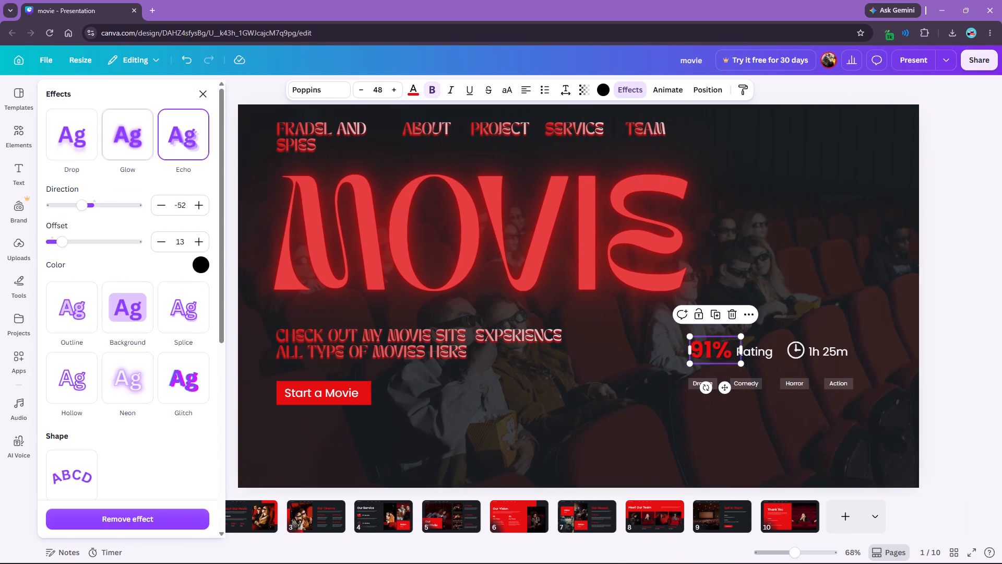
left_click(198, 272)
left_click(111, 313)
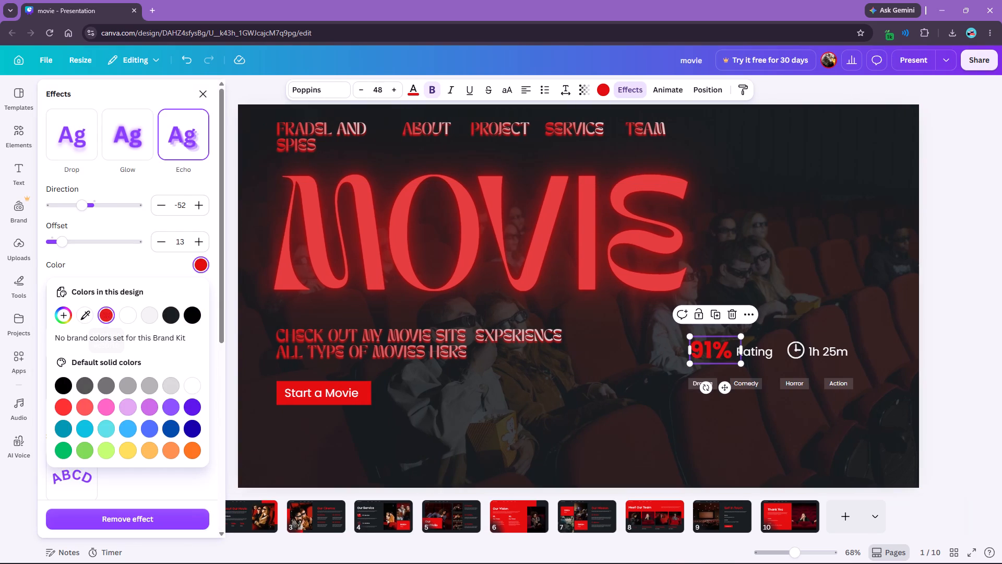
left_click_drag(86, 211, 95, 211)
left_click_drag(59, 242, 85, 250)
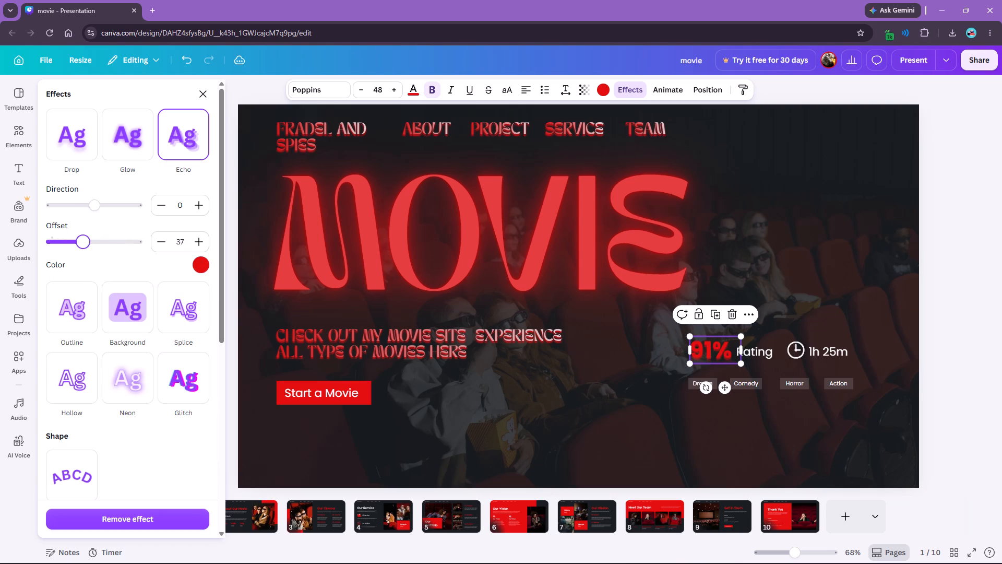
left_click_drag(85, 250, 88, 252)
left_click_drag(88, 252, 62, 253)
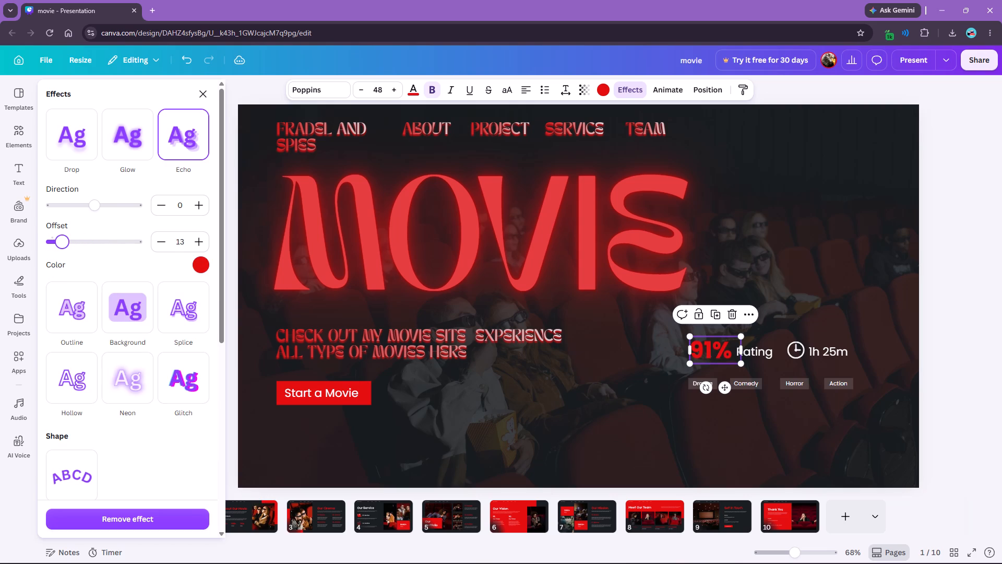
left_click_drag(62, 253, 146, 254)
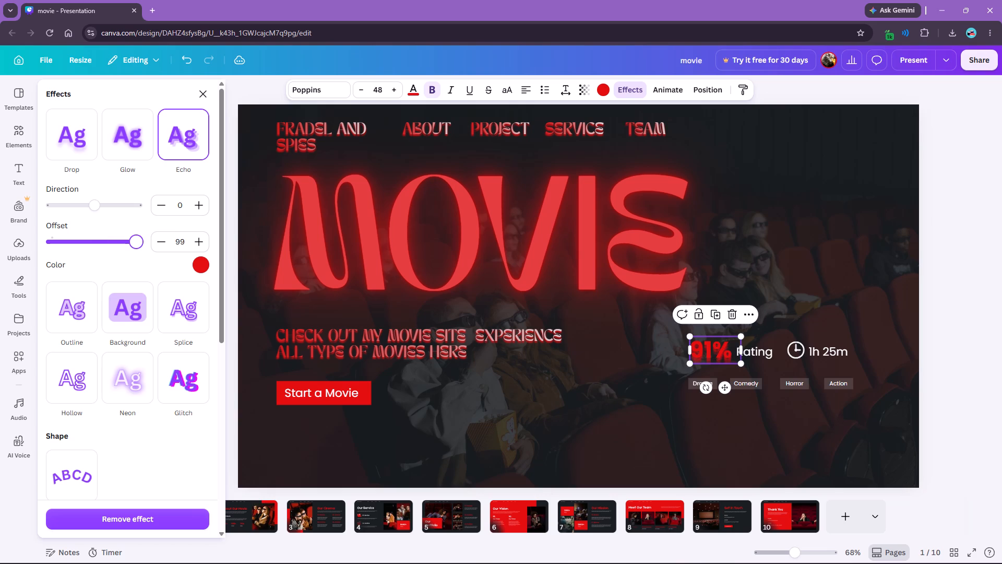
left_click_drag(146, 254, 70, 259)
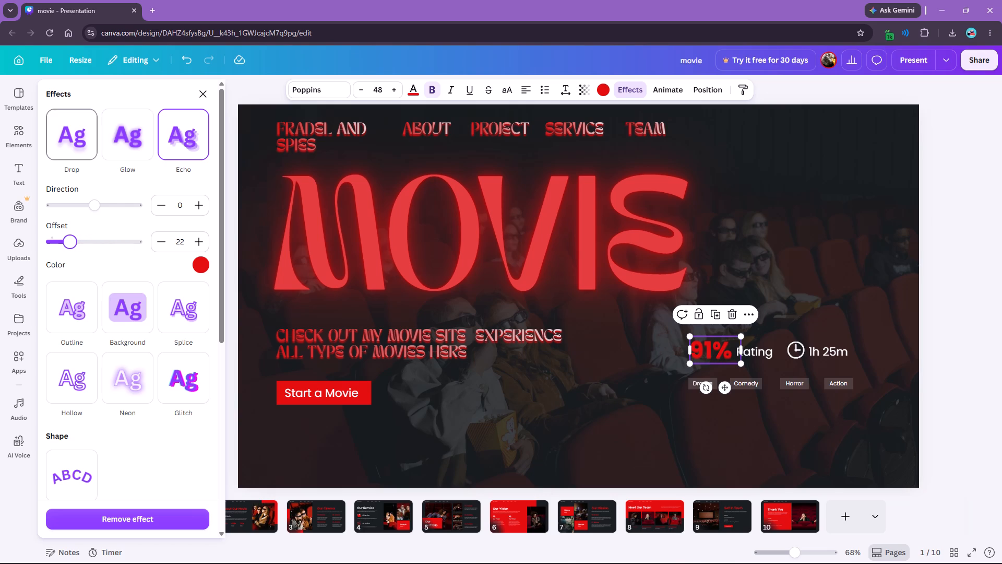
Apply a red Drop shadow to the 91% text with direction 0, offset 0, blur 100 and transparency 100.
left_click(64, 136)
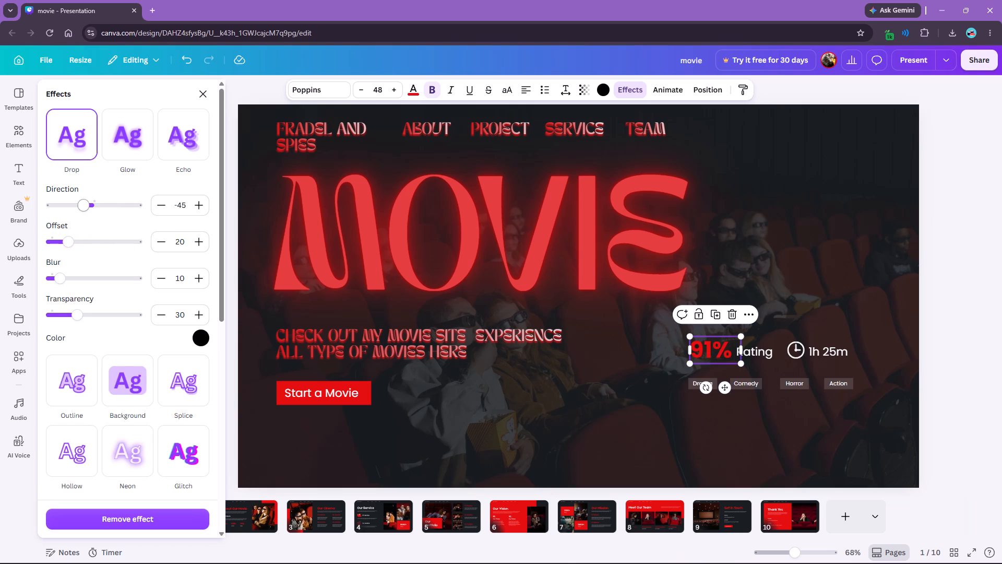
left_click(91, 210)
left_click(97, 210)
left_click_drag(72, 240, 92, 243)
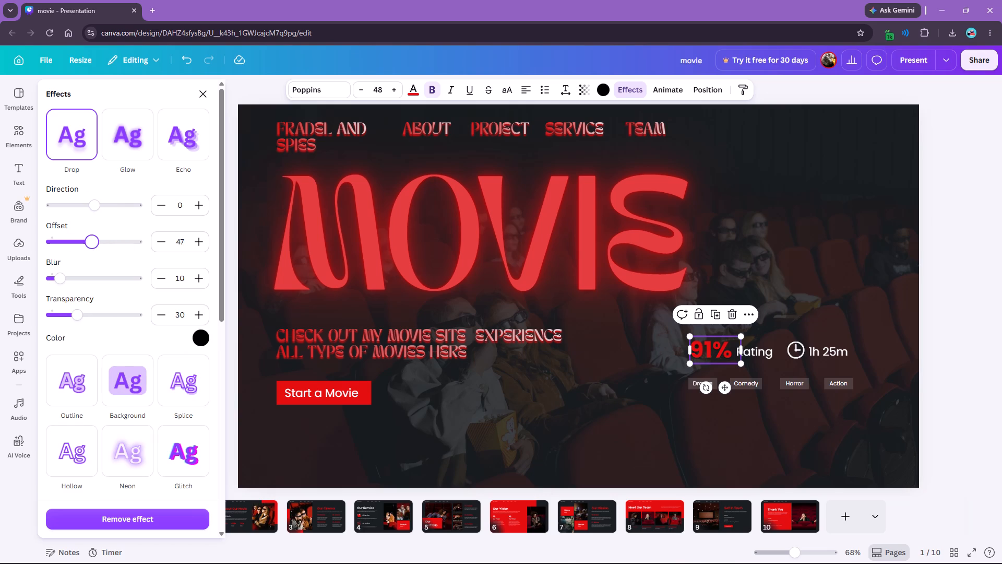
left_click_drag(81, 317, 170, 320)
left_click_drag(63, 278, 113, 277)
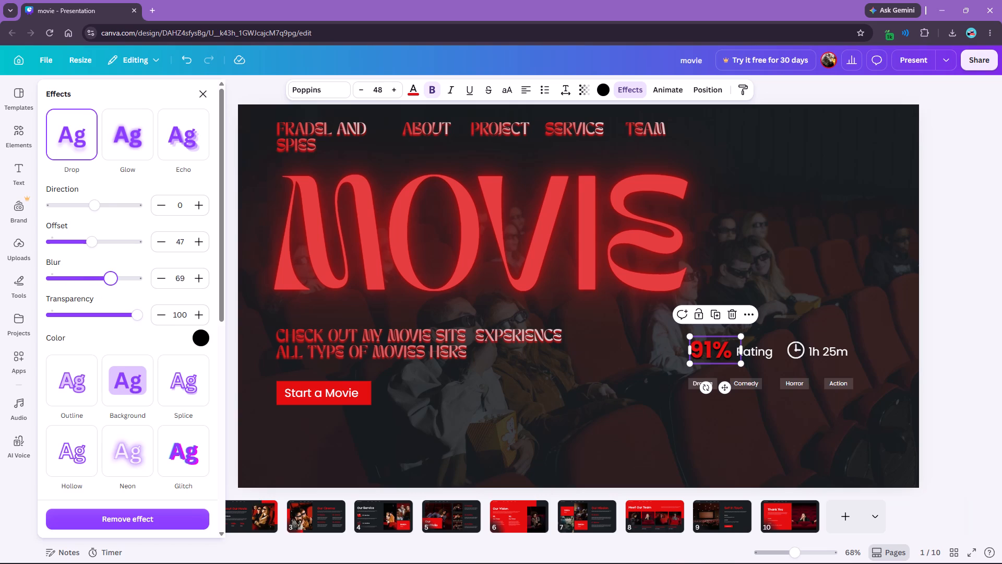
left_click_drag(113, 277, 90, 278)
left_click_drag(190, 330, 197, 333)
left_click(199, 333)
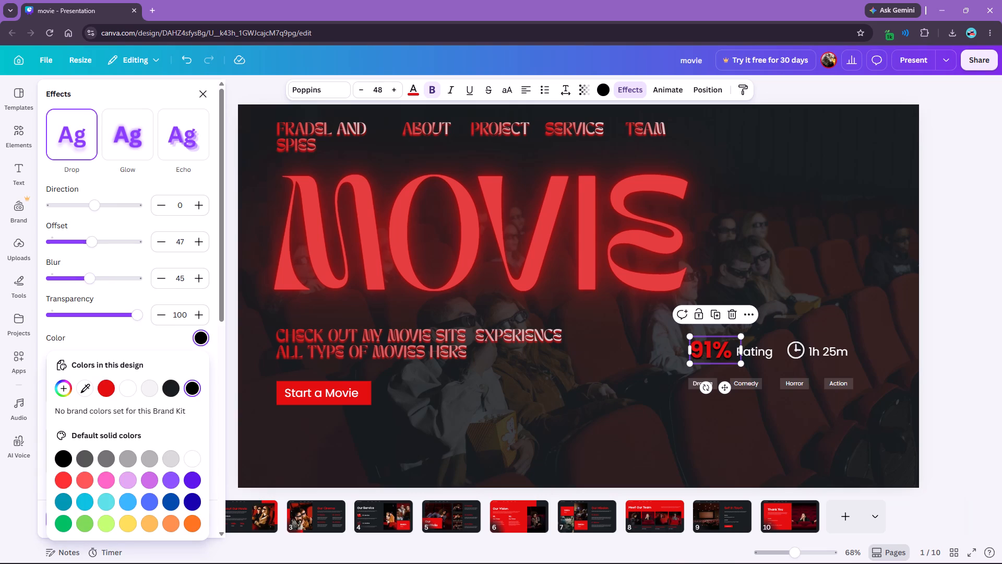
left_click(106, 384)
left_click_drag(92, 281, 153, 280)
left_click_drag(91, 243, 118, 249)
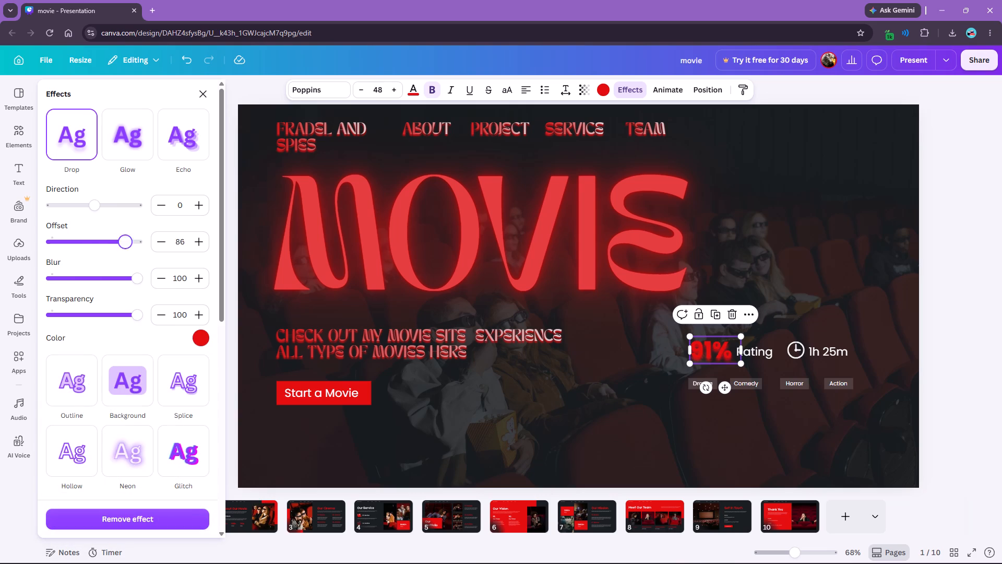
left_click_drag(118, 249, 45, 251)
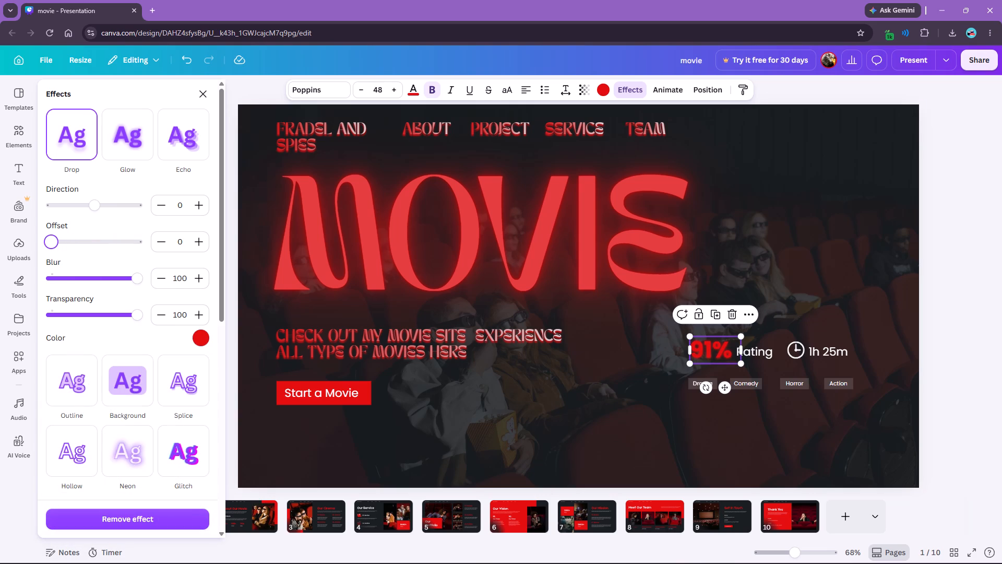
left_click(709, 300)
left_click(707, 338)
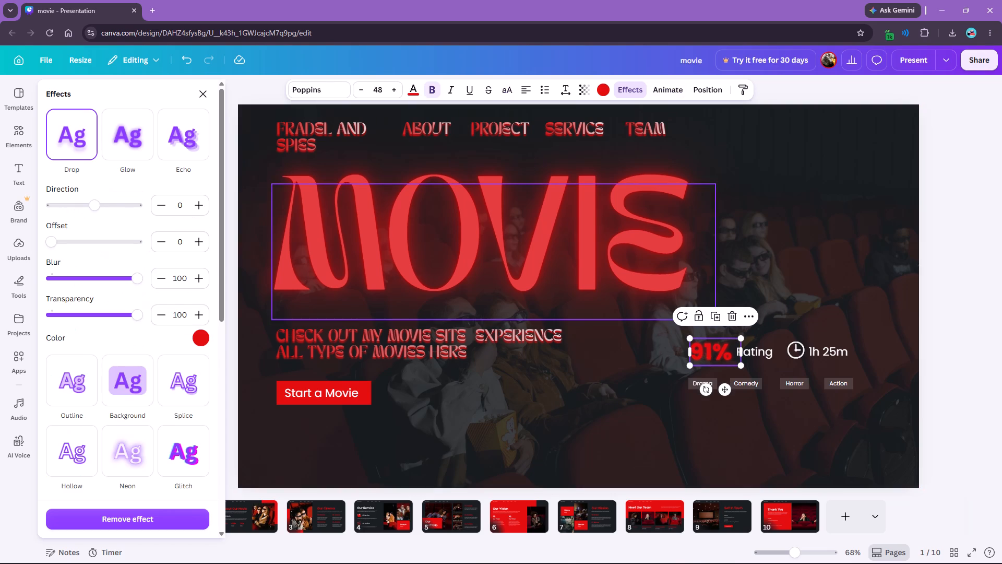
Copy the text style of the TEAM navigation label onto the 91% text.
left_click(648, 135)
left_click(741, 90)
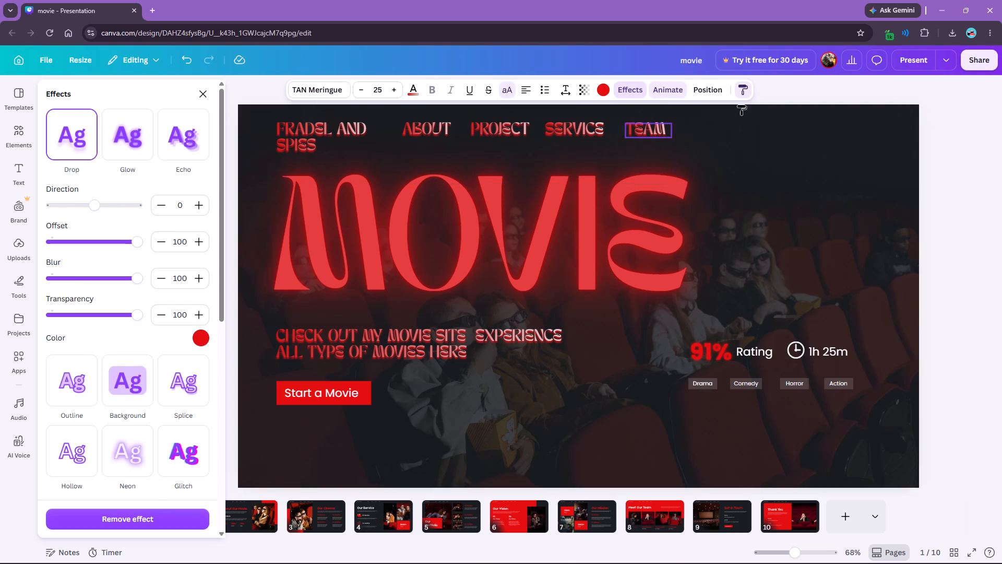
left_click(706, 347)
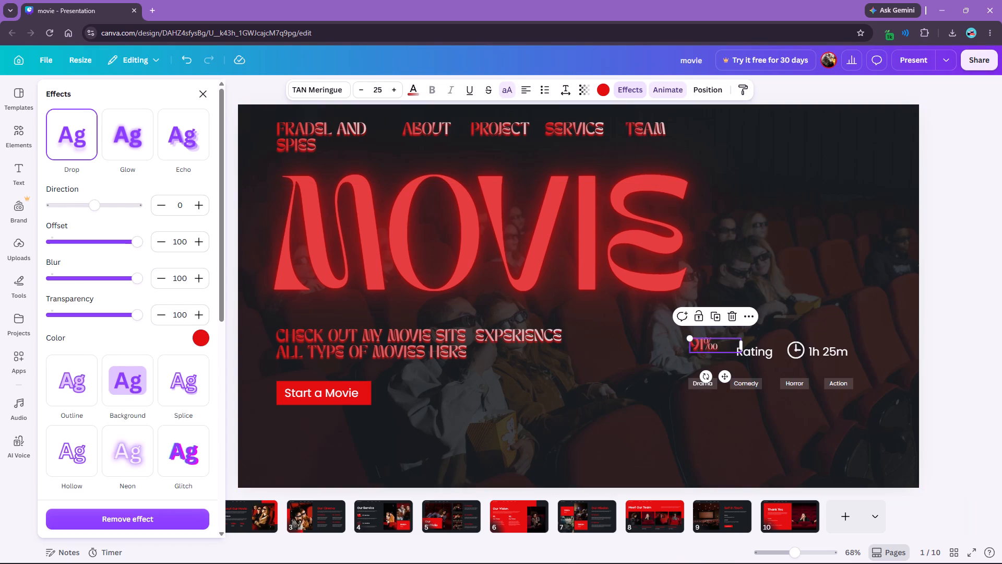
Enlarge the 91% text to size 35.
left_click(716, 344)
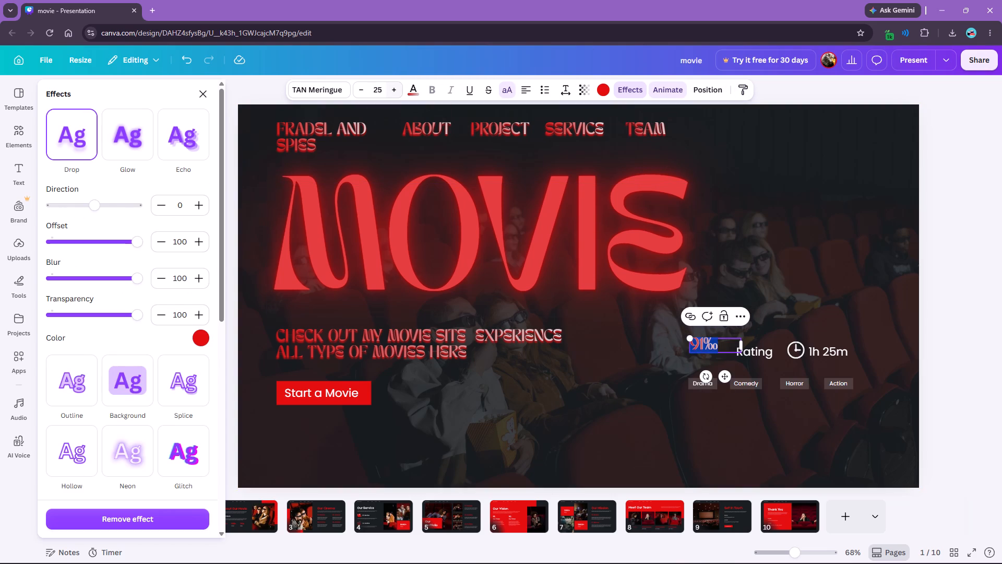
left_click(394, 89)
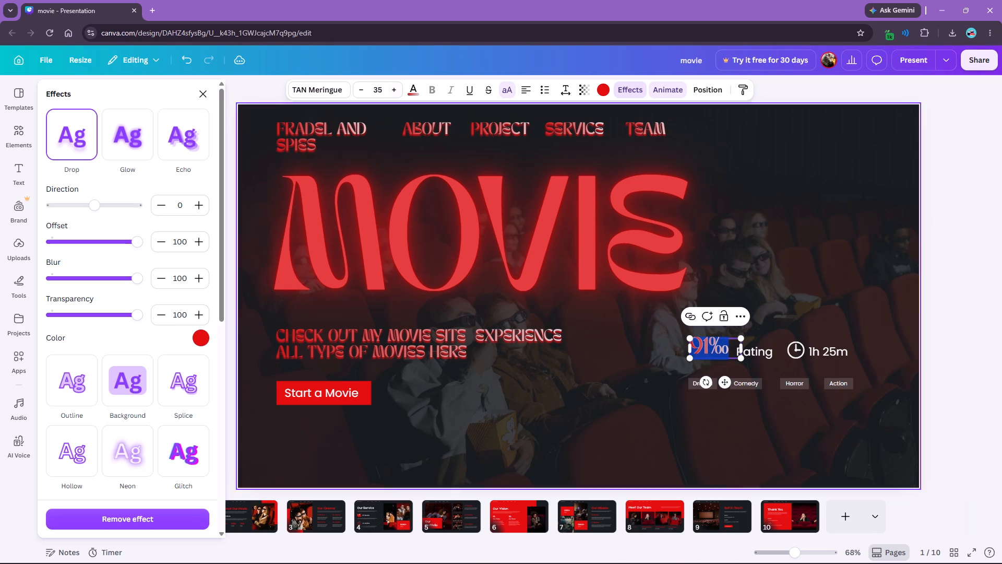
left_click(198, 102)
left_click(763, 318)
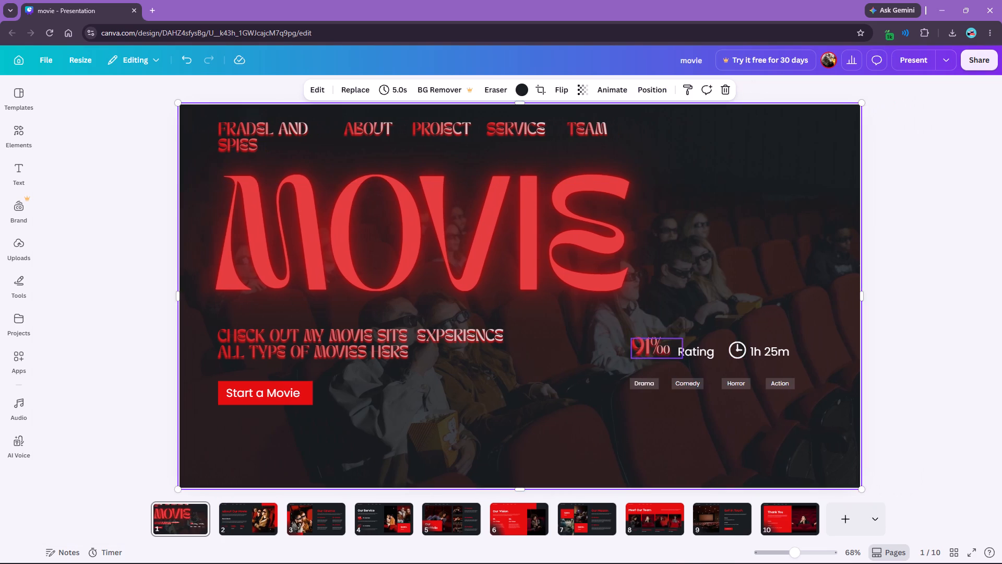
Move the 91% text slightly left and down, separating it from the Rating label.
left_click_drag(658, 352, 653, 353)
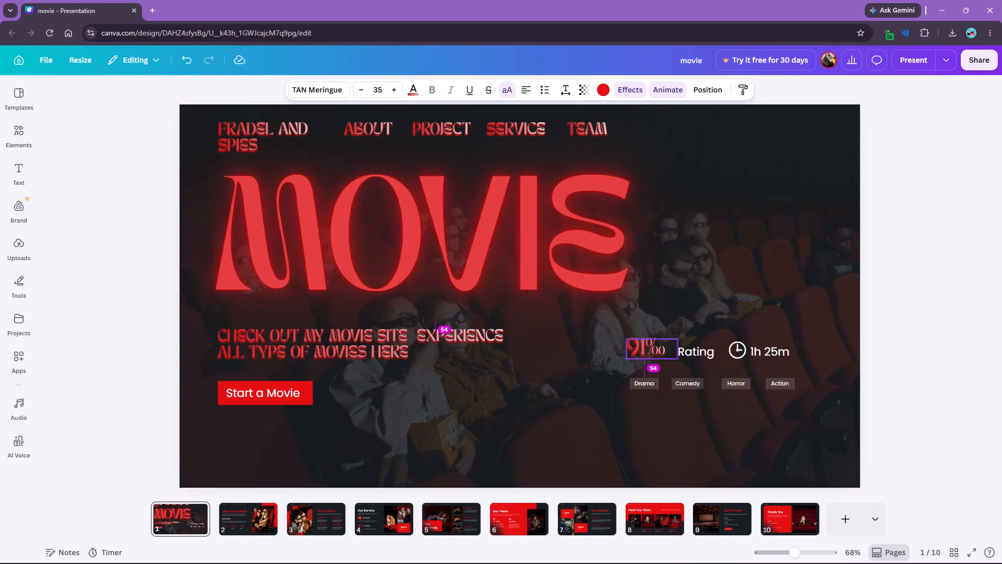
left_click_drag(653, 353, 652, 354)
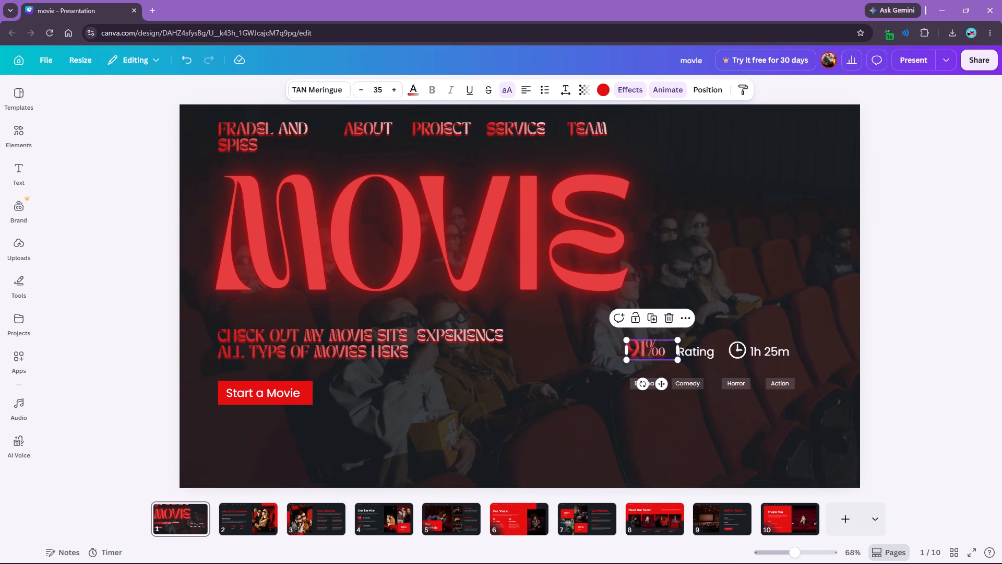
Copy the text style of the 91% text onto the Rating label.
left_click(738, 89)
left_click(700, 351)
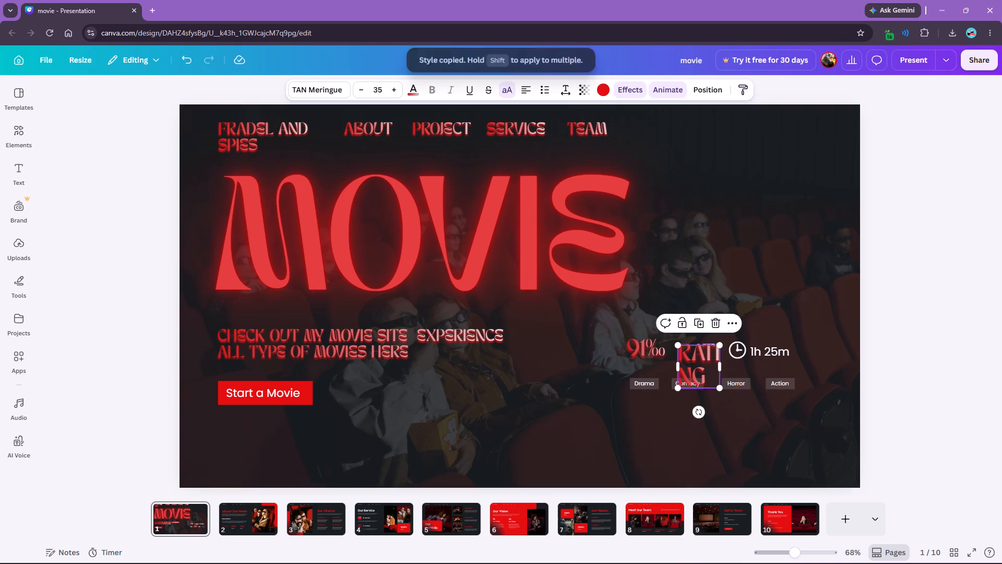
left_click(786, 309)
Shrink the RATING label to size 25, widen its box to fit one line, and shift it slightly up and left.
left_click(699, 369)
triple_click(361, 89)
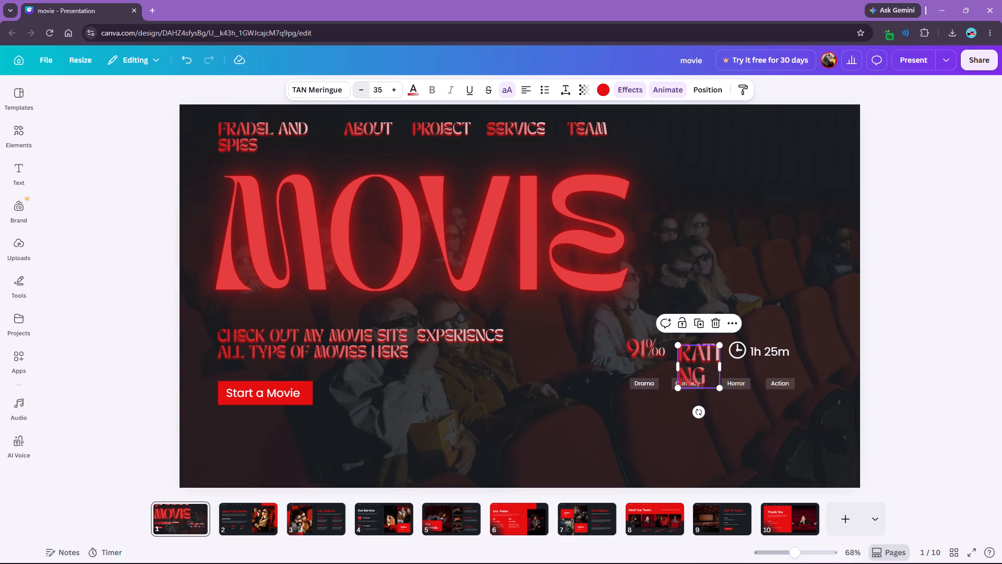
double_click(361, 89)
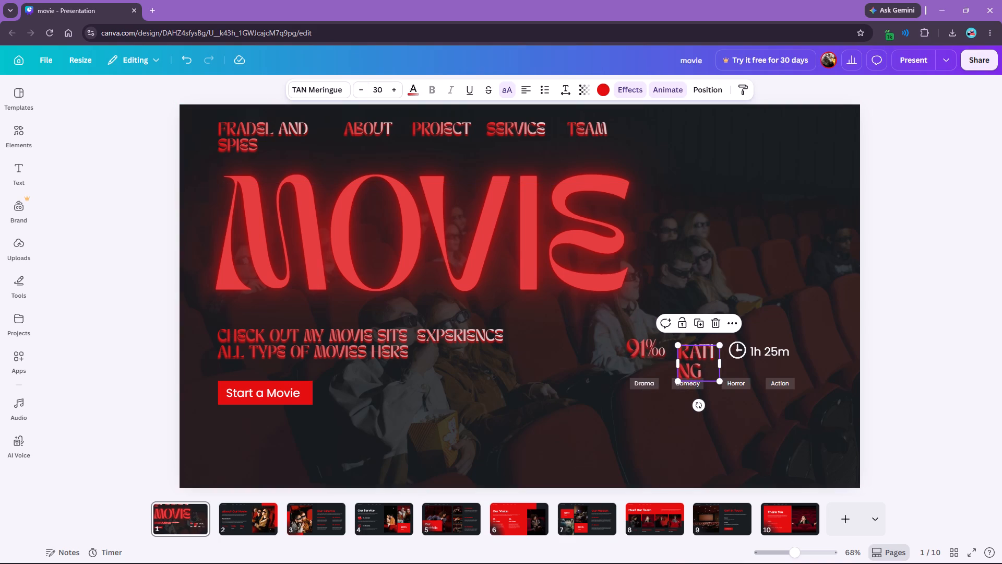
left_click_drag(722, 363, 739, 366)
left_click_drag(701, 352, 695, 348)
left_click(789, 305)
left_click(721, 346)
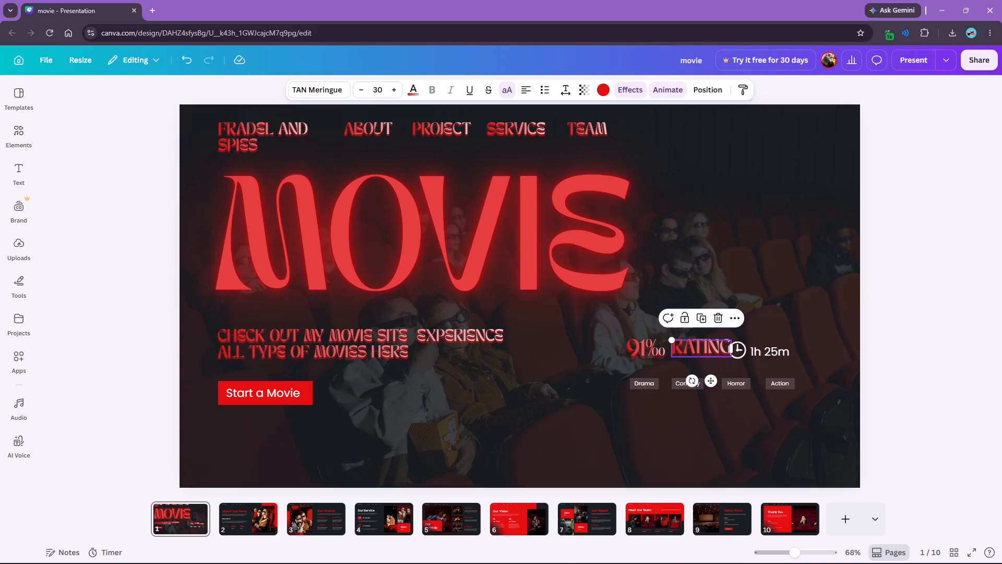
triple_click(365, 90)
double_click(365, 90)
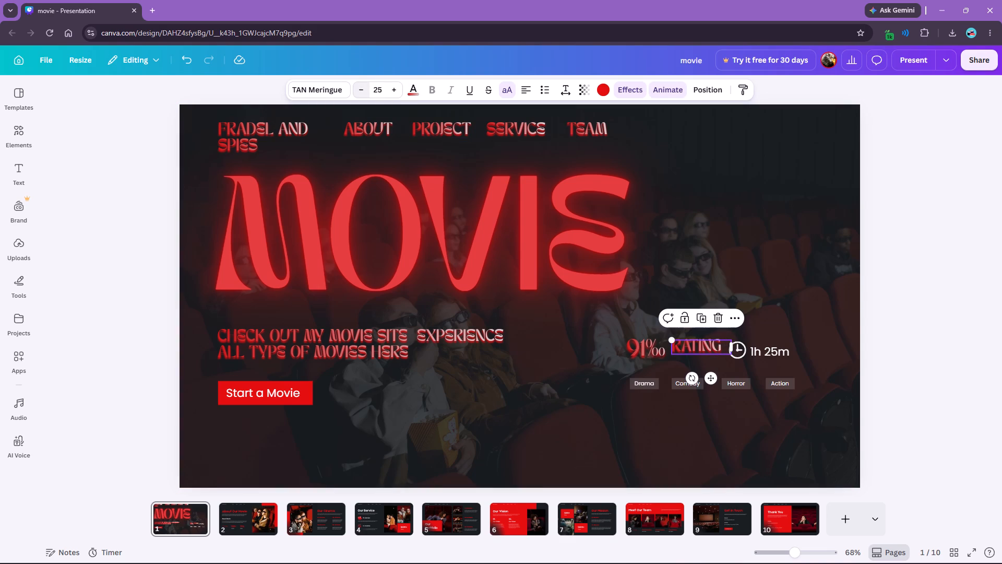
left_click(757, 296)
Nudge the 91% text and RATING label slightly left so they line up in one row with clear space before the clock icon.
left_click(708, 342)
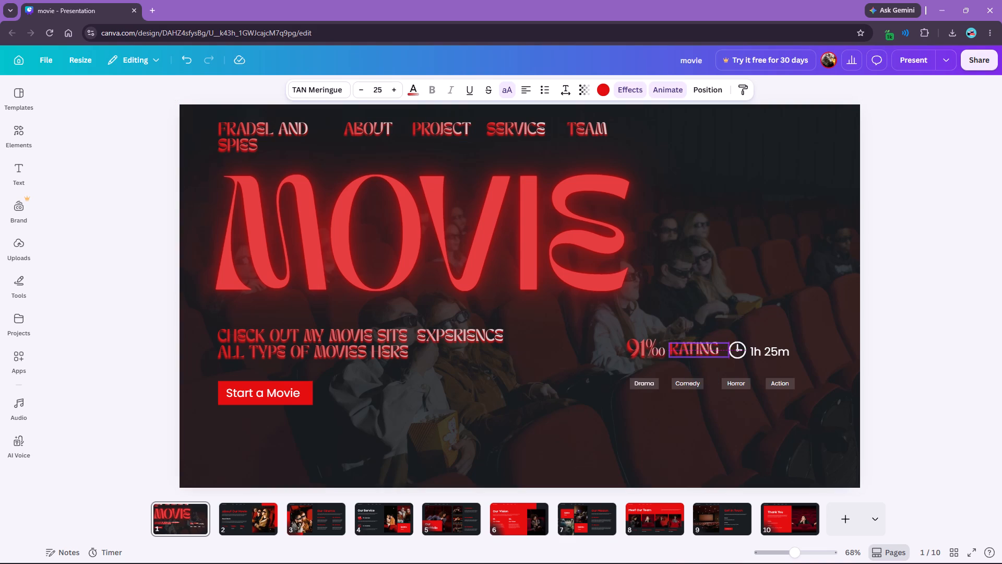
left_click(653, 349)
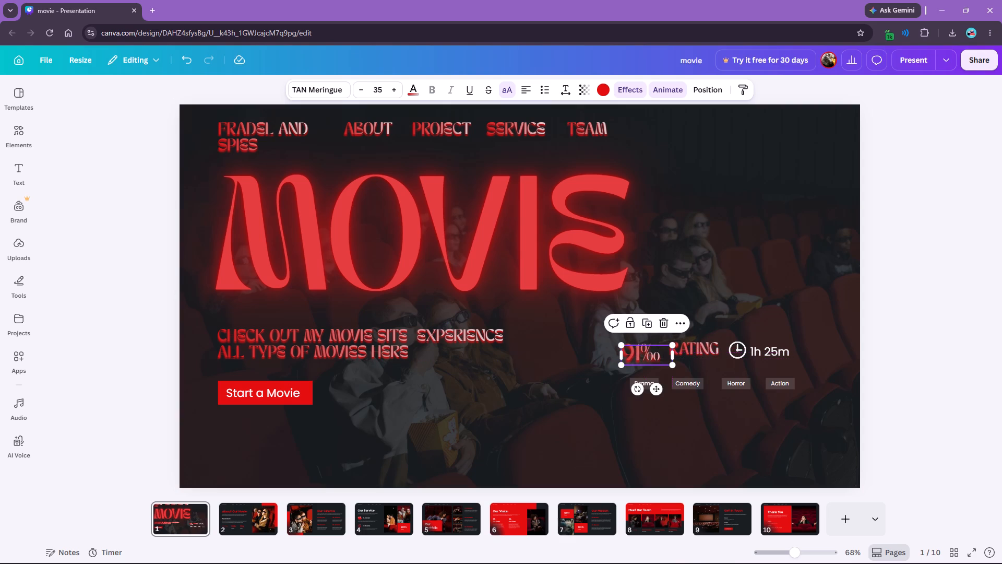
left_click(699, 354)
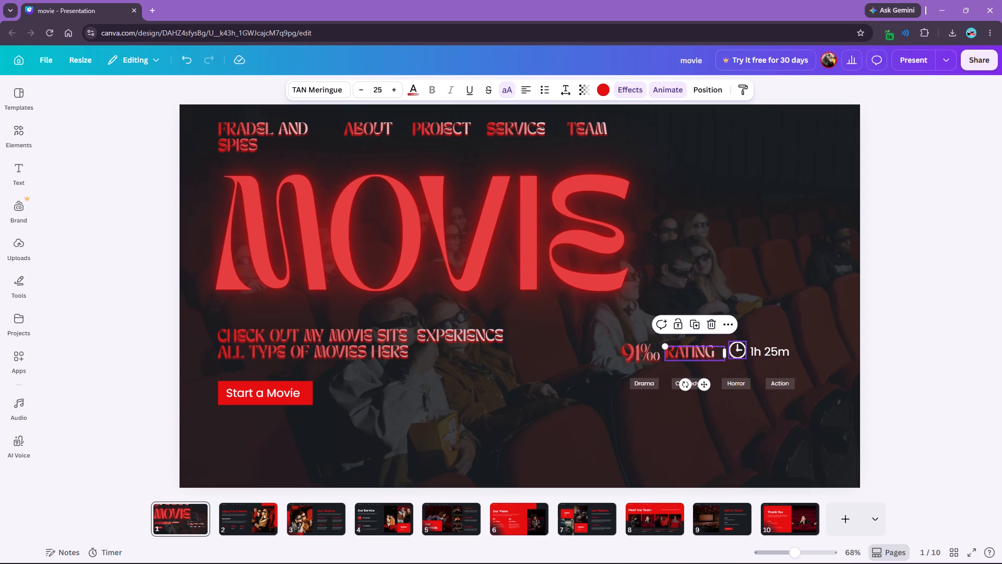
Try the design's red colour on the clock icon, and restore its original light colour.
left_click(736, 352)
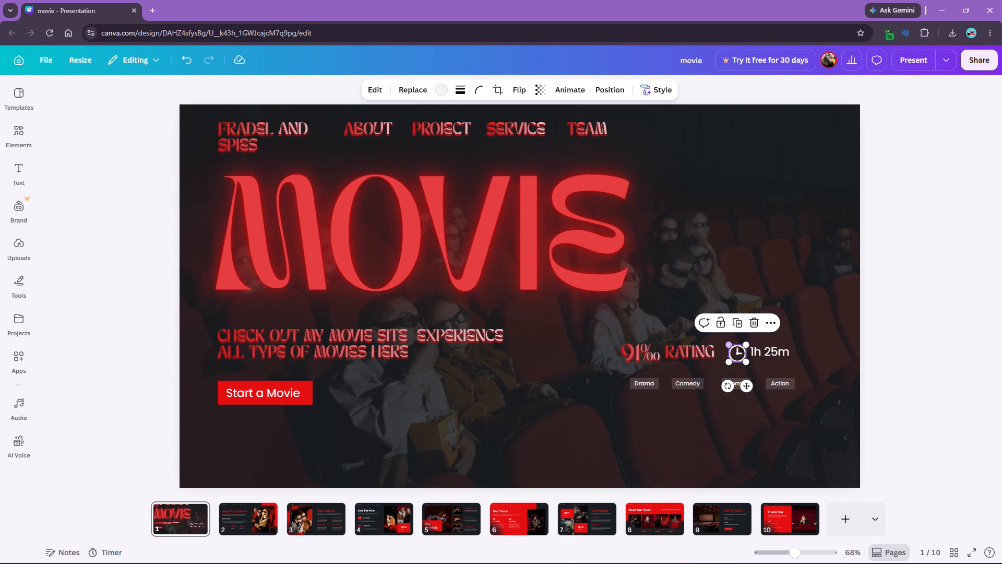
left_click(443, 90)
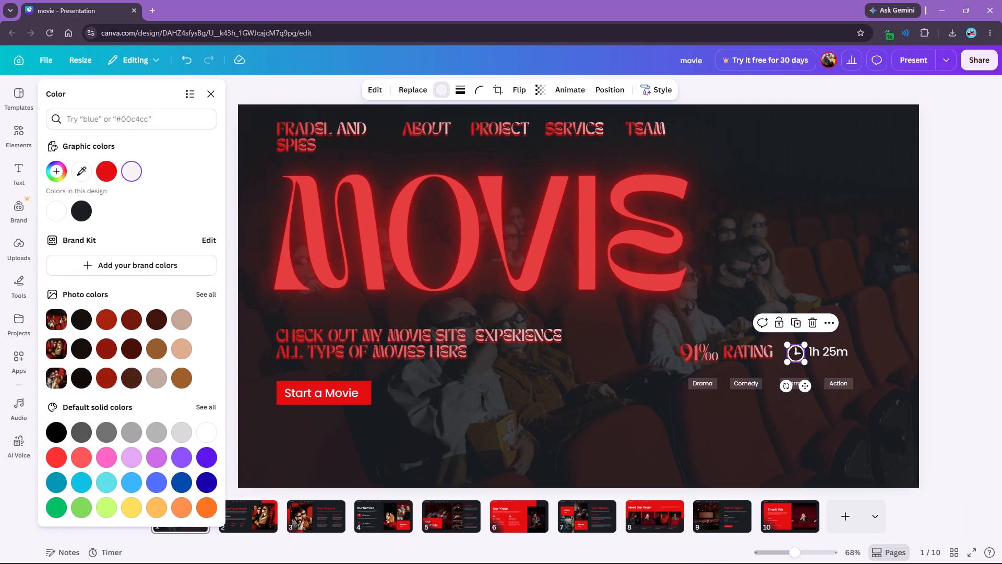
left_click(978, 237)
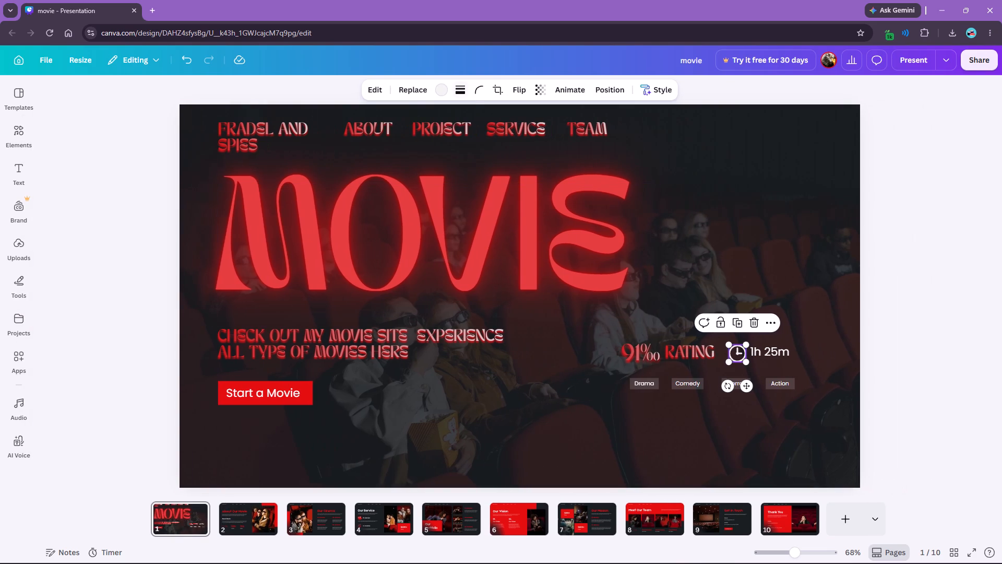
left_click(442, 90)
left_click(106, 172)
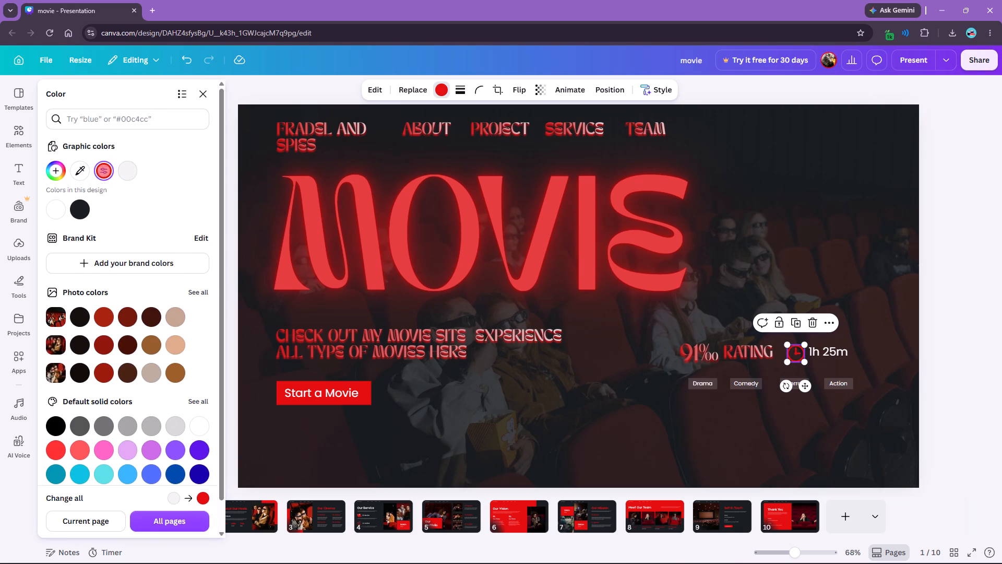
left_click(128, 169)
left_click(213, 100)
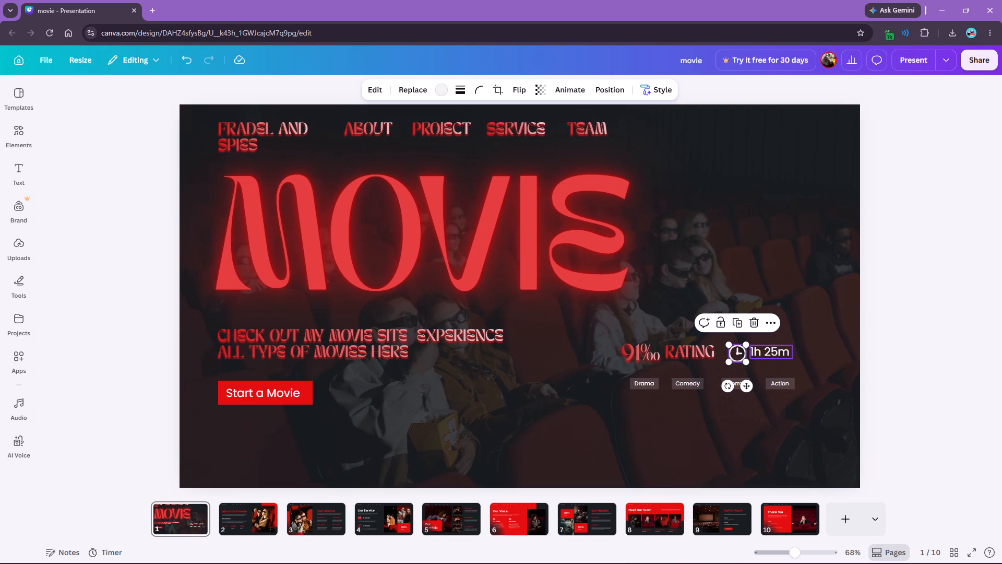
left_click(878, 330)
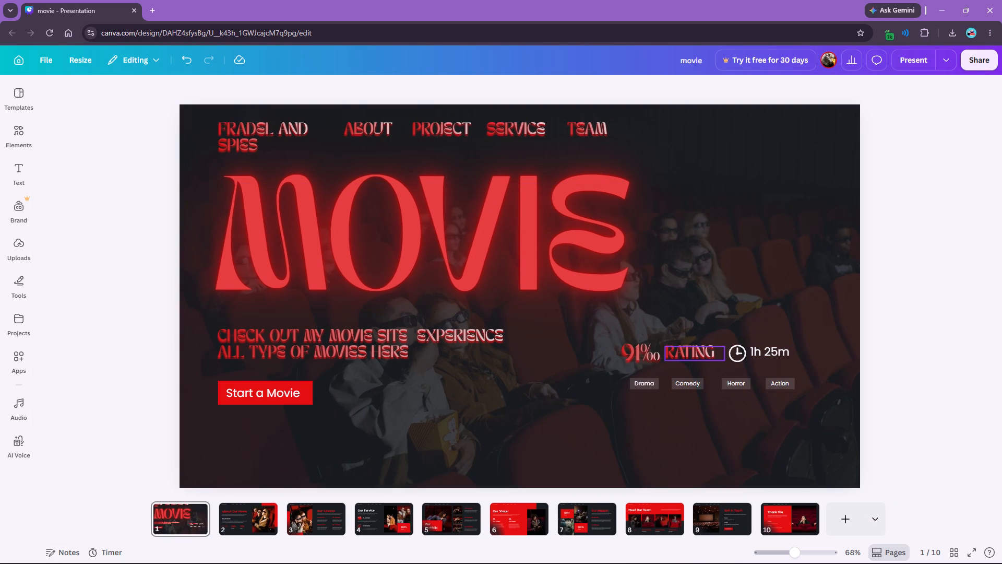
Move the clock icon slightly left and the 1h 25m text slightly right to open a gap between them.
left_click_drag(736, 360, 731, 359)
left_click(890, 349)
left_click(767, 351)
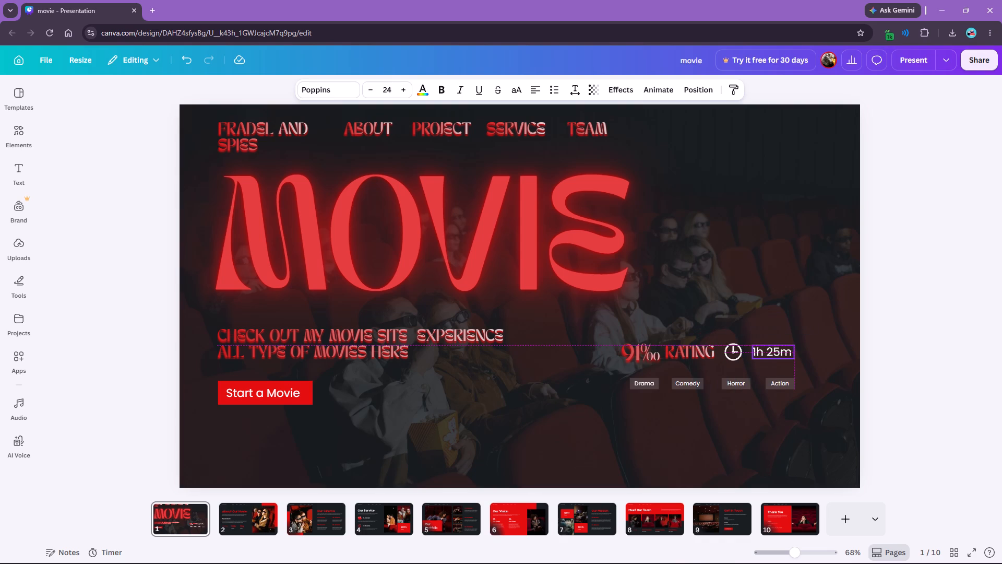
Copy the text style of the RATING label onto the 1h 25m duration text.
left_click(678, 345)
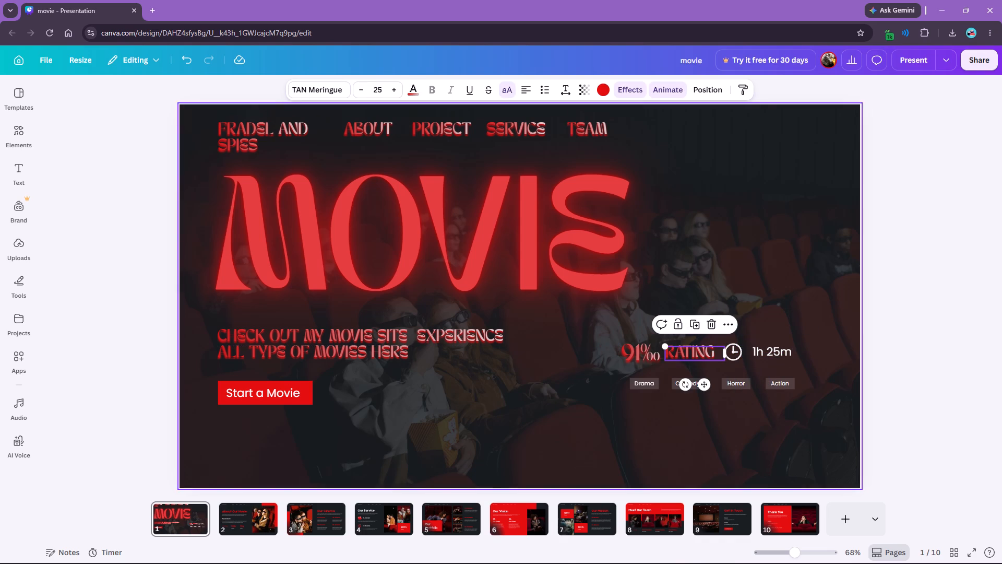
left_click(735, 91)
left_click(774, 354)
left_click(924, 344)
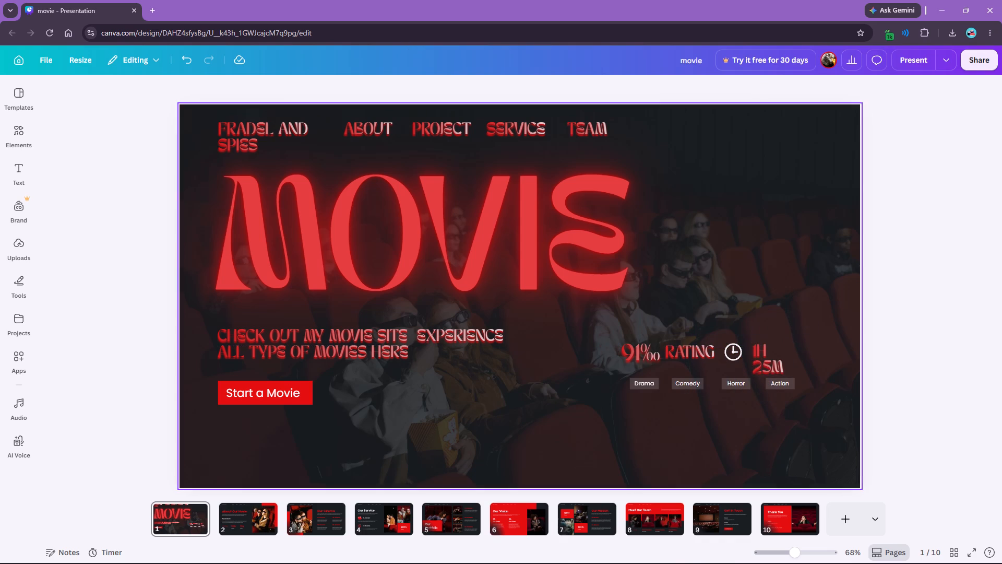
Widen the 1H 25M text box to fit one line and reduce the text to size 20.
left_click(770, 359)
left_click_drag(796, 361, 807, 361)
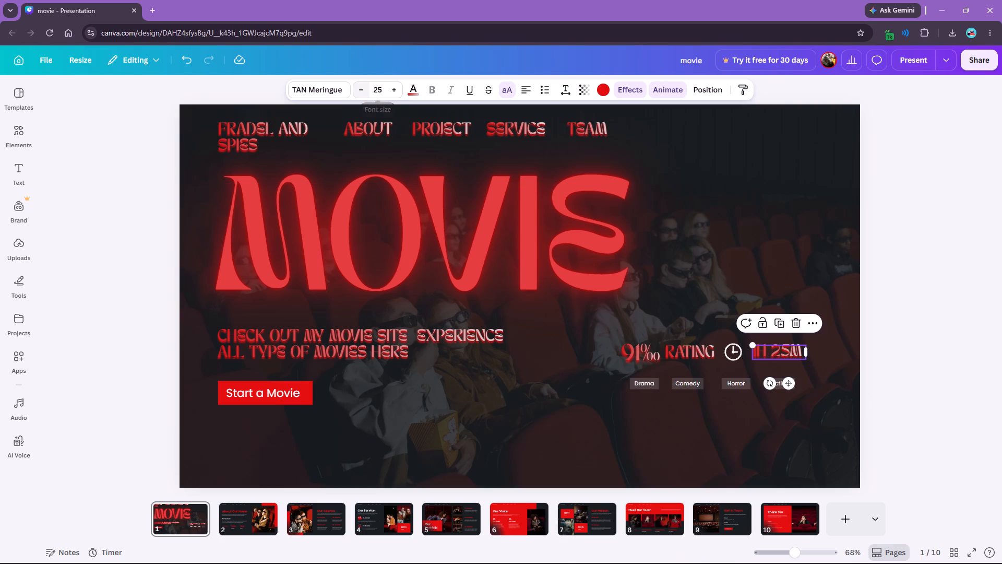
triple_click(367, 97)
double_click(367, 97)
left_click(861, 311)
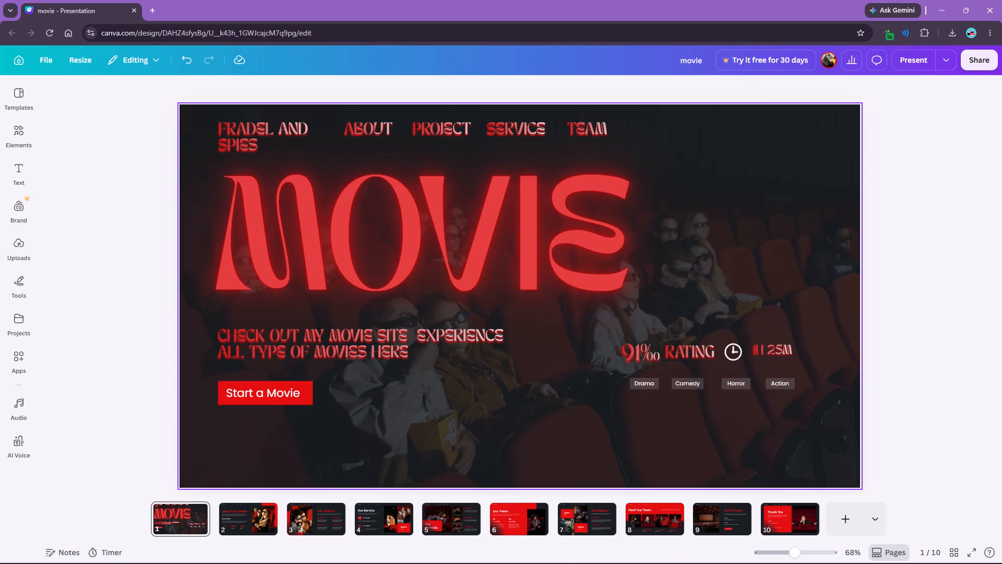
Fine-tune the positions of the 1H 25M text, clock icon and RATING label for even spacing and alignment.
left_click(783, 345)
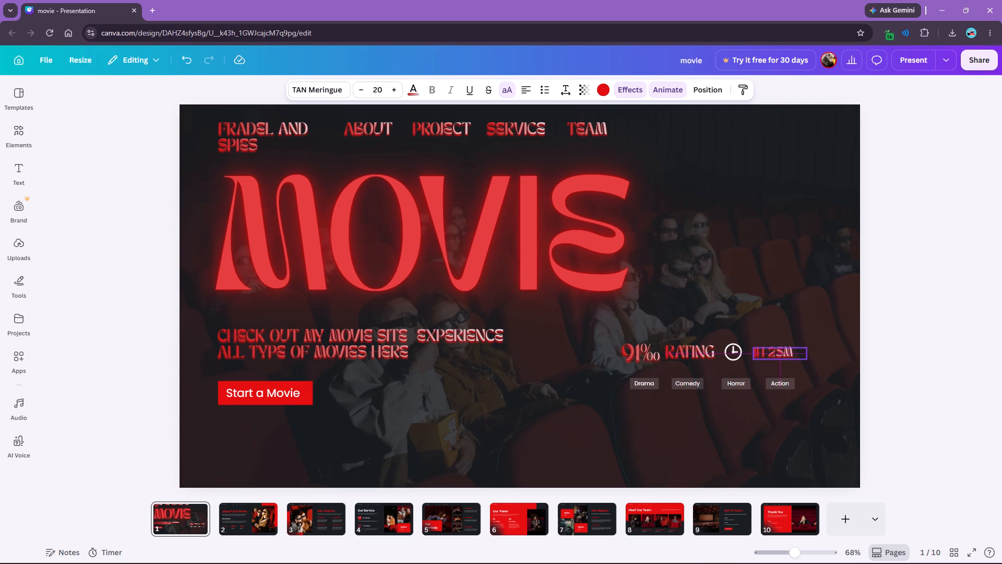
left_click(733, 360)
left_click(821, 322)
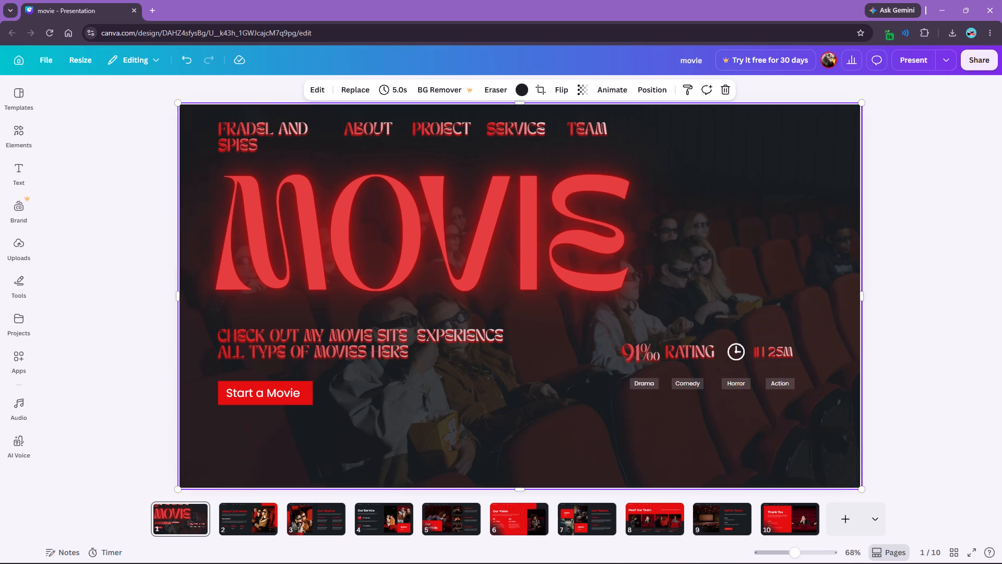
left_click(690, 360)
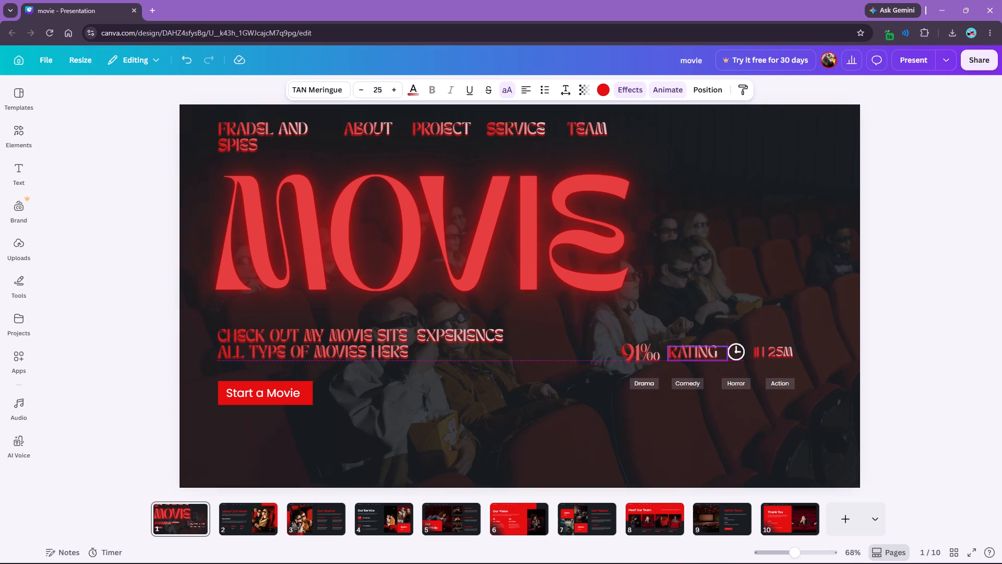
left_click(890, 320)
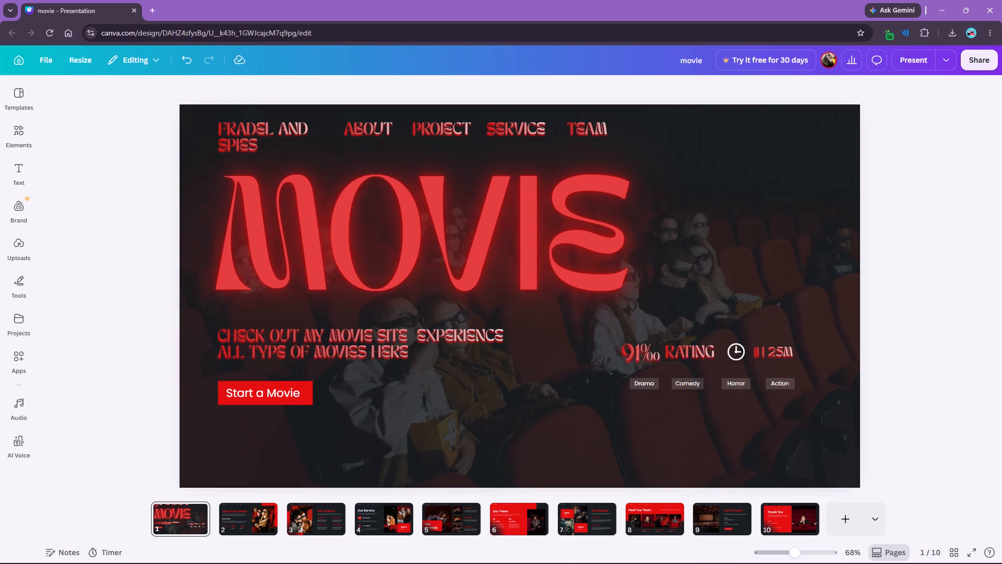
Shift the Comedy tag's box and label slightly right to even out the spacing of the genre tags.
left_click(696, 389)
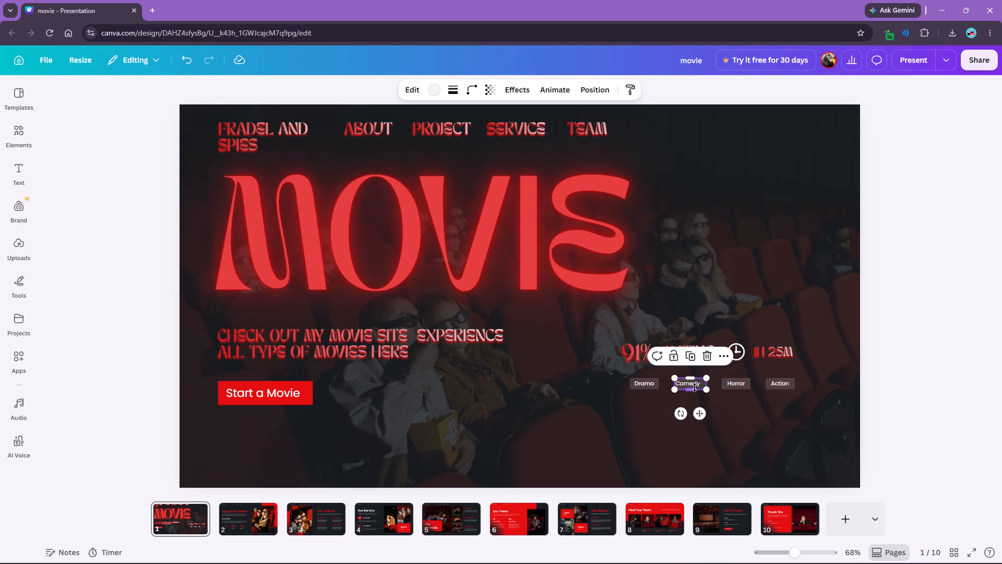
left_click(690, 384)
left_click(687, 384)
left_click(699, 415)
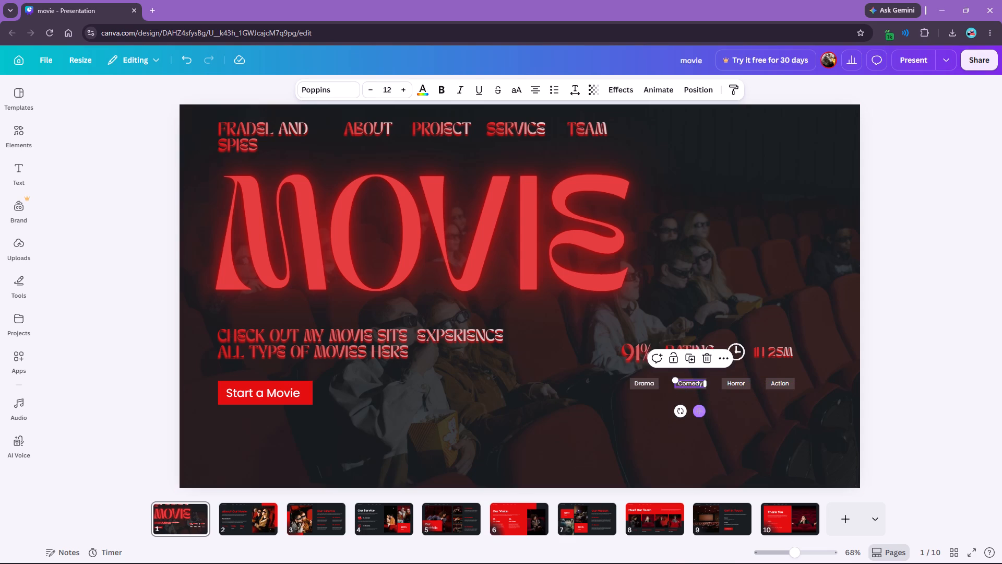
left_click(608, 413)
left_click(633, 388)
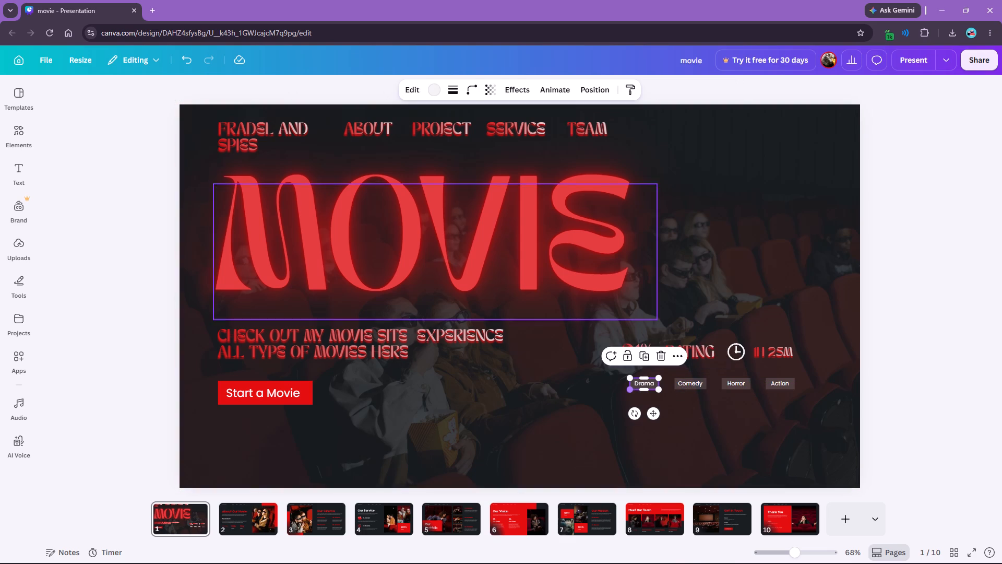
left_click(589, 397)
Apply a red Echo effect with direction 0 and offset about 14 to all four genre tags.
left_click_drag(615, 374, 788, 392)
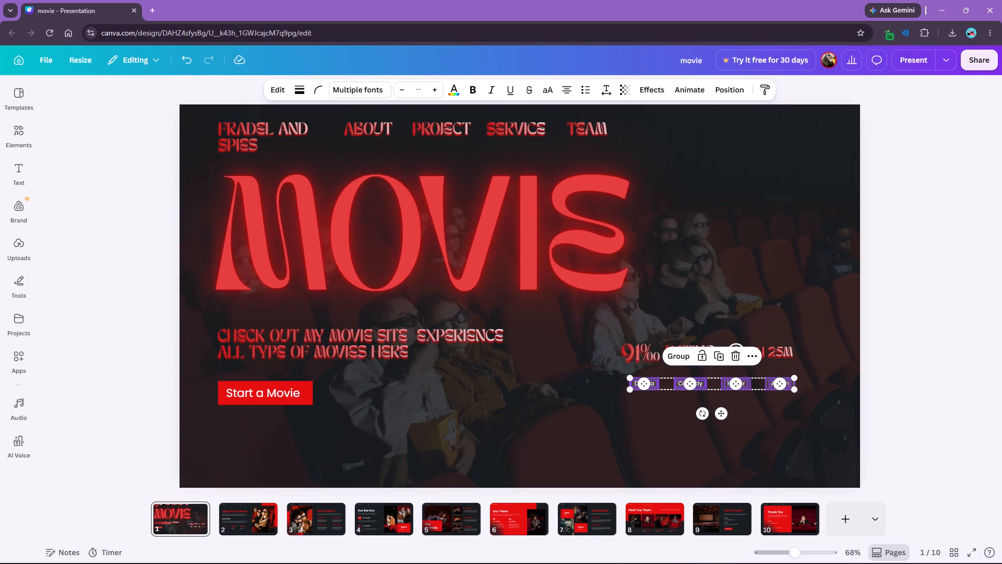
left_click(658, 91)
left_click(140, 153)
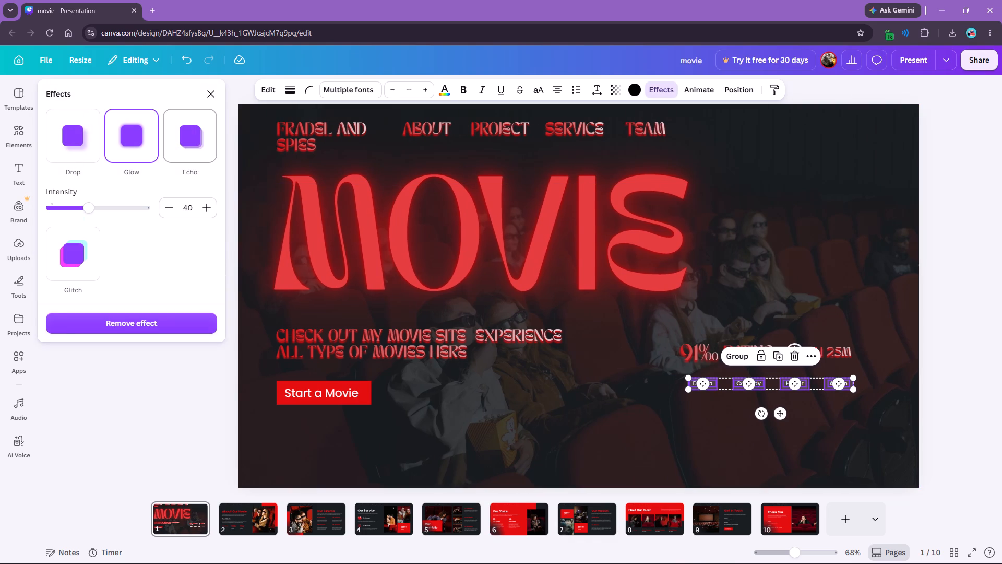
left_click(181, 147)
left_click_drag(87, 211, 94, 211)
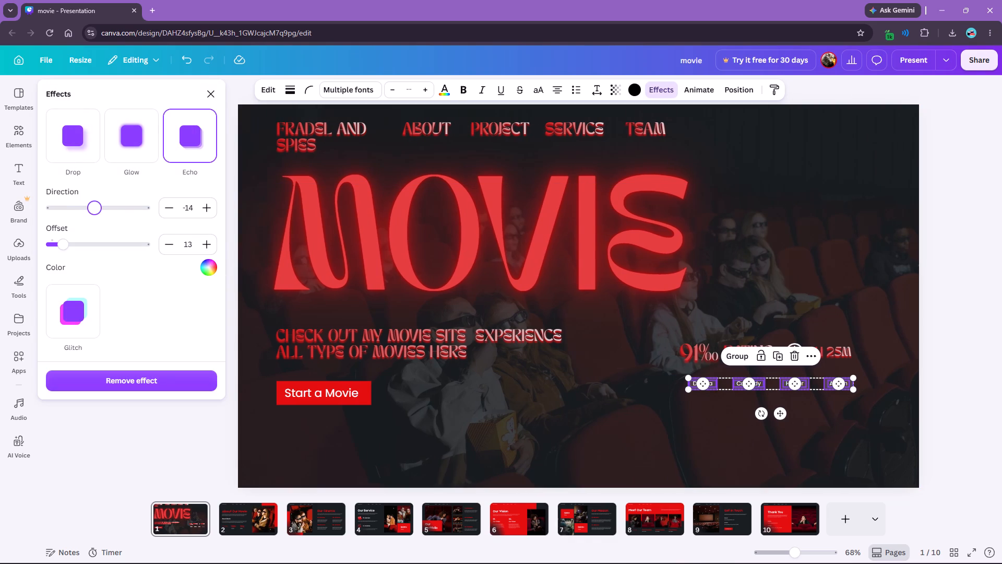
left_click_drag(94, 211, 99, 211)
left_click_drag(64, 248, 92, 245)
left_click(209, 268)
left_click(112, 320)
left_click_drag(92, 244, 162, 245)
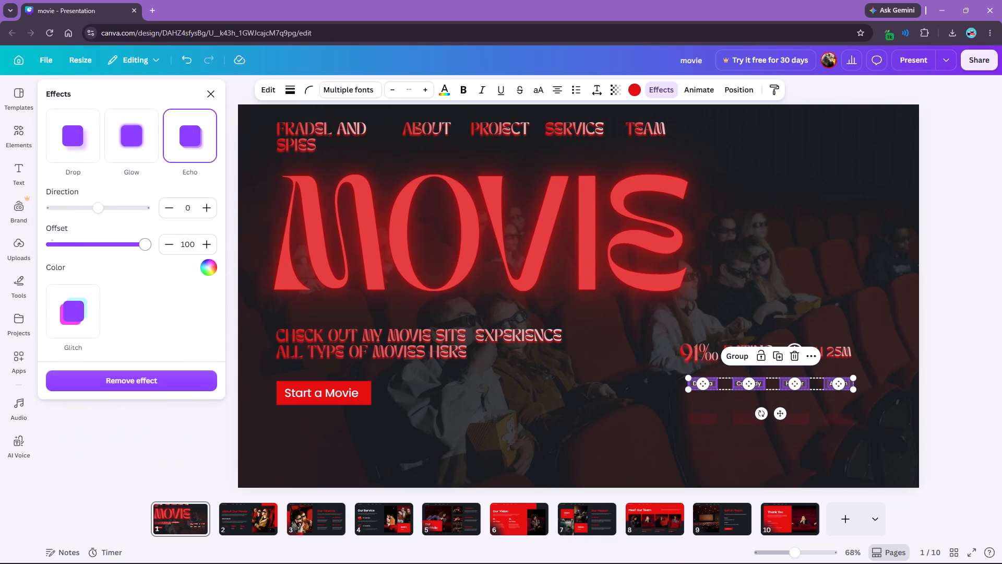
left_click_drag(162, 245, 65, 260)
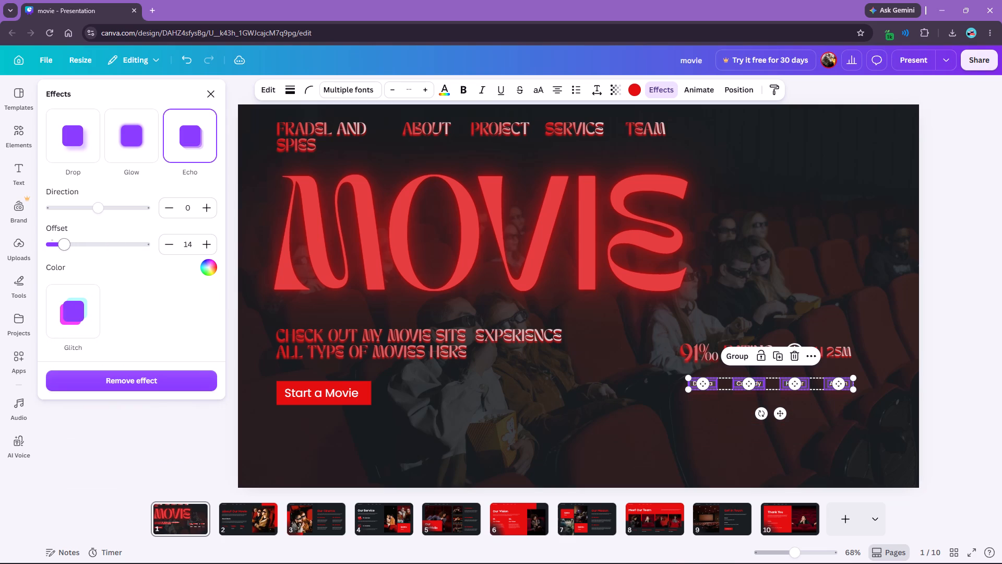
left_click_drag(65, 260, 63, 260)
left_click(214, 92)
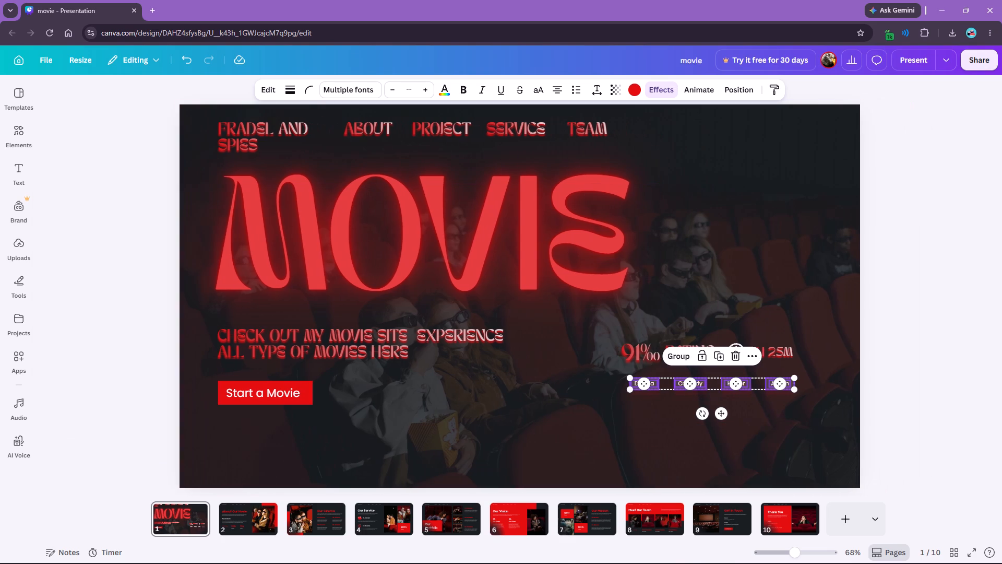
left_click(669, 445)
Recolour the Drama, Comedy, Horror and Action tag labels with the design's existing red-to-pale gradient.
left_click(645, 383)
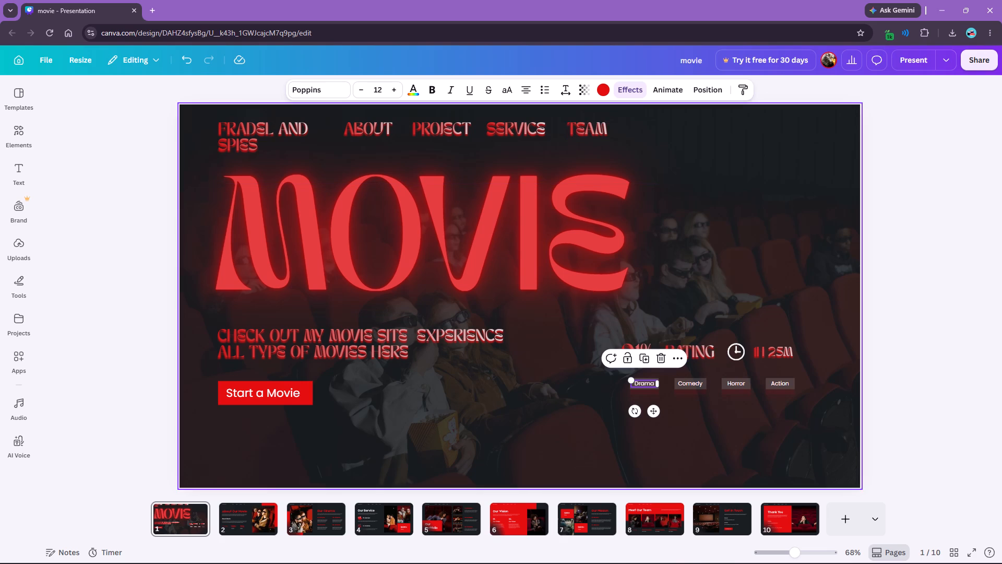
left_click(604, 91)
left_click(604, 91)
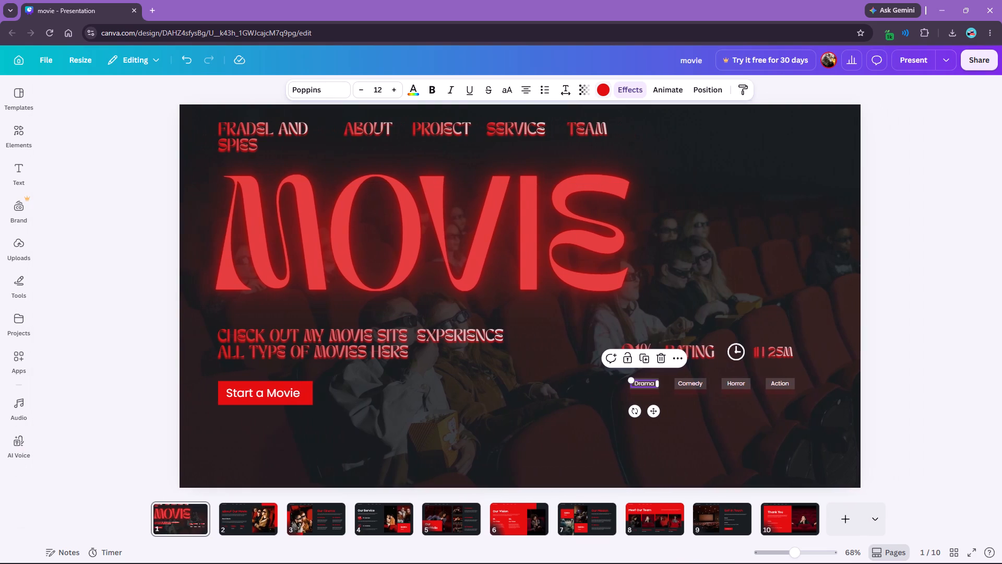
left_click(414, 89)
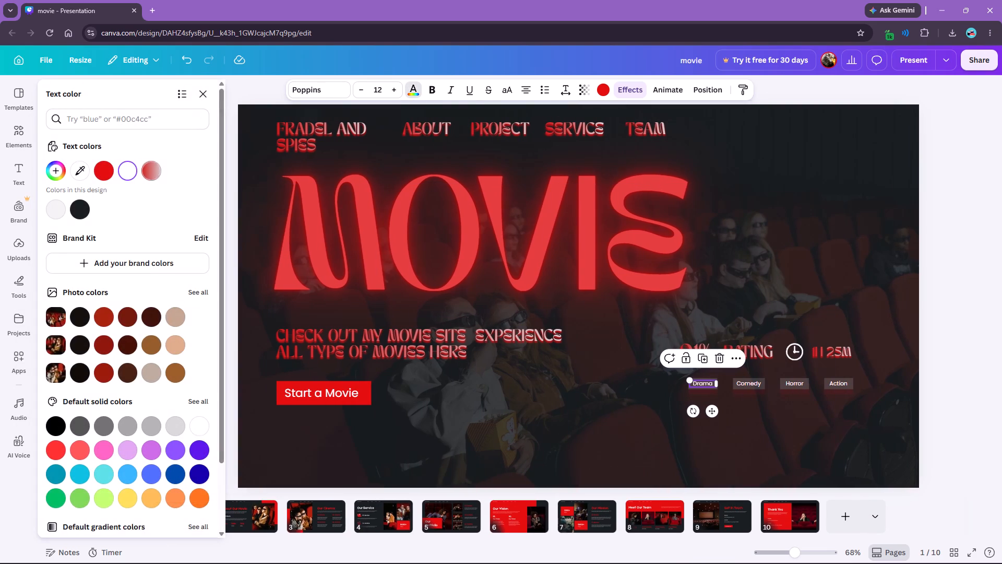
left_click(151, 173)
left_click(748, 384)
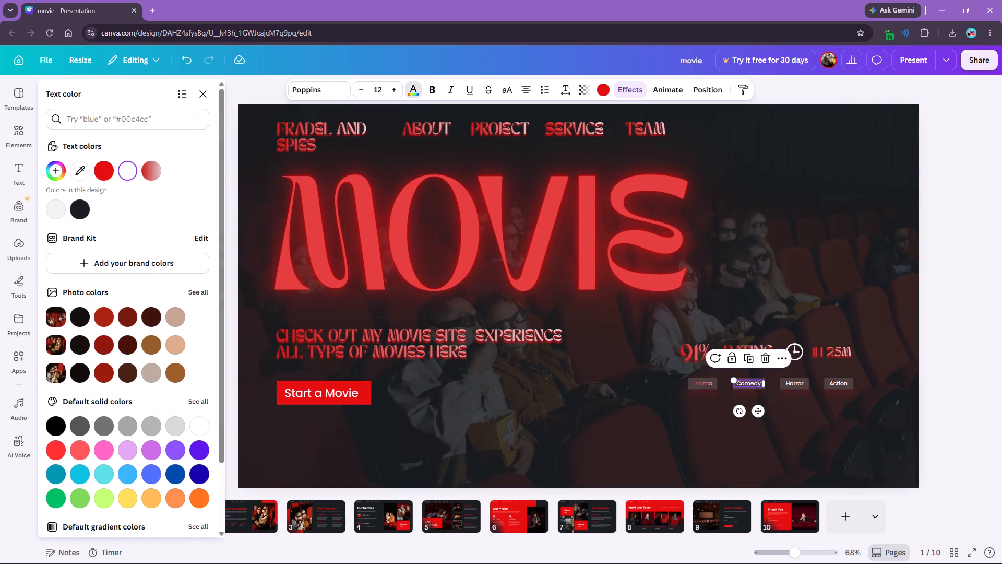
left_click(152, 172)
left_click(796, 385)
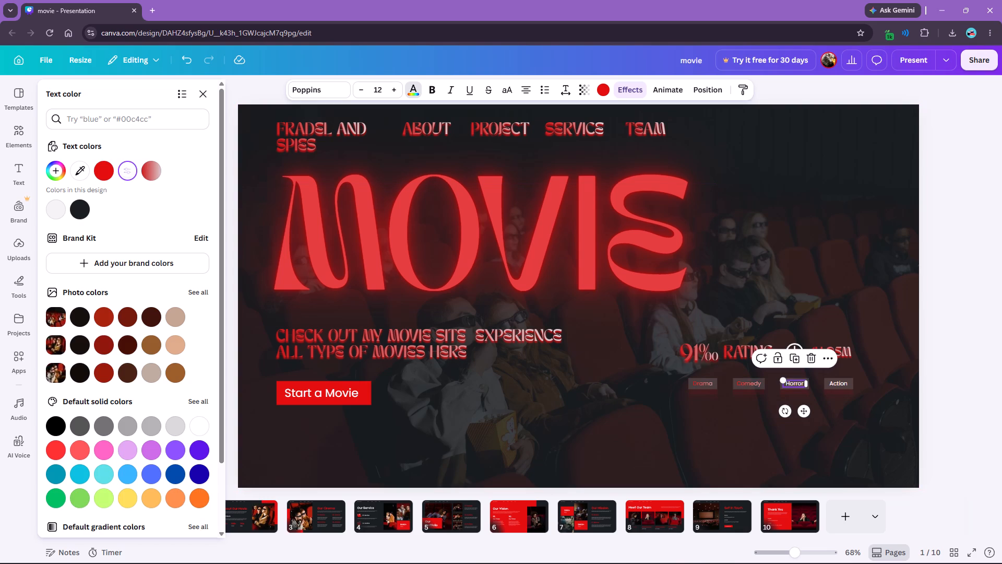
left_click(145, 169)
left_click(840, 385)
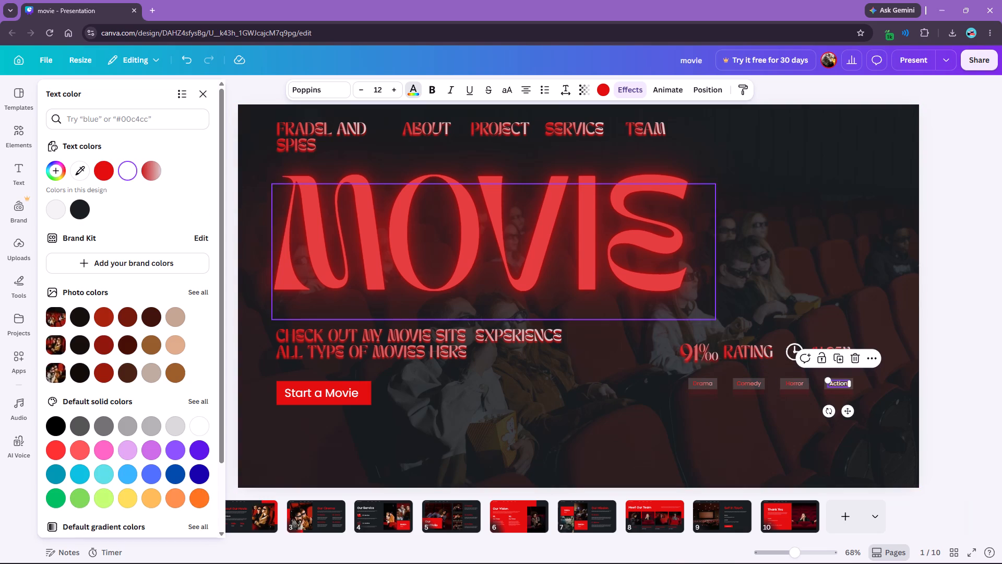
left_click(152, 167)
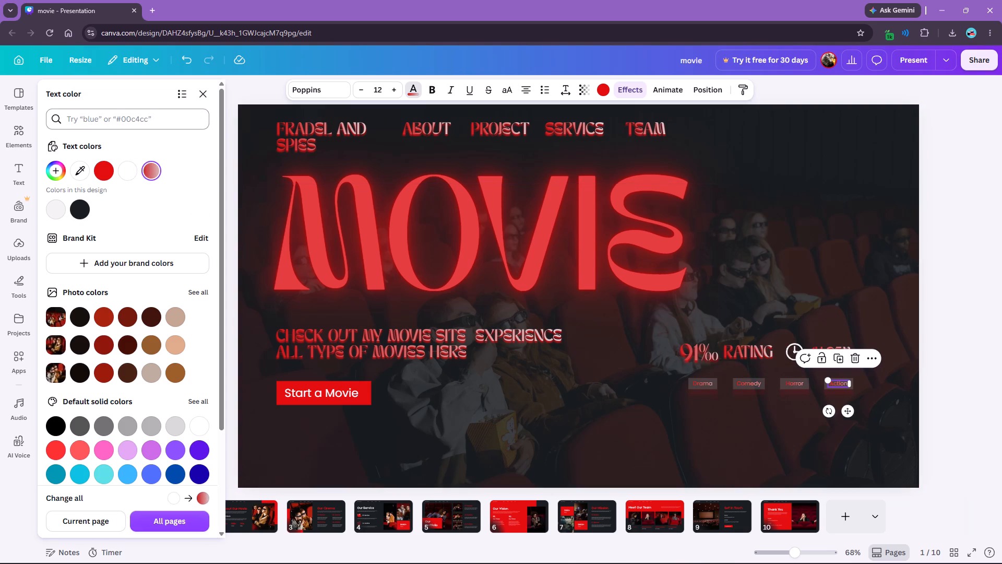
left_click(205, 95)
Copy the 91% text's style onto the Start a Movie button text and set that text to size 20.
left_click(626, 349)
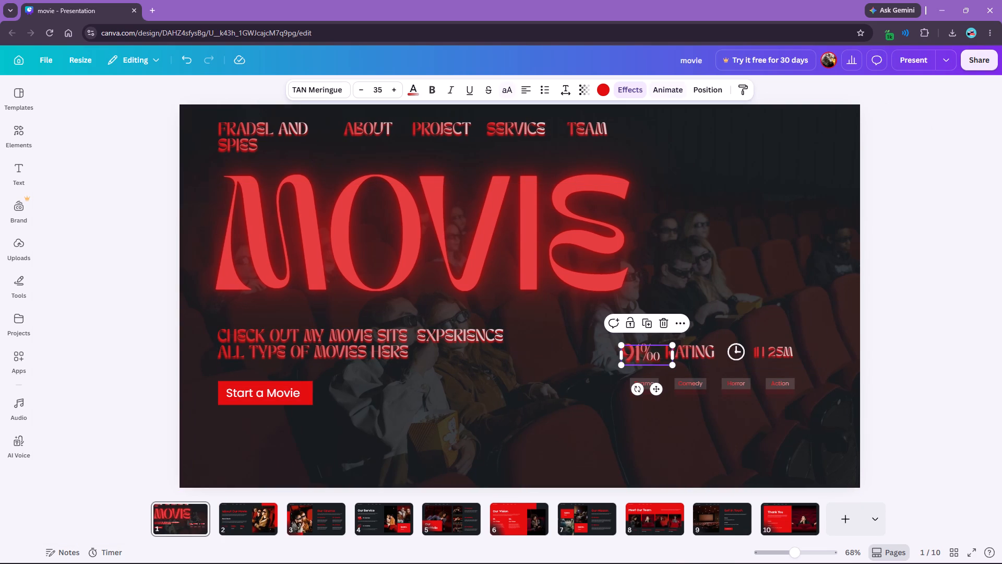
left_click(743, 86)
left_click(276, 394)
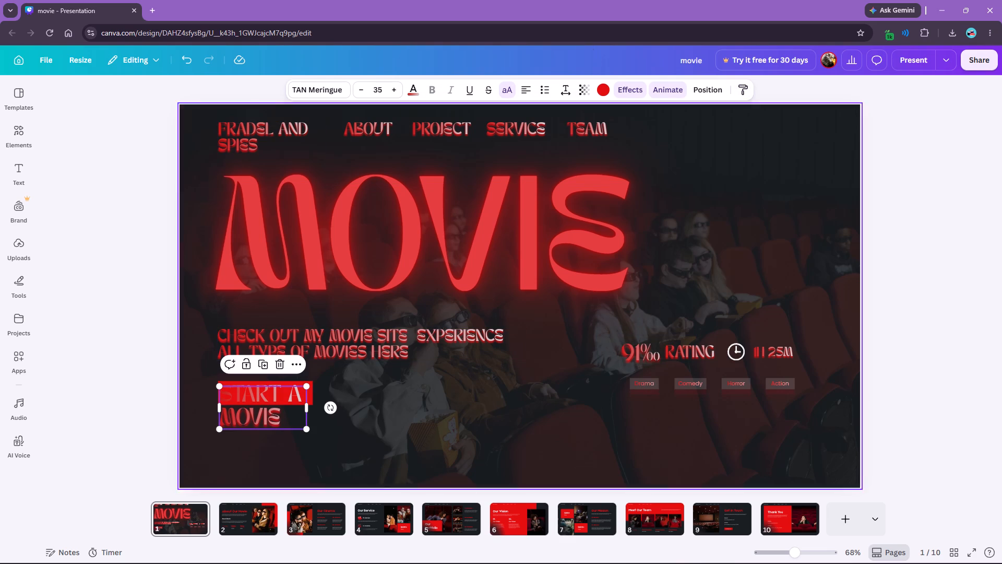
left_click(367, 91)
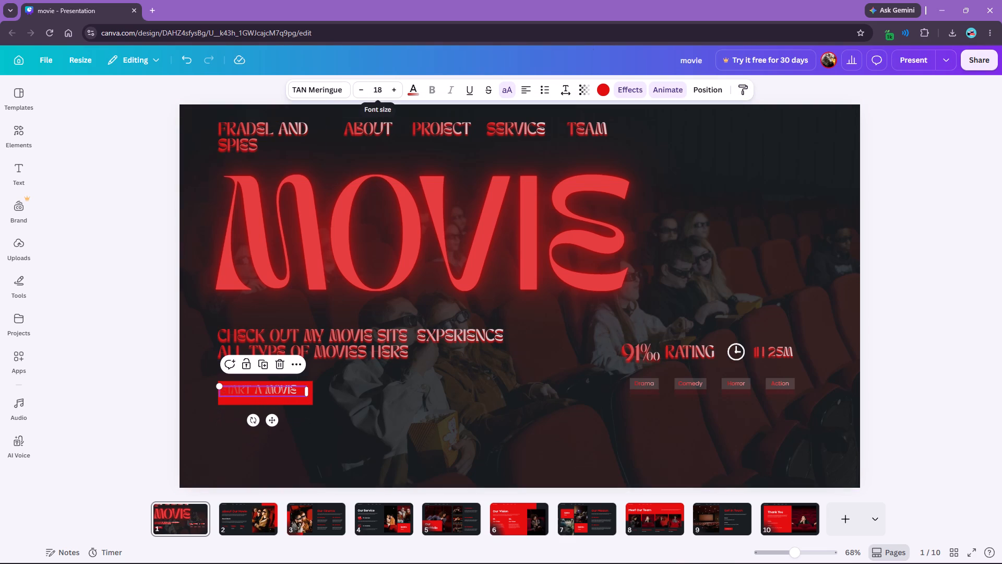
double_click(392, 88)
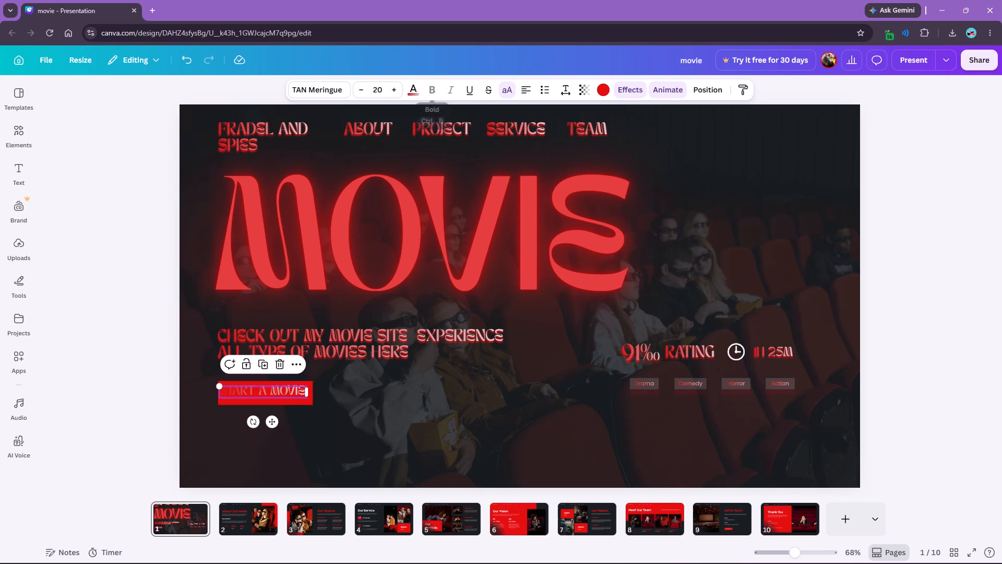
Change the red stop of the START A MOVIE text's gradient to orange #CD7B1A.
left_click(417, 95)
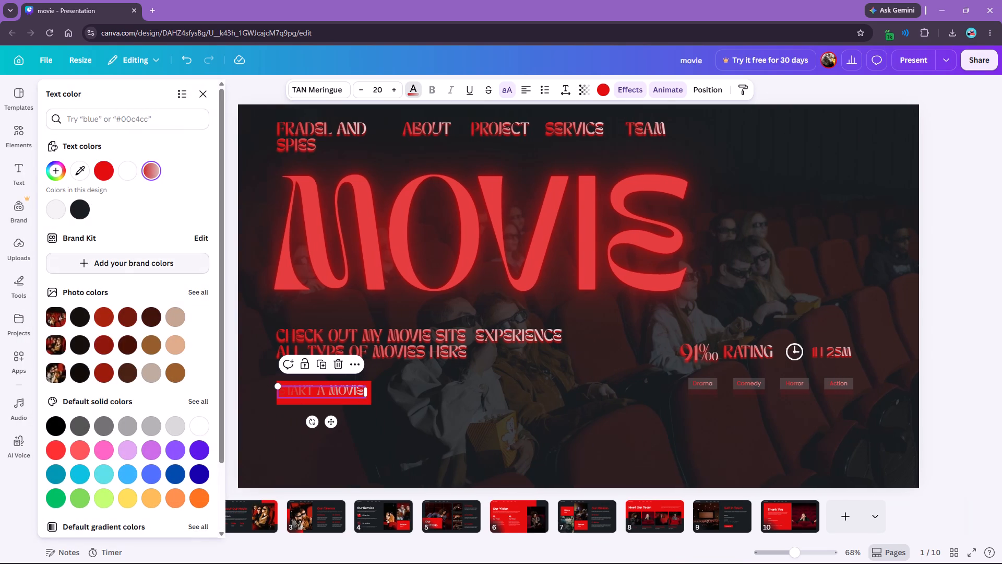
left_click(52, 176)
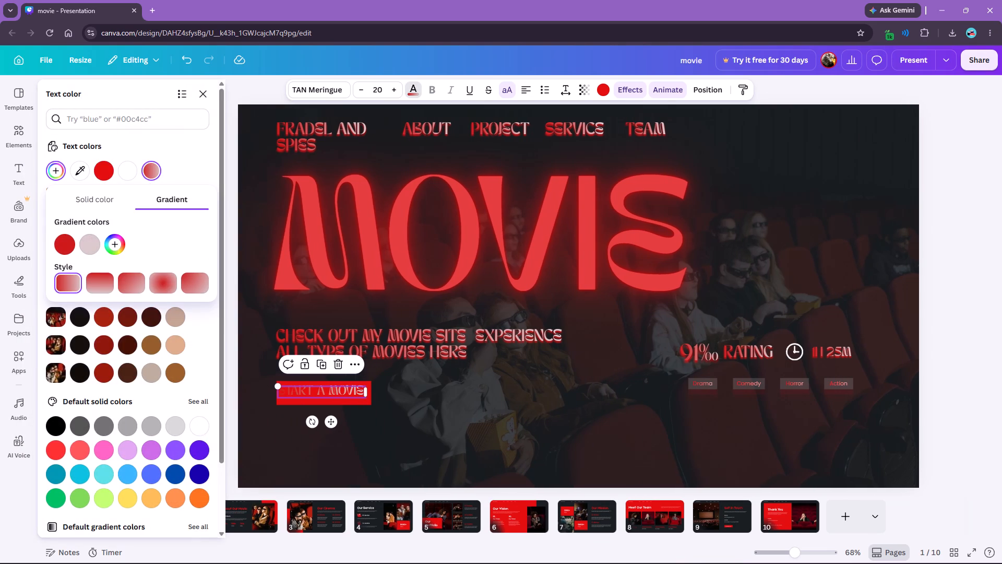
left_click(64, 244)
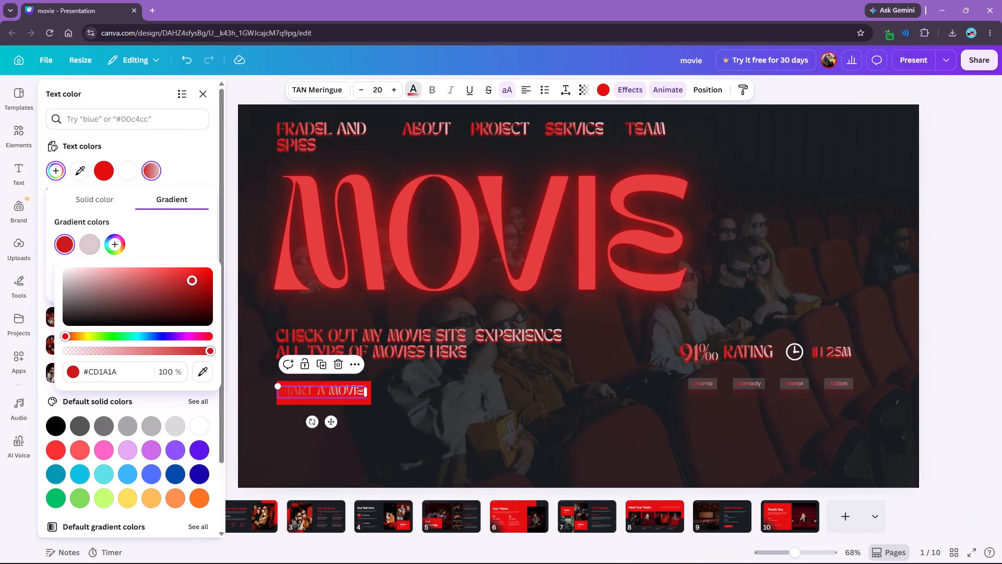
left_click(75, 337)
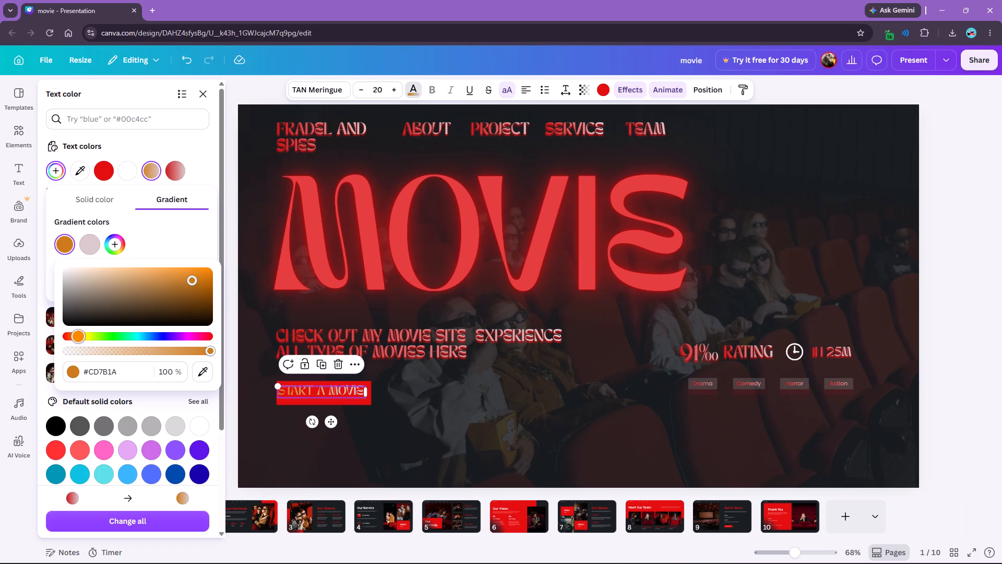
left_click(206, 101)
left_click(337, 404)
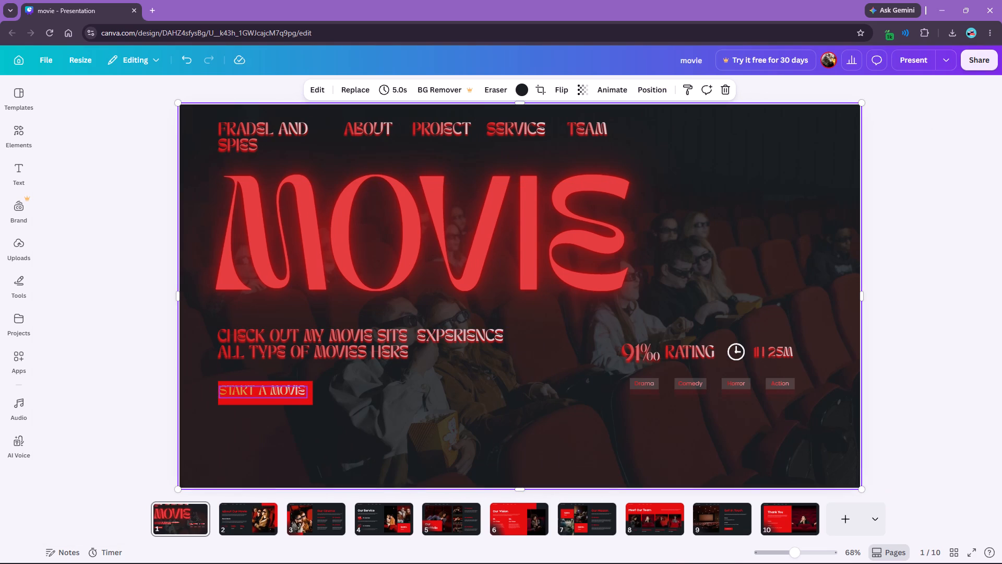
left_click(291, 394)
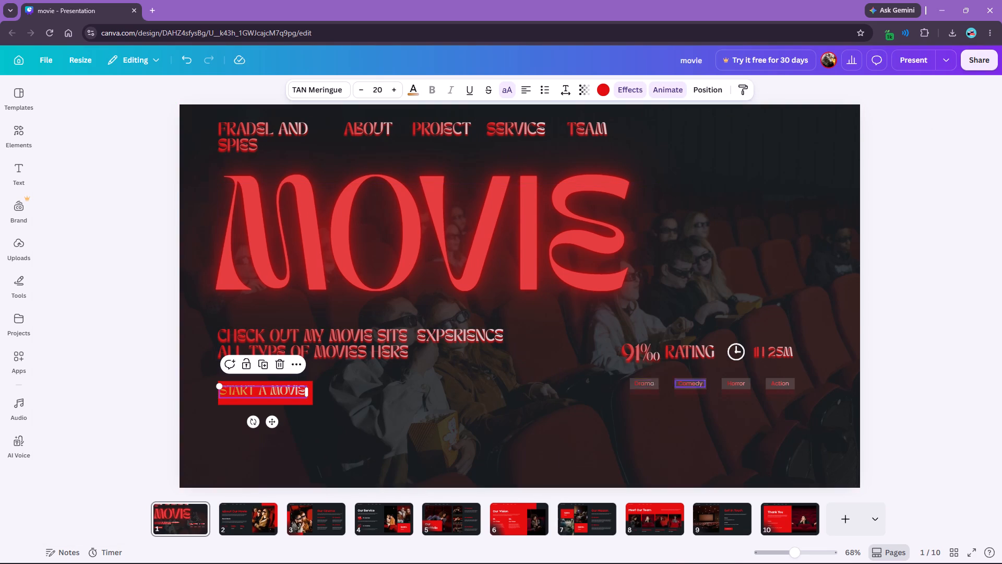
Apply the Roll text animation to the Drama, Comedy, Horror and Action labels.
left_click(649, 384)
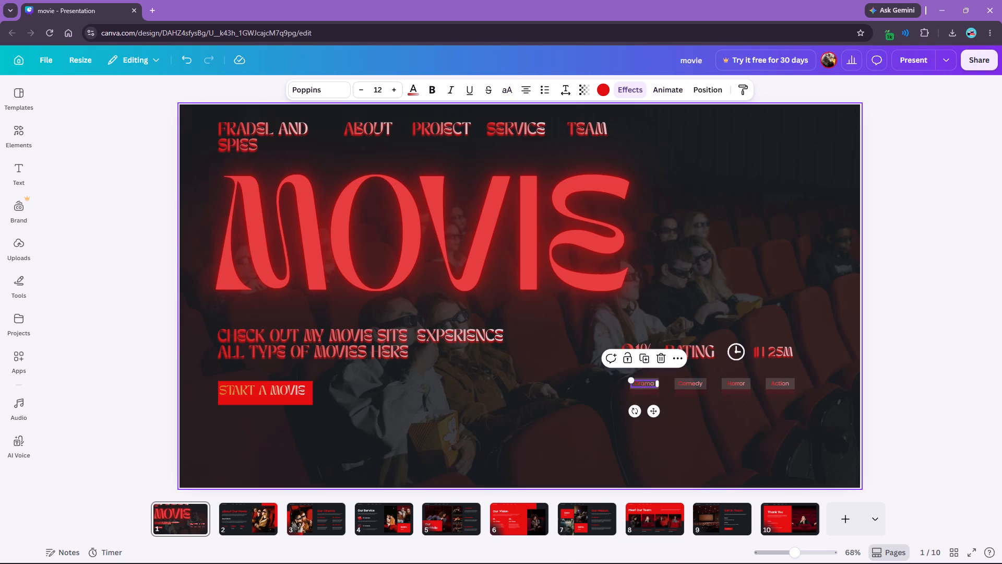
left_click(657, 94)
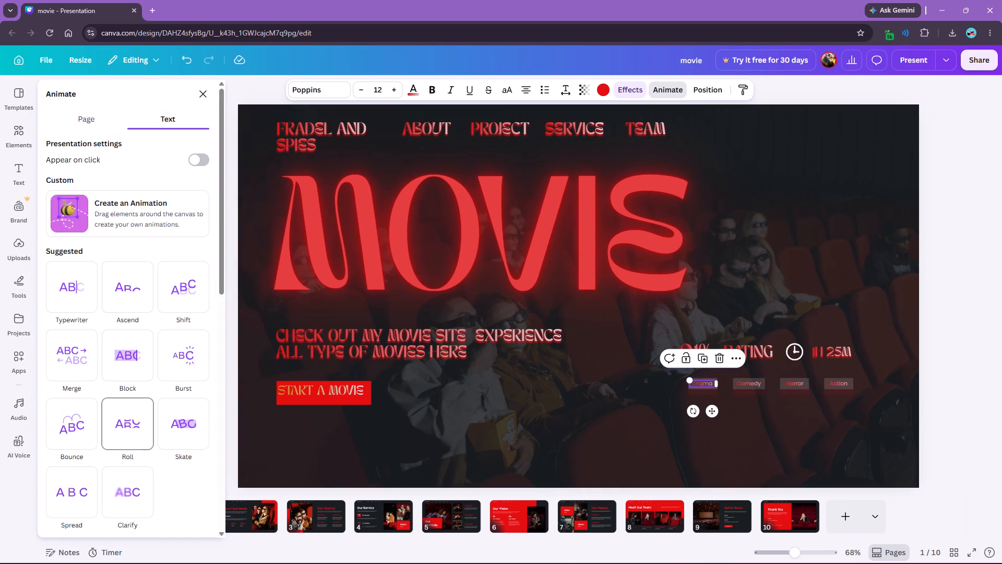
scroll(133, 426, "down", 1)
left_click(129, 386)
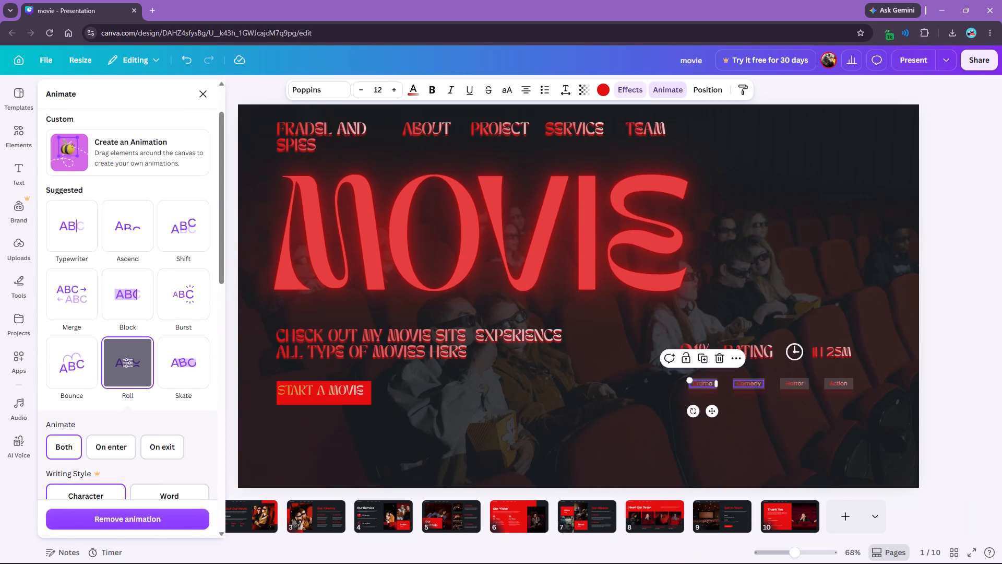
left_click(744, 385)
left_click(118, 375)
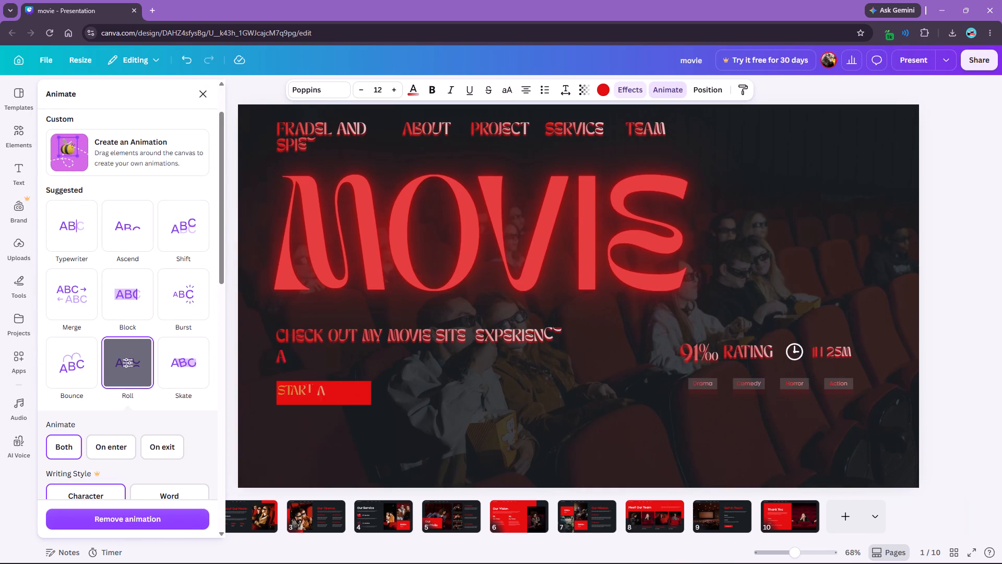
left_click(800, 383)
left_click(117, 355)
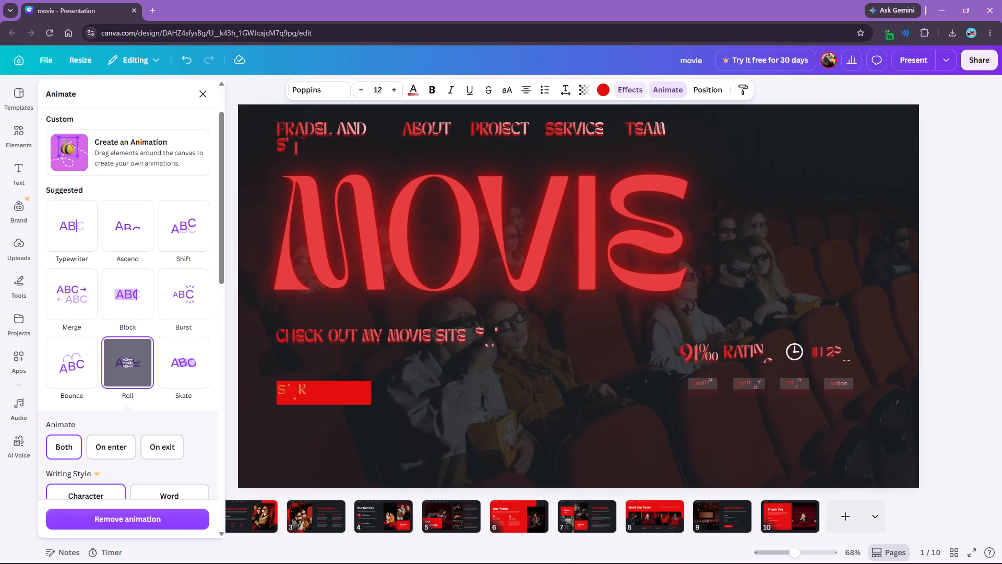
left_click(840, 382)
left_click(128, 360)
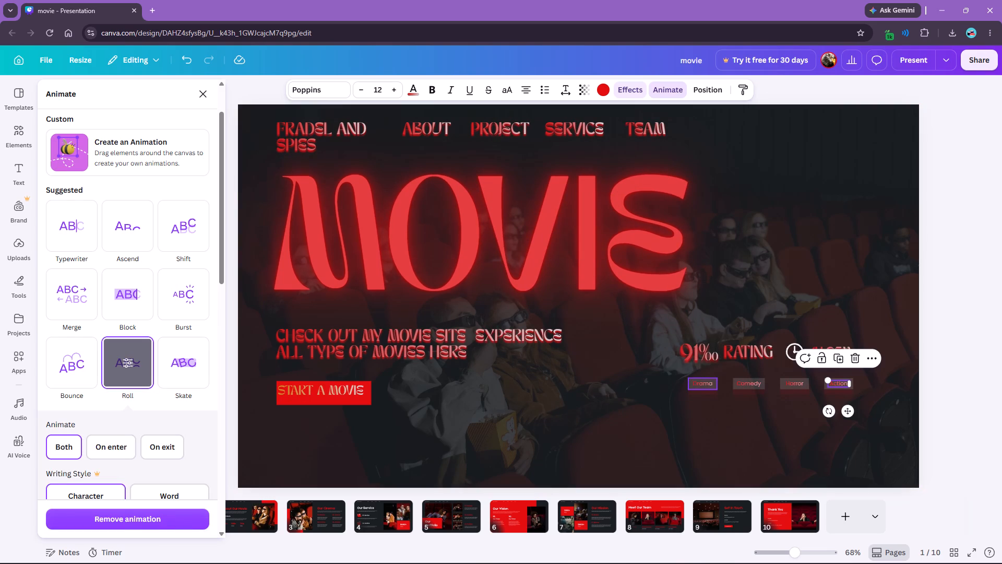
Apply the Rise animation to the background boxes of the four genre tags.
left_click(691, 390)
left_click(692, 389)
left_click(695, 408)
left_click(661, 397)
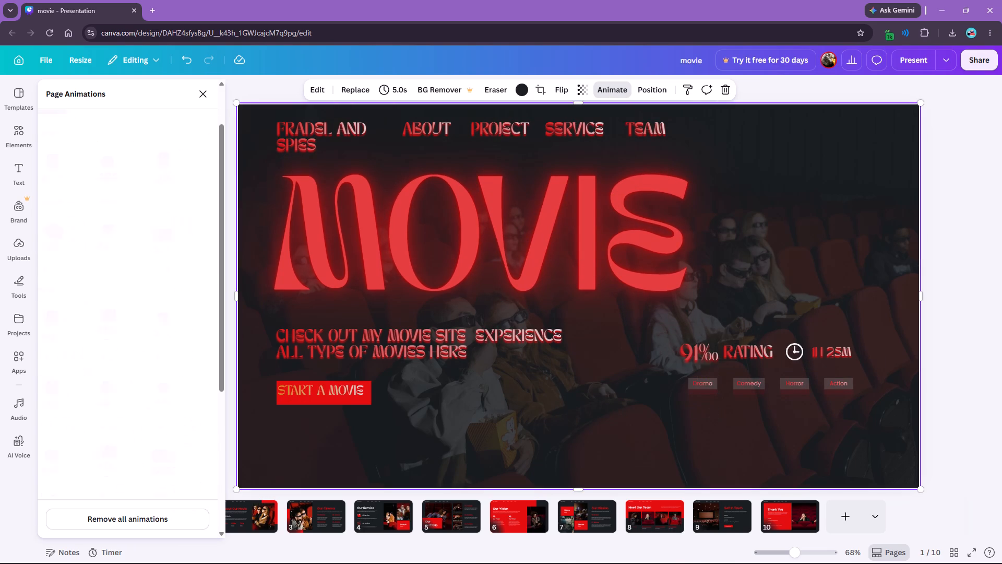
left_click(691, 389)
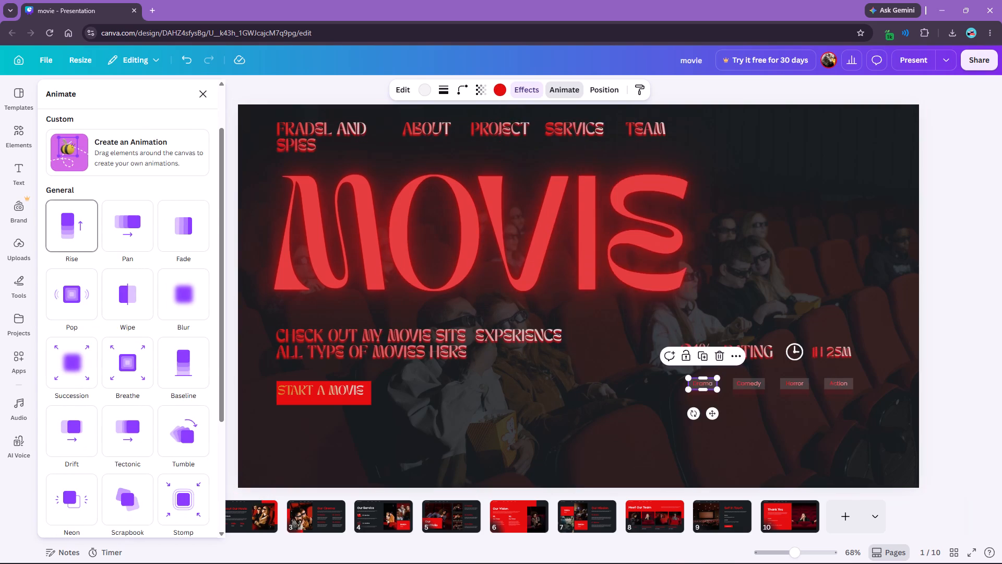
left_click(83, 228)
left_click(741, 389)
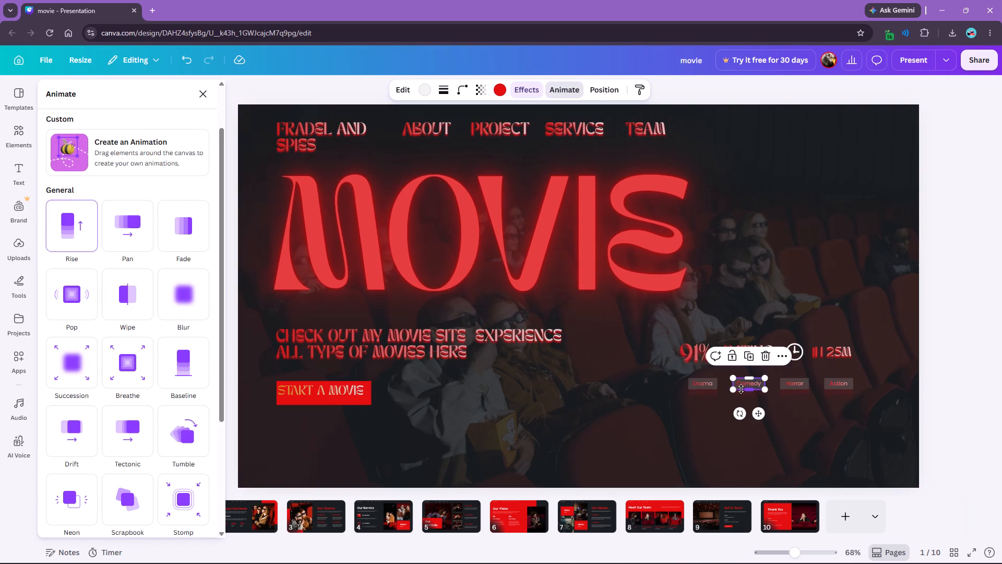
left_click(67, 222)
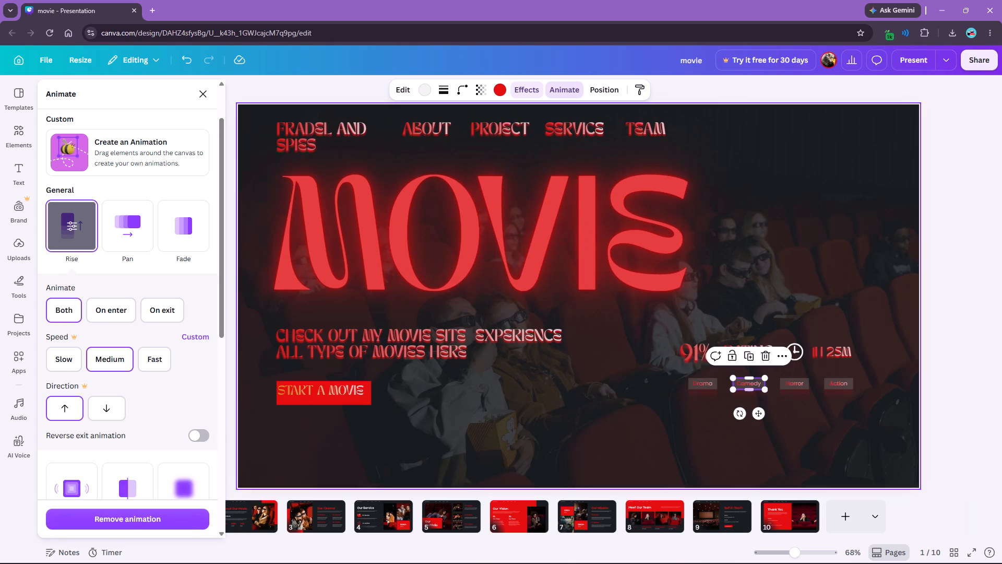
left_click(781, 387)
left_click(63, 230)
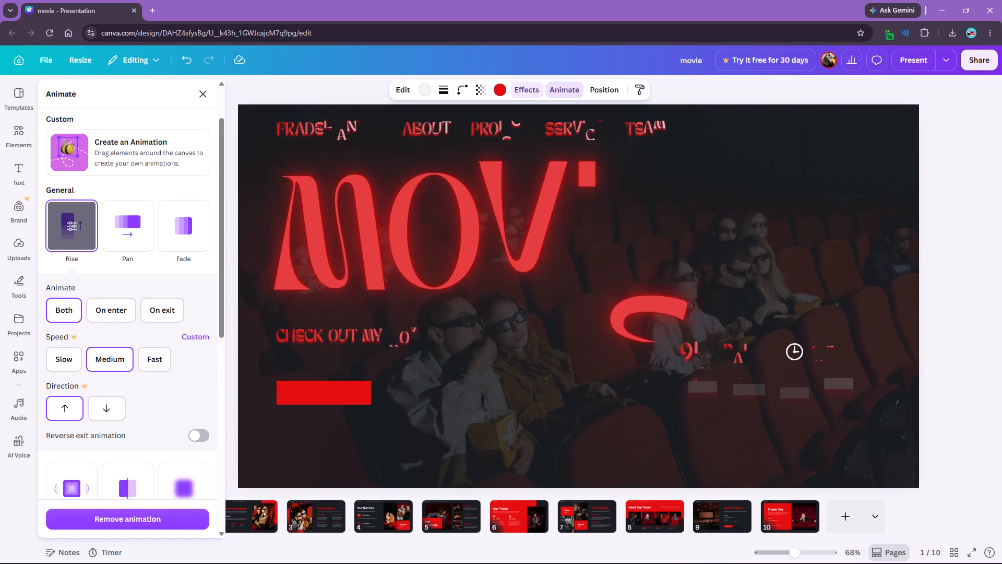
left_click(827, 389)
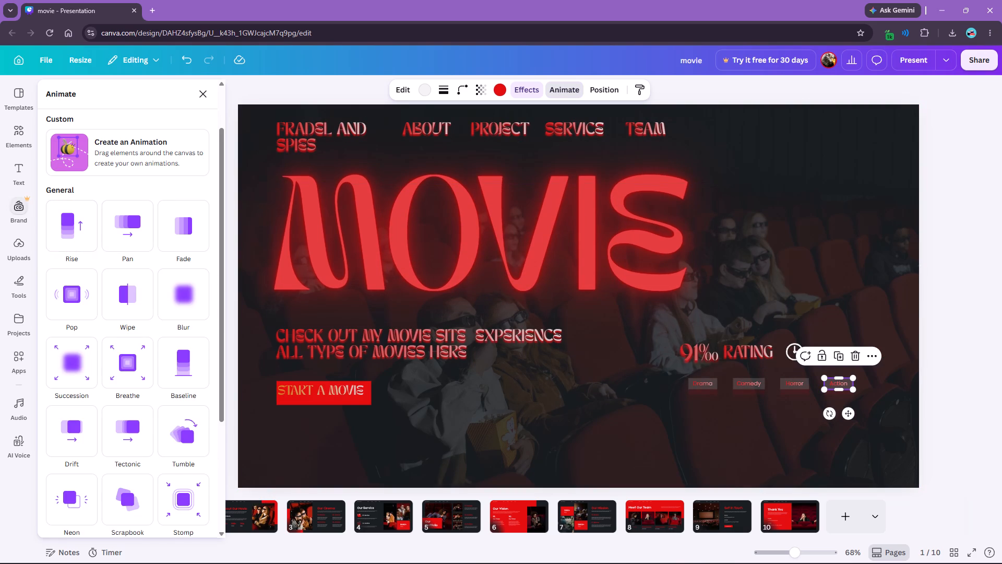
left_click(74, 219)
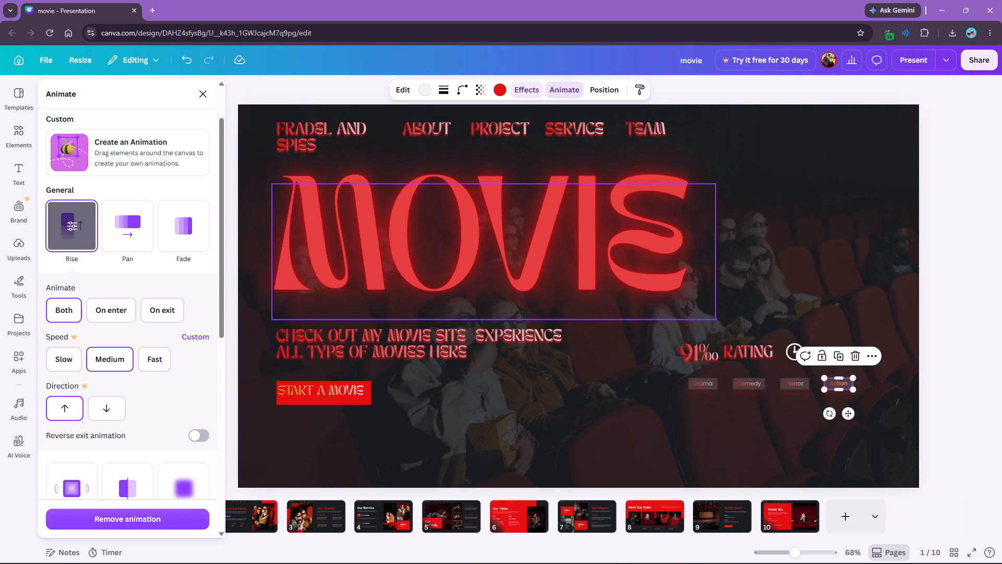
left_click(202, 92)
left_click(99, 187)
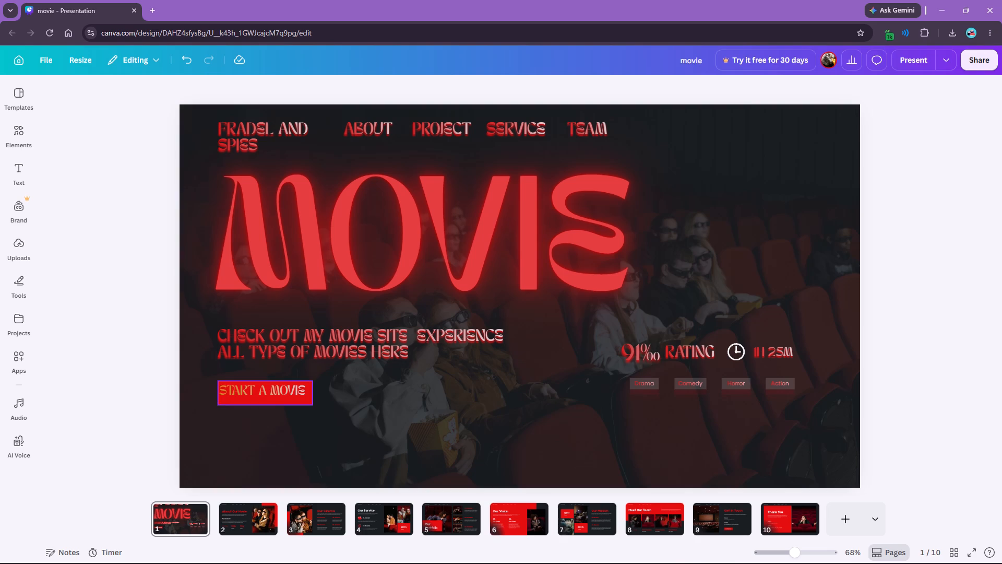
Nudge the START A MOVIE text slightly right and down to centre it on its red button.
left_click(279, 392)
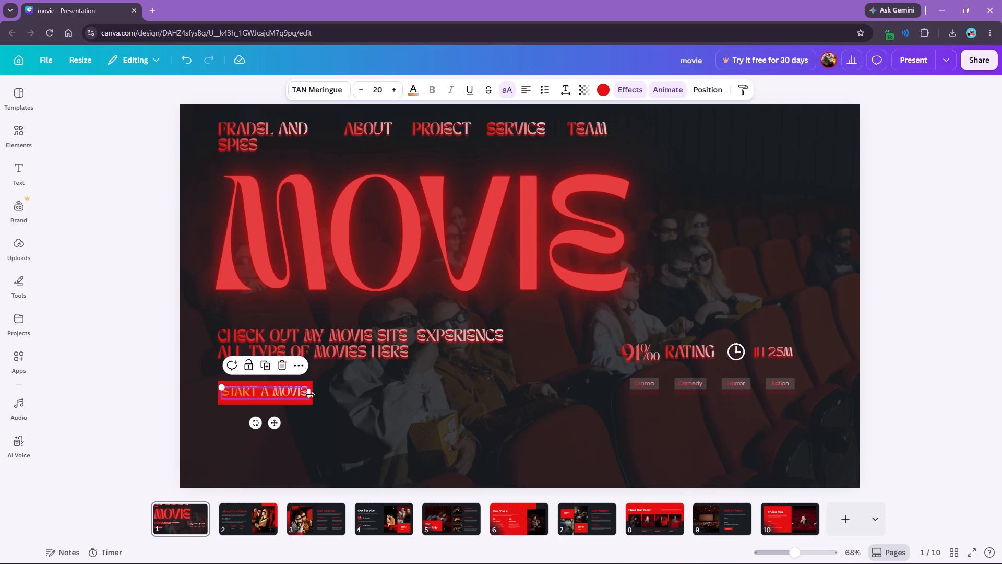
Fill the START A MOVIE button shape with the linear gradient from #cd1a1a to #d8c9c9.
left_click(299, 403)
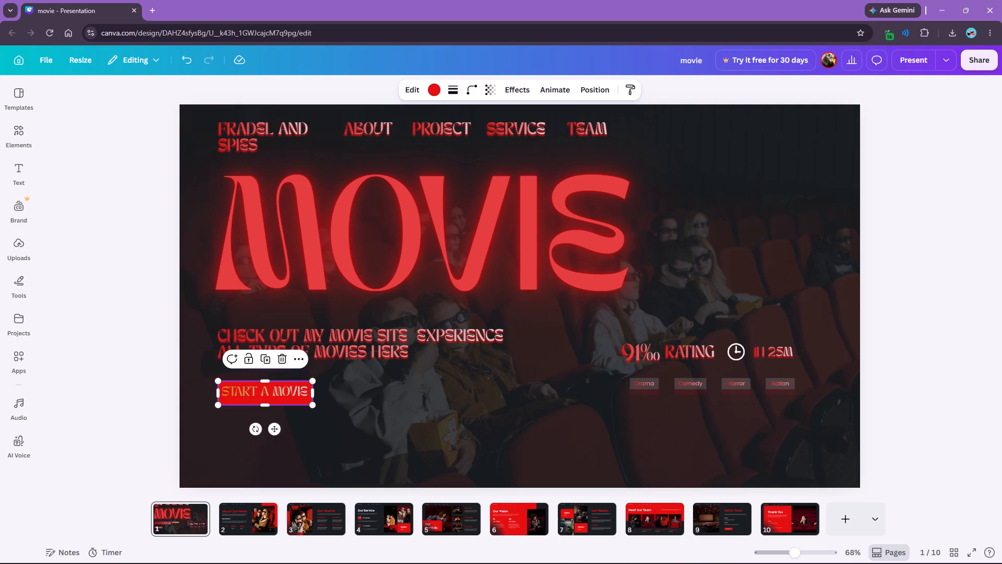
left_click(436, 87)
left_click(105, 211)
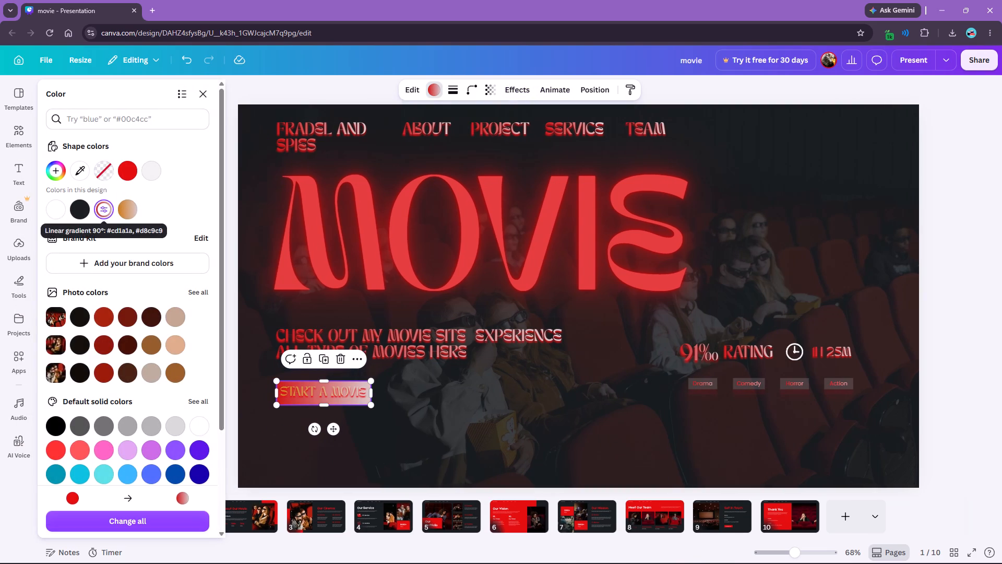
Change the START A MOVIE button shape's gradient style to the vertical linear one, running red at the top to pale at the bottom.
left_click(53, 169)
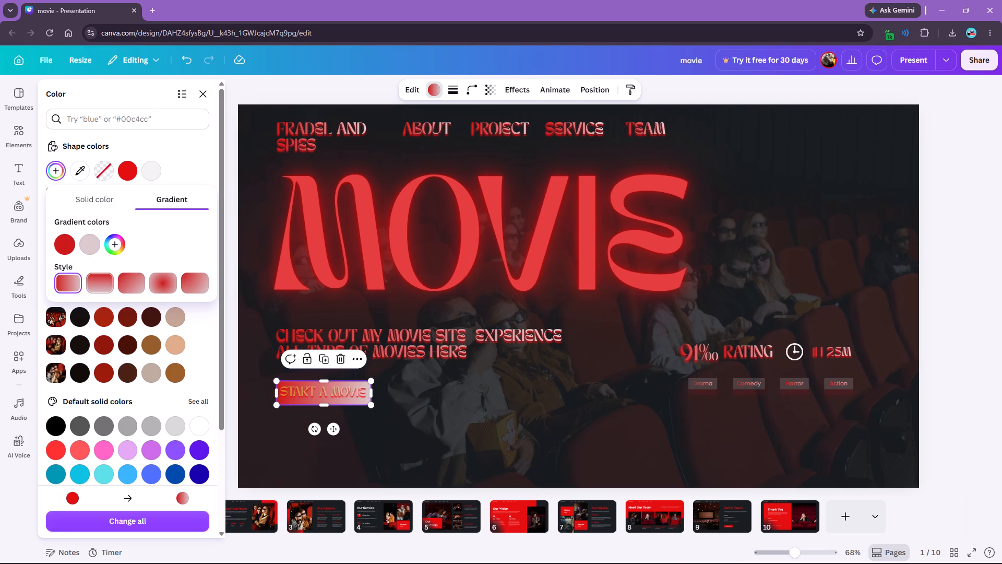
left_click(161, 282)
left_click(193, 283)
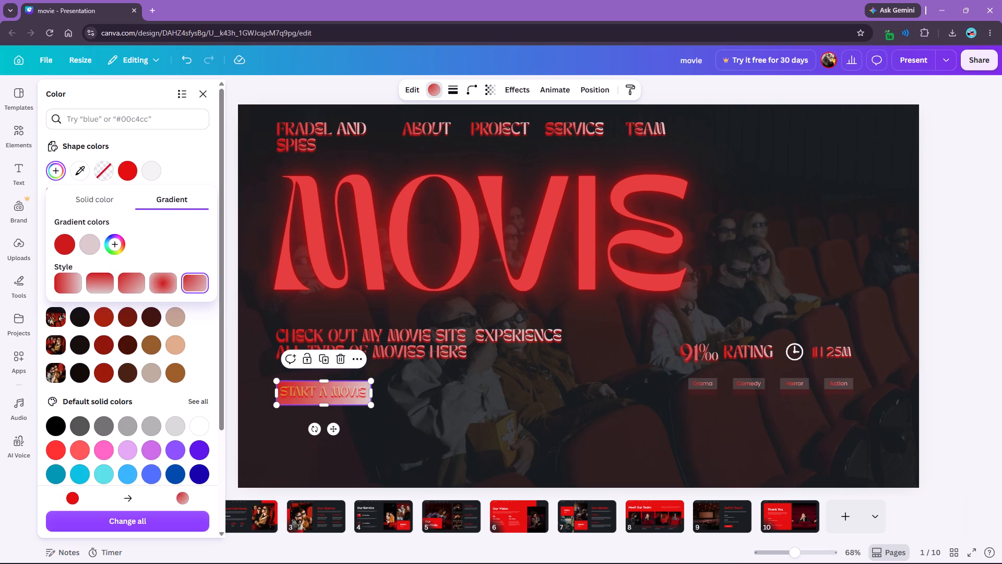
left_click(101, 284)
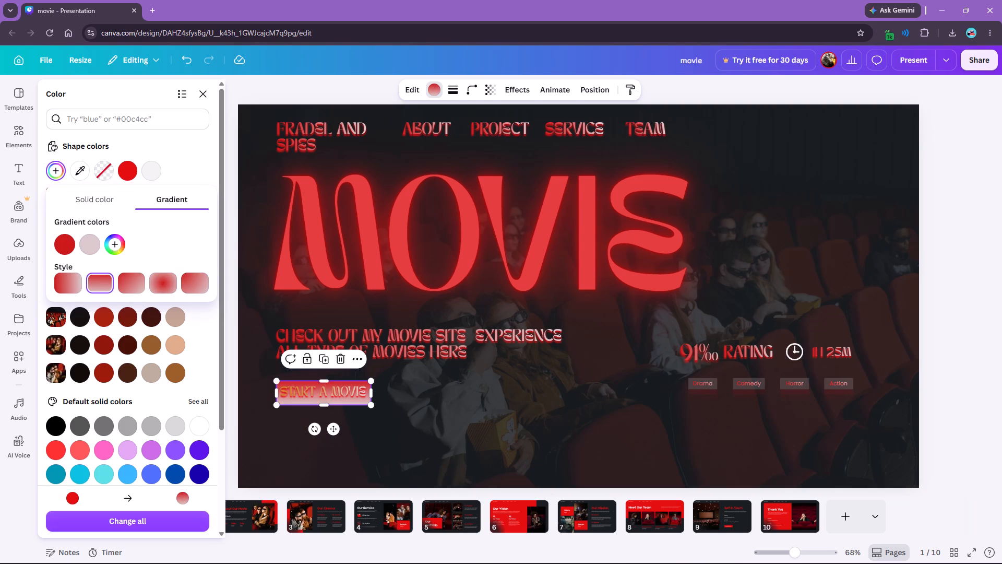
left_click(201, 93)
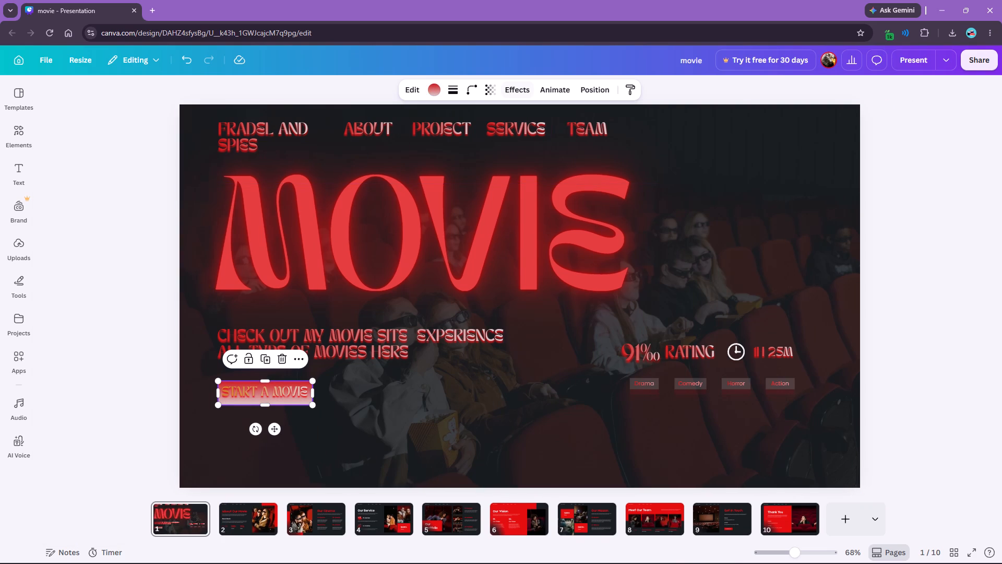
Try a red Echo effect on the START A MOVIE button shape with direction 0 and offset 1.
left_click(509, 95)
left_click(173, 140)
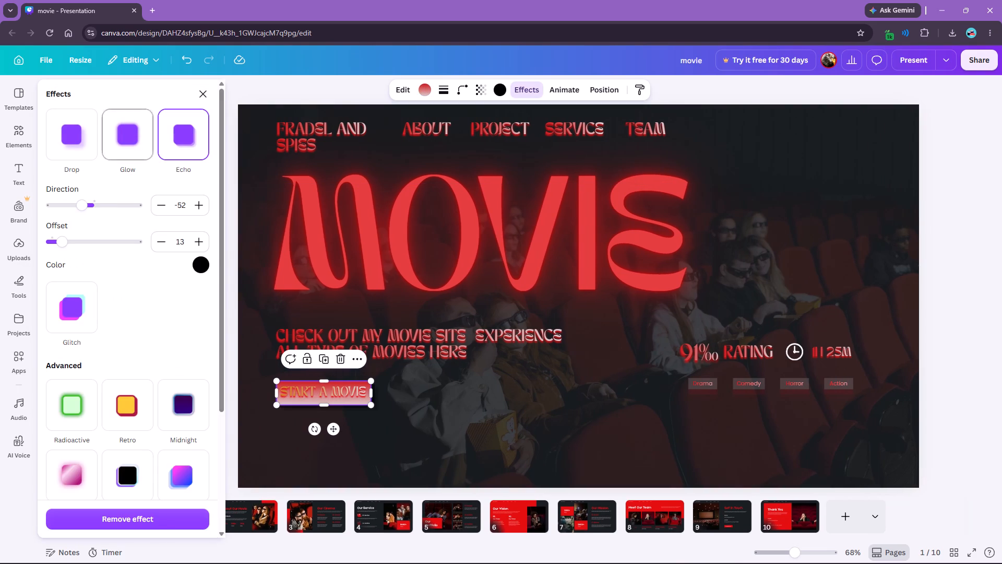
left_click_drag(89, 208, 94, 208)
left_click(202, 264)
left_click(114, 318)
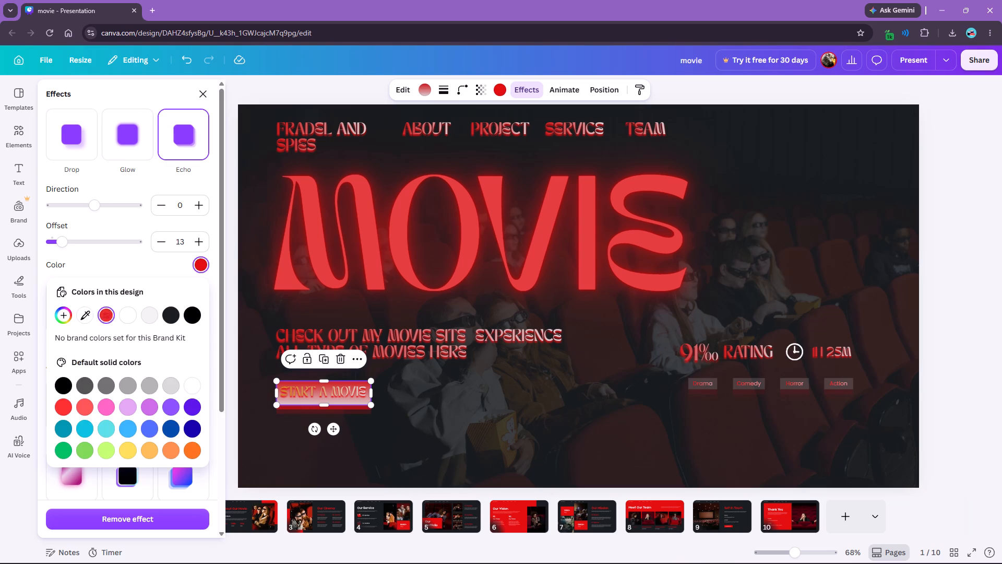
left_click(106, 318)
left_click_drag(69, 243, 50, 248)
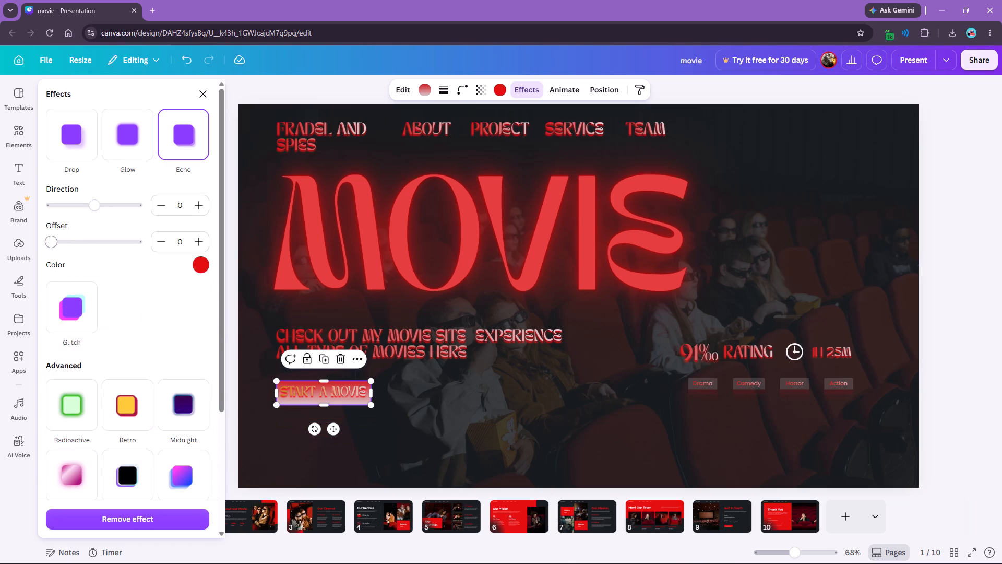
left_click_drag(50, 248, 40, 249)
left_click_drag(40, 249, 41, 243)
Apply a red Glow effect with intensity 100 to the START A MOVIE button shape.
left_click(125, 125)
left_click(198, 226)
left_click(101, 276)
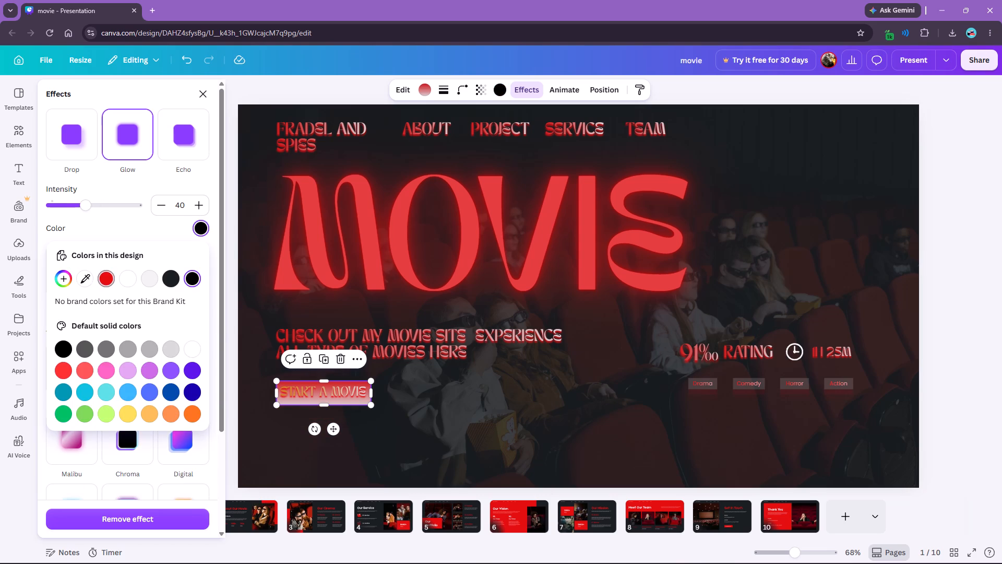
left_click_drag(93, 209, 182, 211)
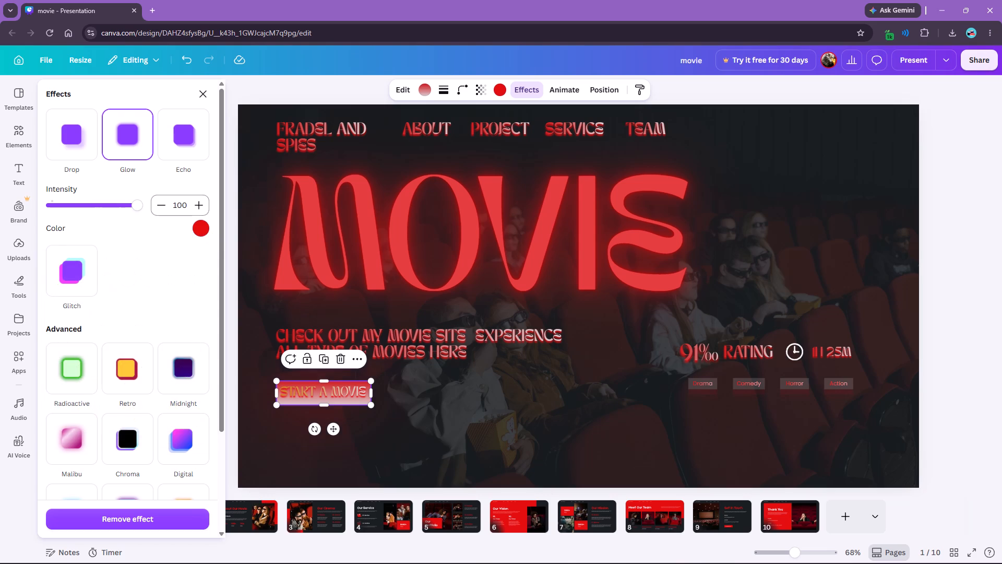
Check the text effect settings of the MOVIE title and the START A MOVIE text.
left_click(451, 260)
scroll(122, 226, "up", 1)
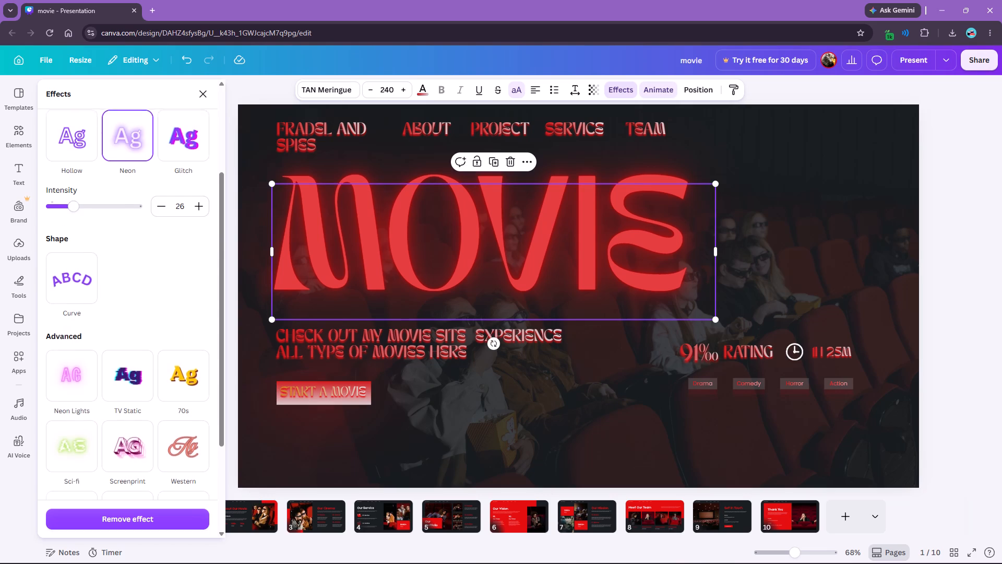
scroll(121, 228, "up", 2)
scroll(137, 241, "down", 2)
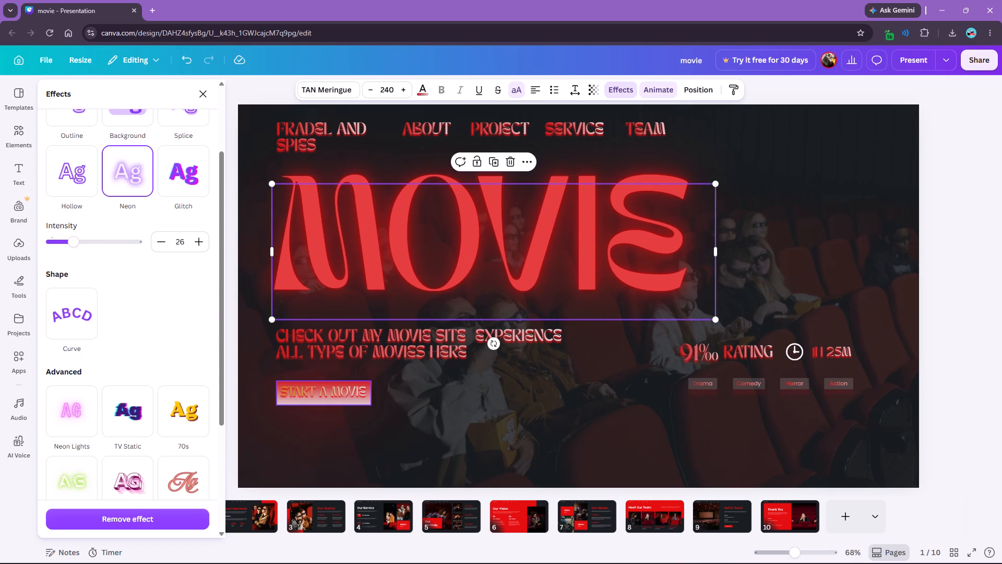
left_click(341, 390)
scroll(166, 207, "up", 8)
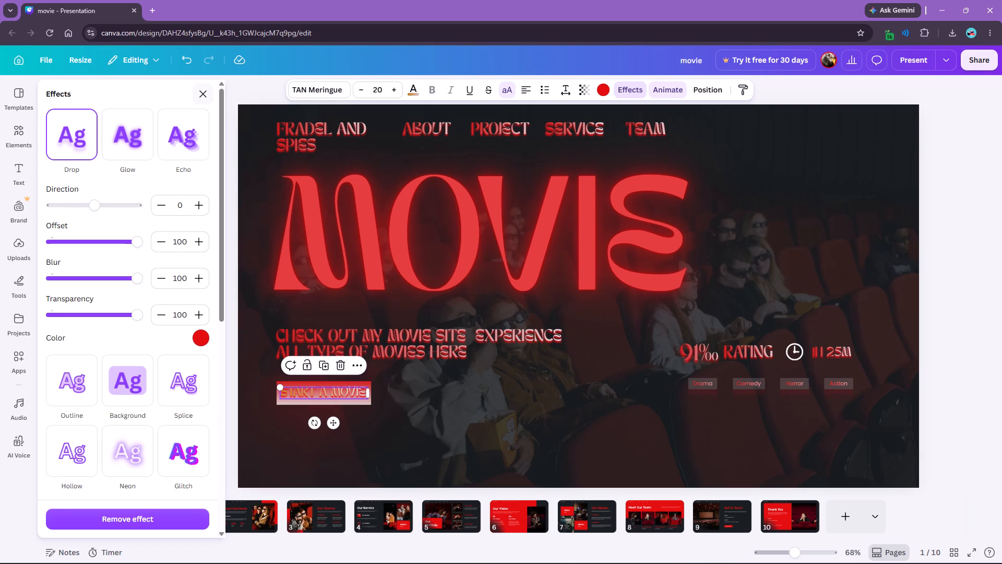
Apply the Rise animation to the START A MOVIE button shape.
left_click(345, 403)
left_click(559, 90)
left_click(91, 291)
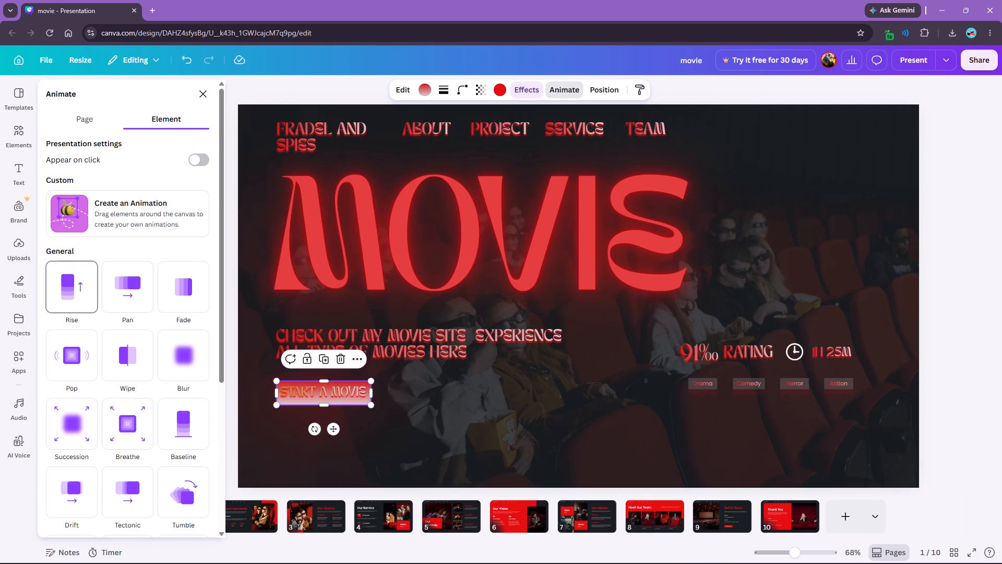
left_click(204, 92)
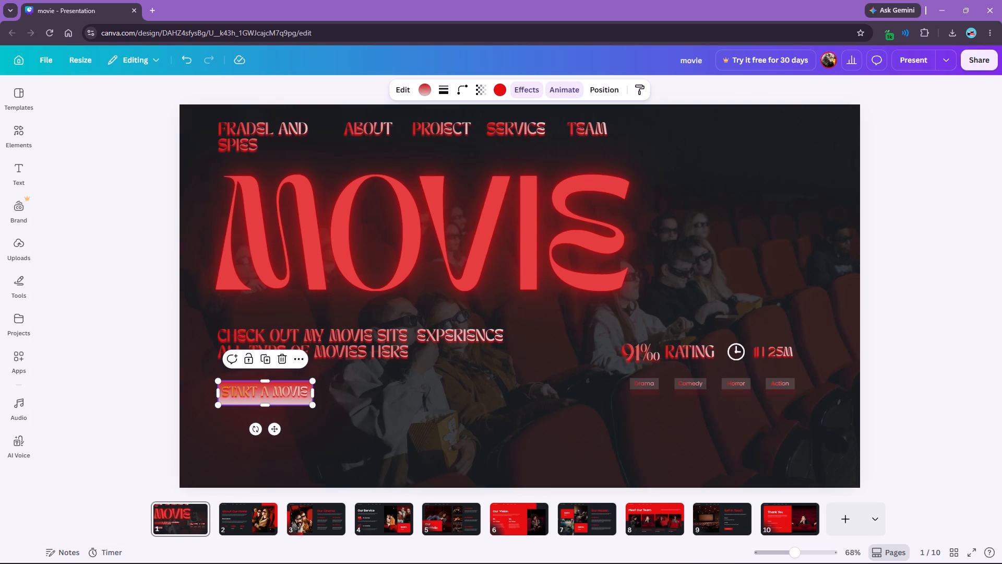
Preview the first page's animations in full-screen presentation, advance to page 2, and return to editing page 1.
left_click(910, 56)
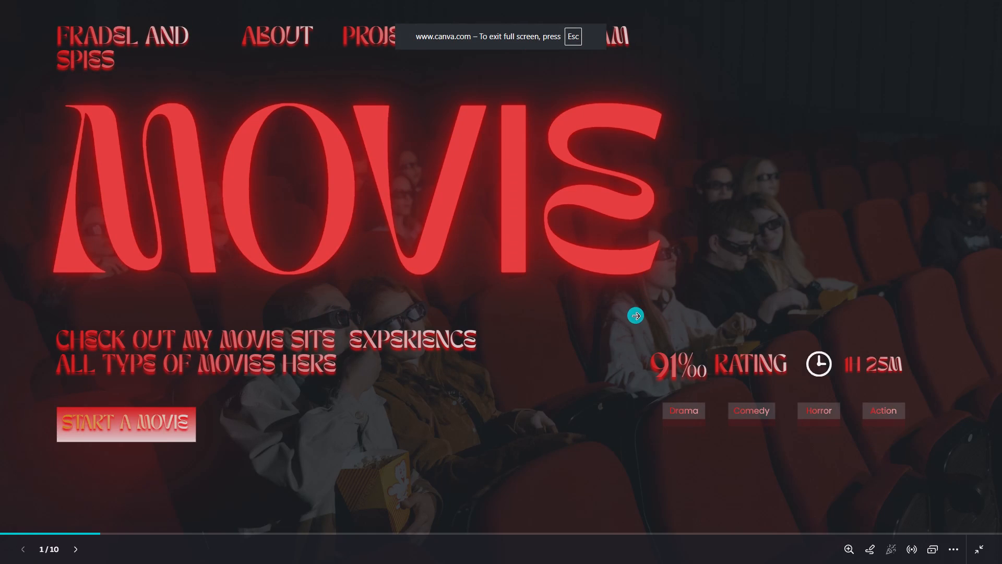
left_click(675, 299)
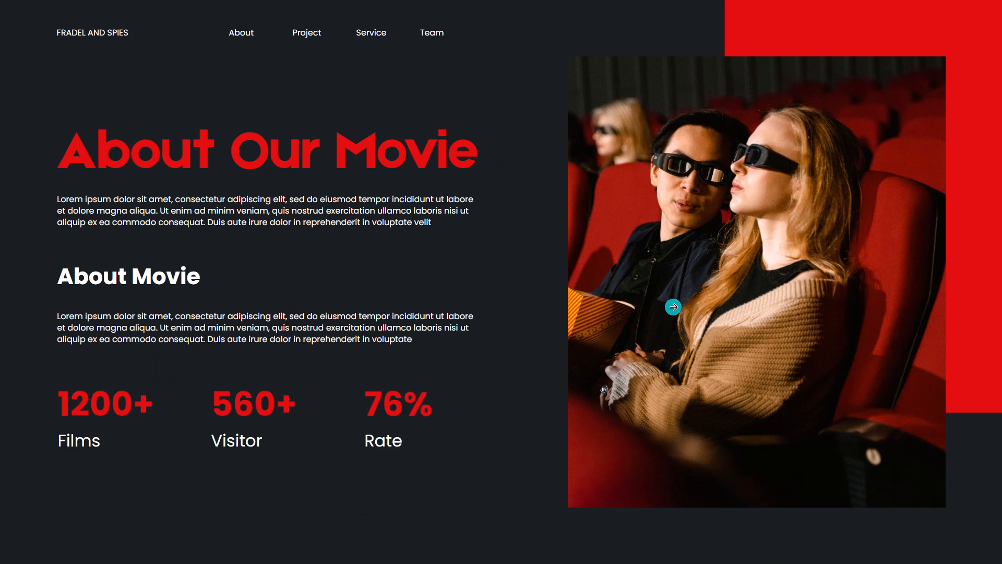
key("Escape")
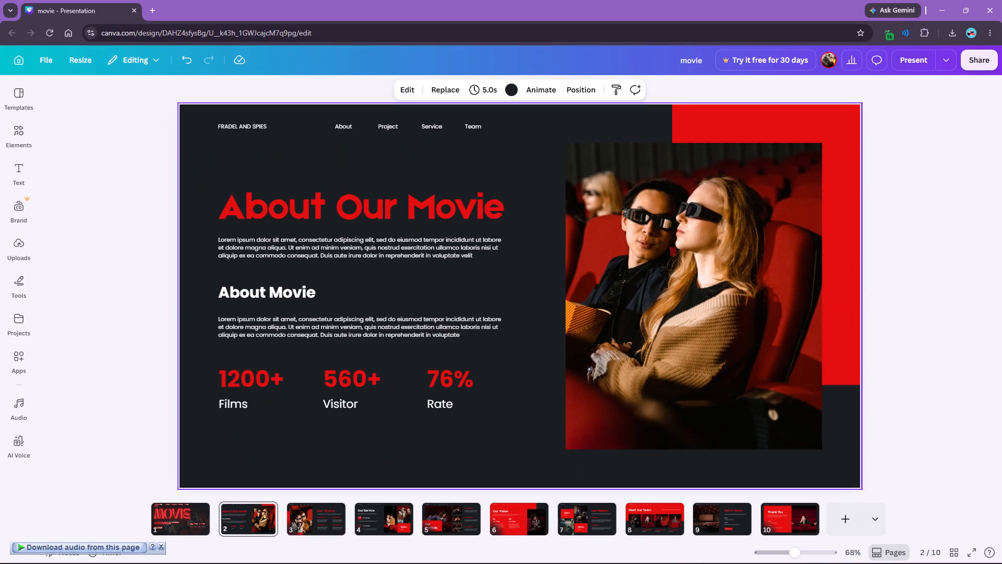
scroll(377, 252, "up", 2)
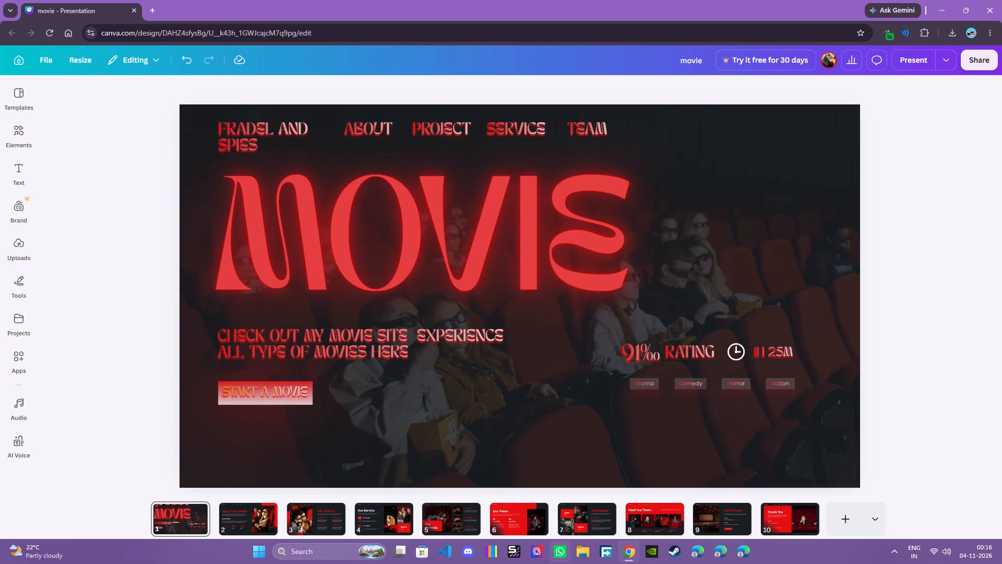
Switch to File Explorer and open the wpzf2Dzs.ER-GameDrive.Org folder on the Games & Softwares (D:) drive.
left_click(575, 550)
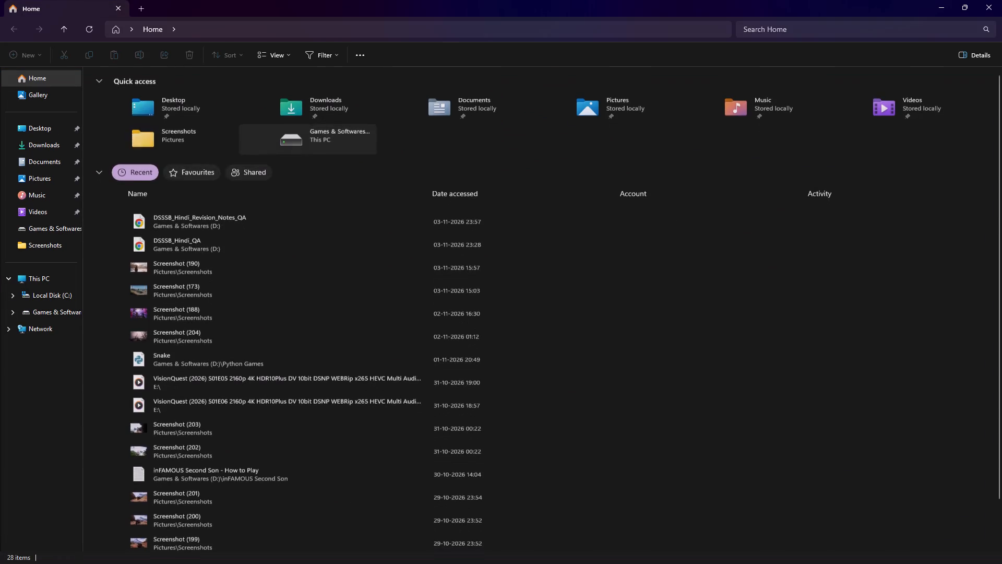
left_click(33, 283)
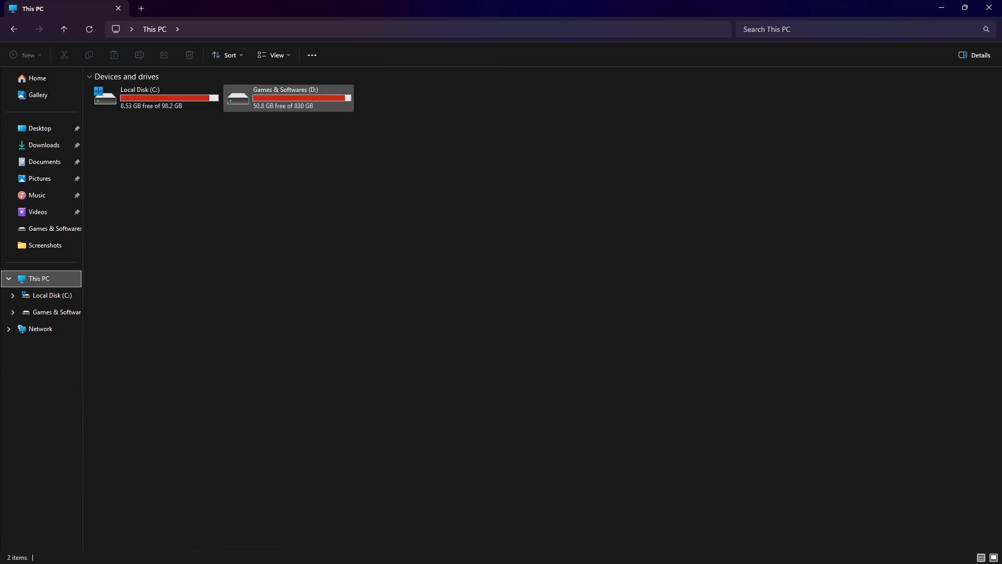
double_click(290, 95)
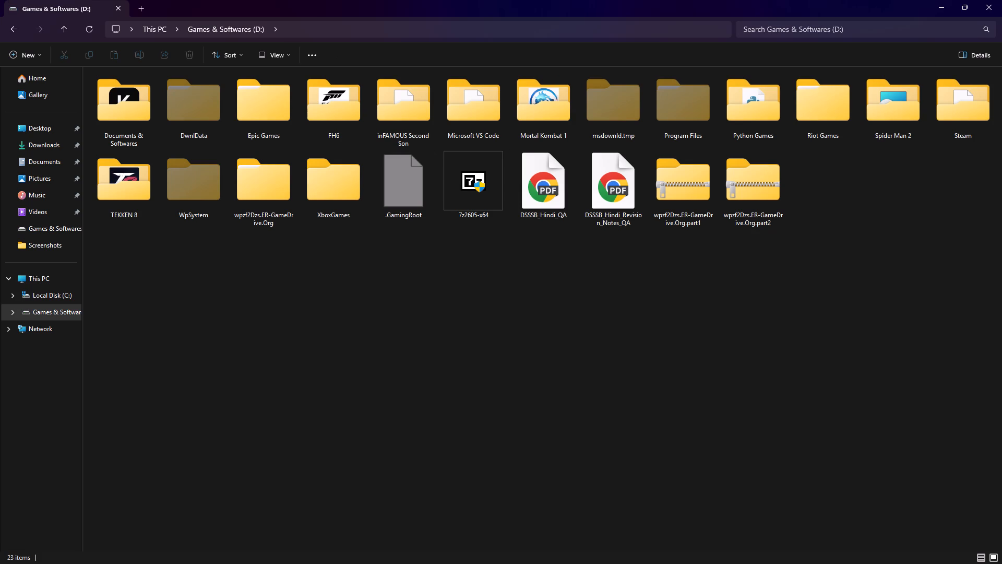
double_click(282, 187)
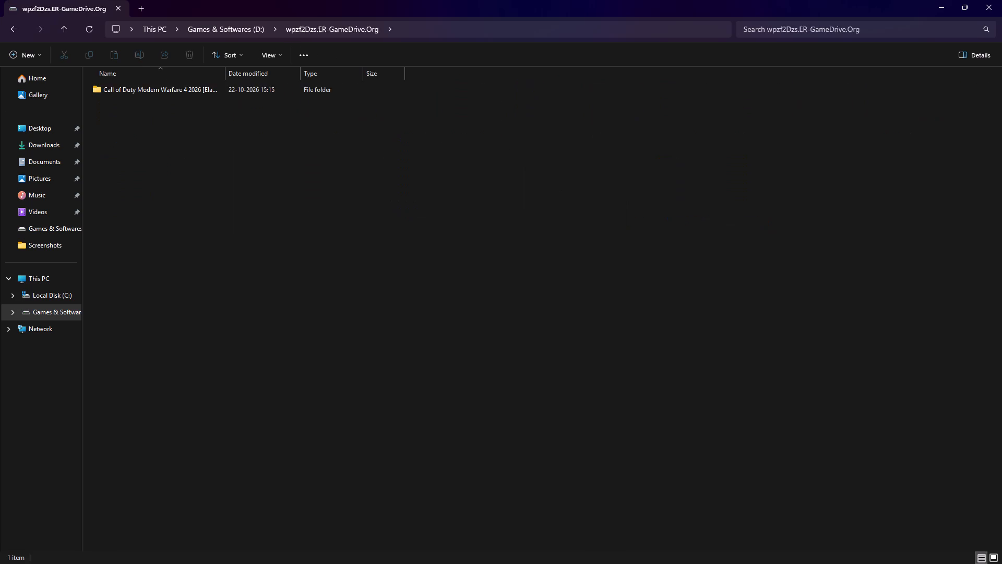
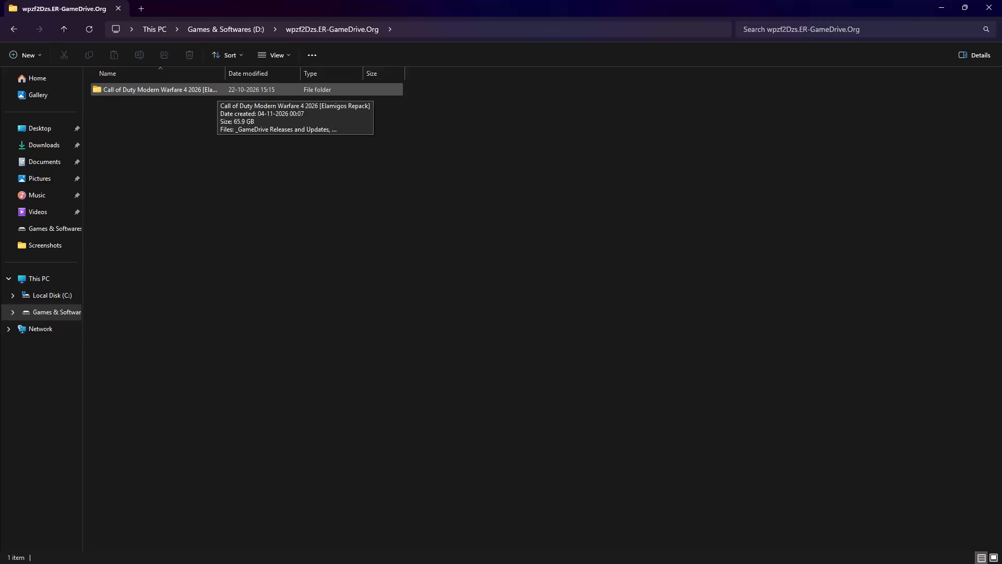
Permanently delete the wpzf2Dzs.ER-GameDrive.Org.part1 and part2 archives from the Games & Softwares (D:) drive.
double_click(217, 91)
left_click_drag(688, 250, 707, 194)
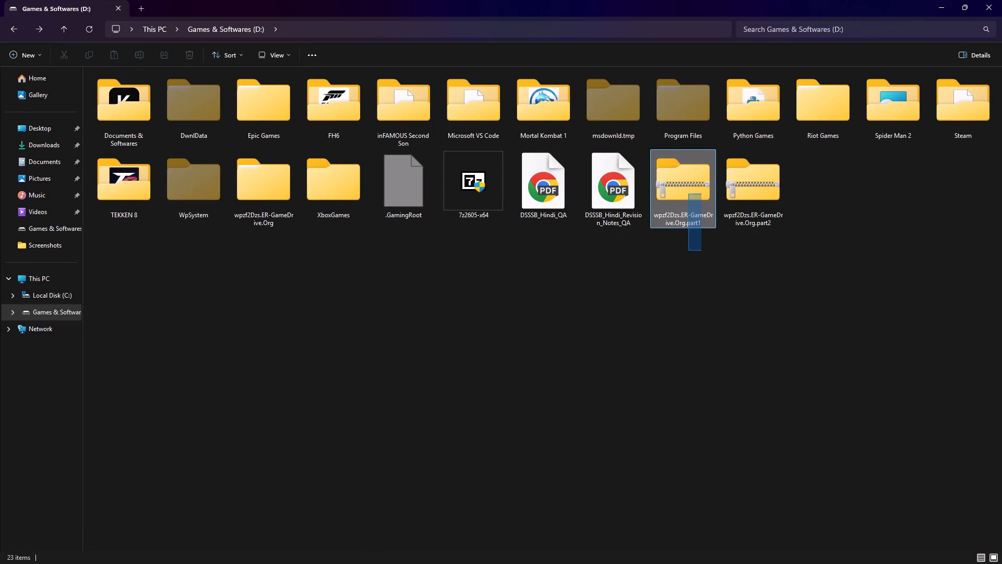
left_click_drag(707, 194, 751, 194)
right_click(751, 194)
left_click(900, 209)
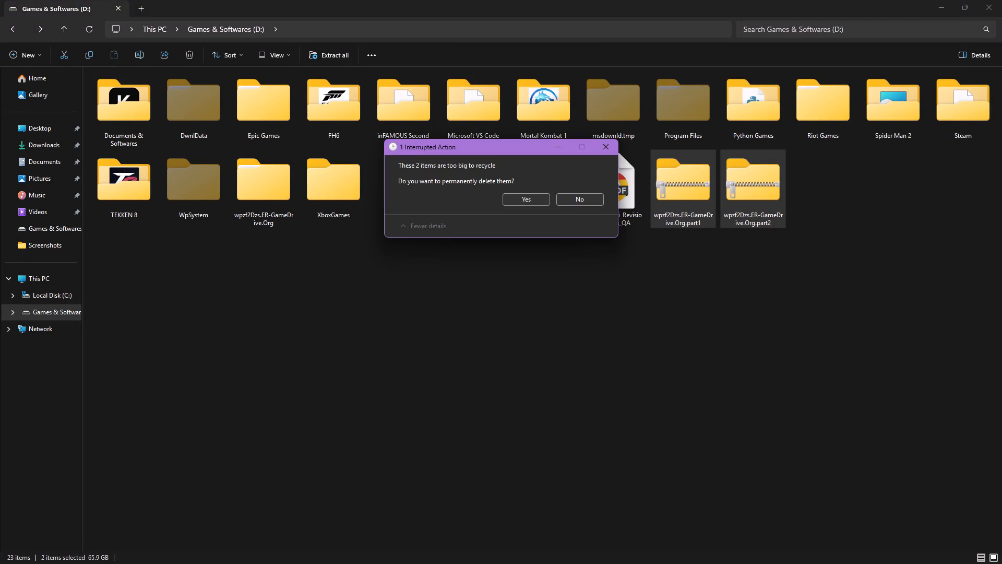
left_click(509, 199)
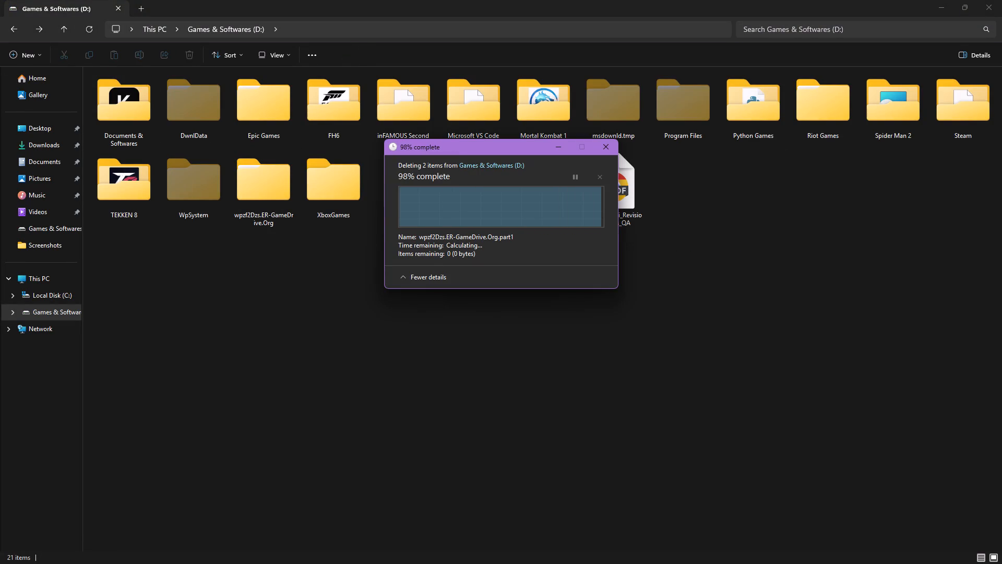
Delete the 7z2605-x64 installer from the Games & Softwares (D:) drive.
right_click(410, 198)
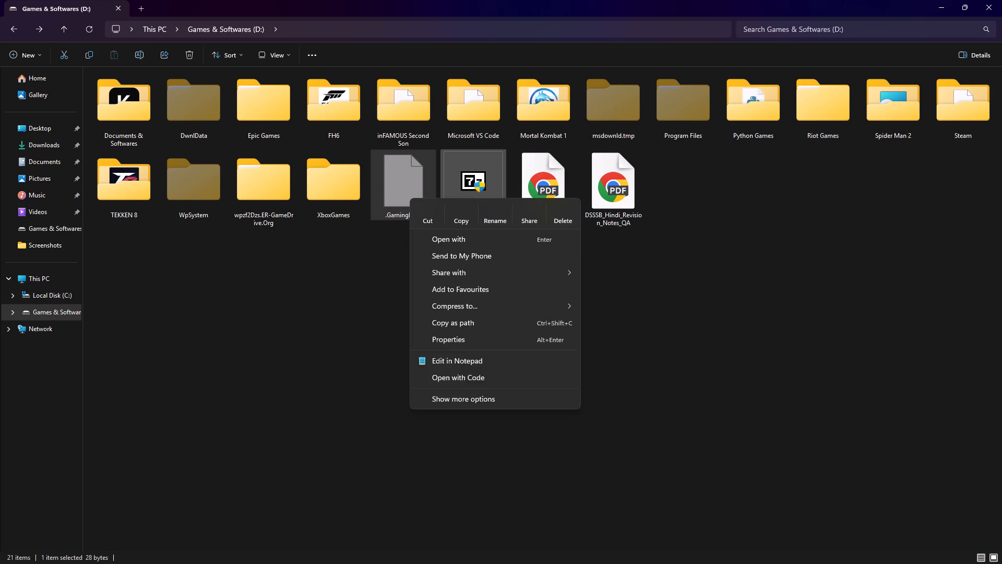
right_click(480, 184)
left_click(630, 198)
left_click(515, 250)
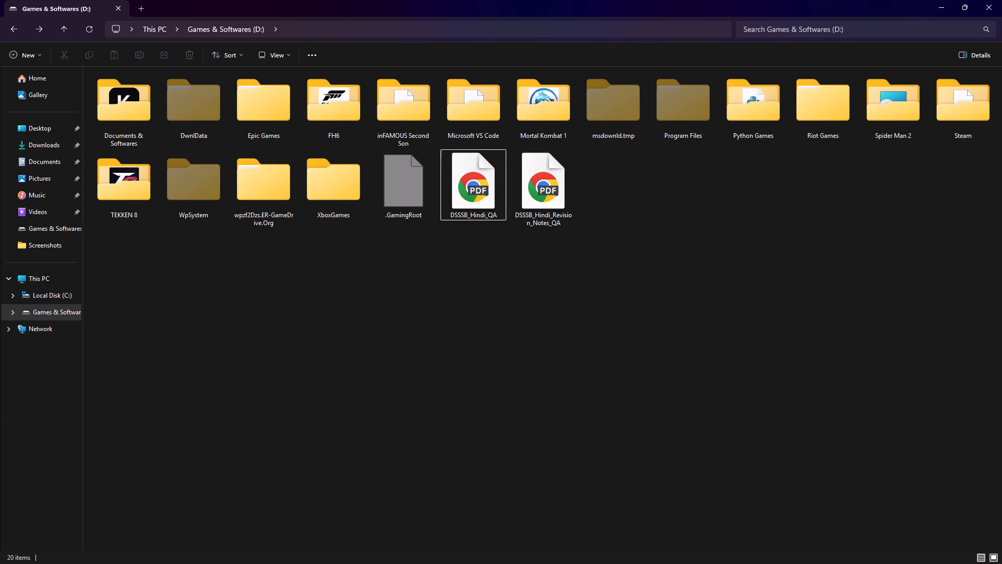
Extract the Call of Duty Modern Warfare 4 2026 disc image with 7-Zip into a same-named folder, and minimize the progress window.
double_click(259, 192)
double_click(159, 90)
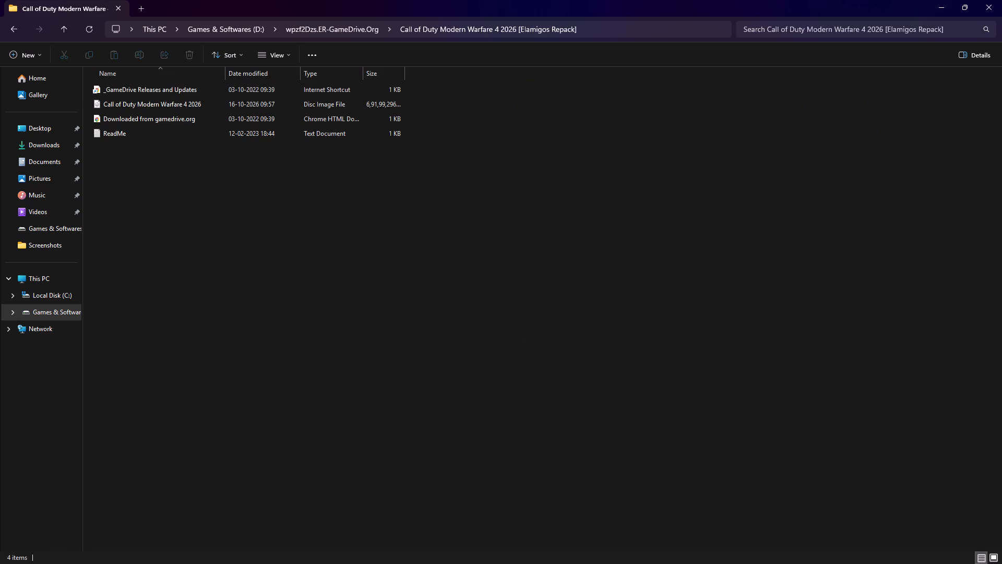
left_click(147, 106)
right_click(147, 106)
left_click(209, 324)
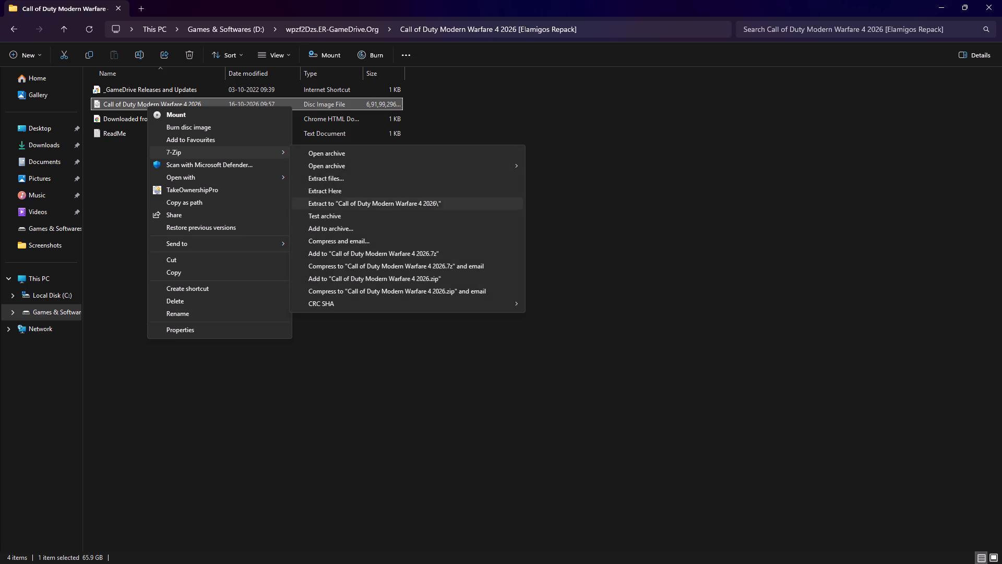
left_click(336, 203)
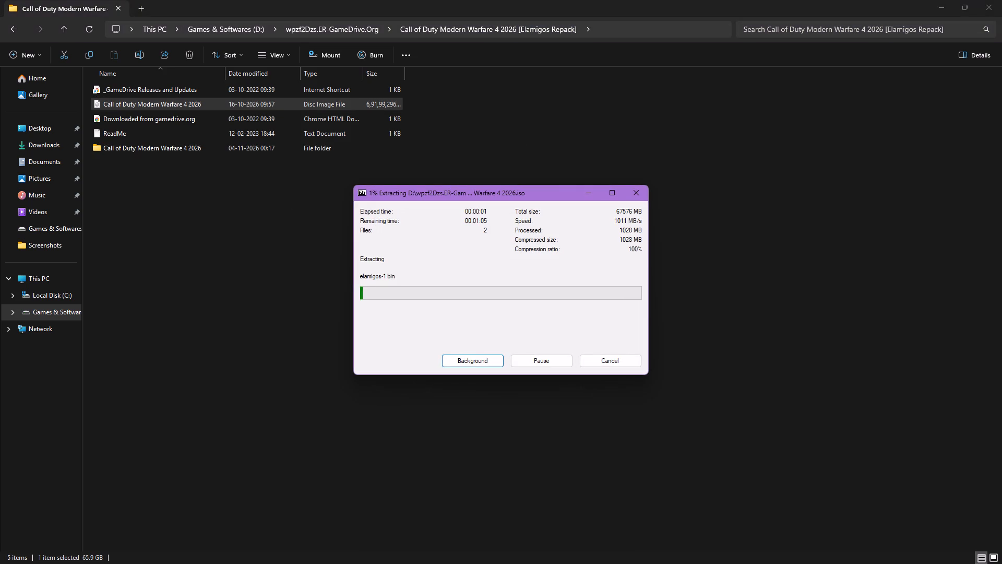
left_click(589, 194)
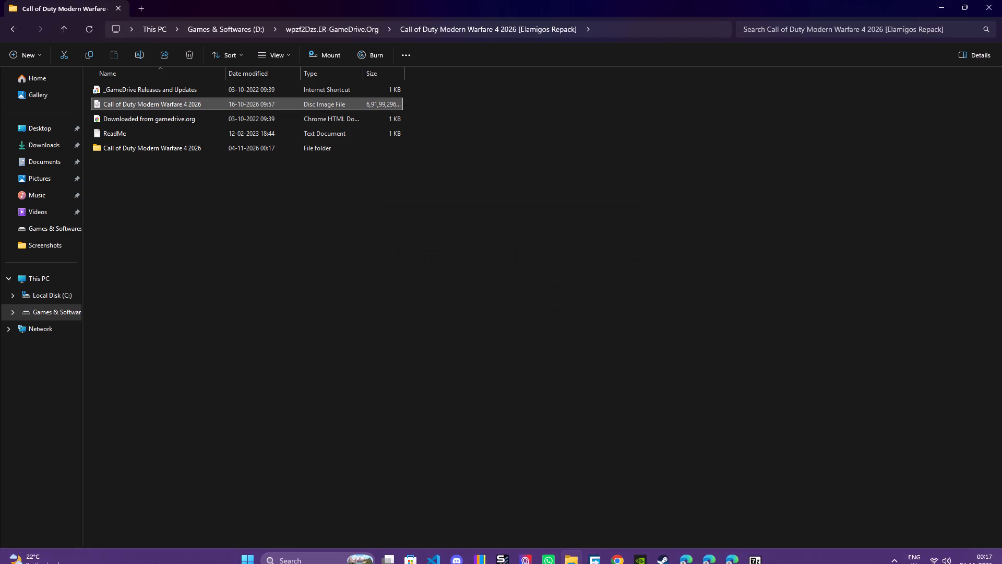
Switch to Canva in Chrome and replace page 2's small FRADEL AND SPIES label with the styled copy from page 1.
left_click(616, 548)
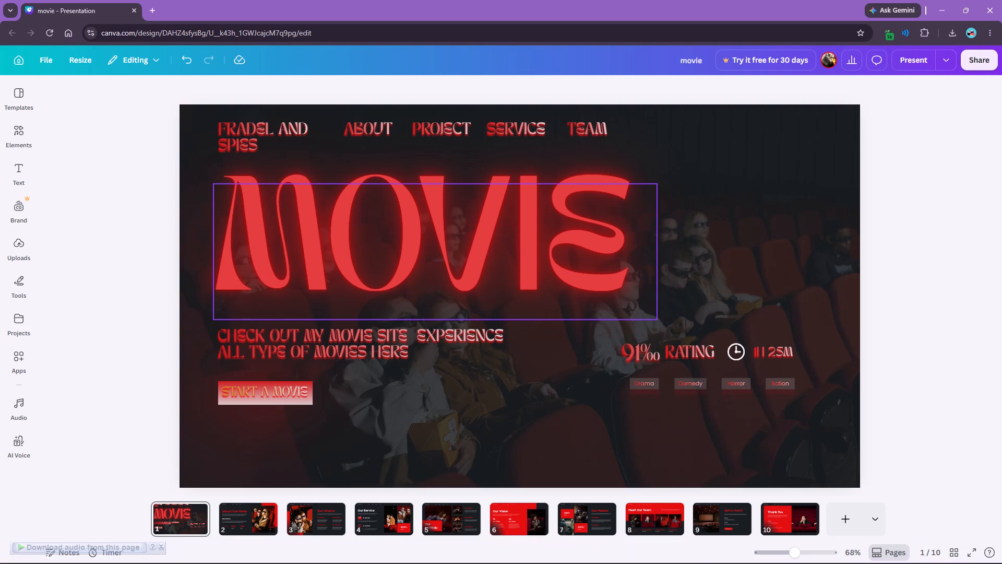
scroll(470, 257, "down", 1)
scroll(460, 266, "up", 1)
left_click(279, 146)
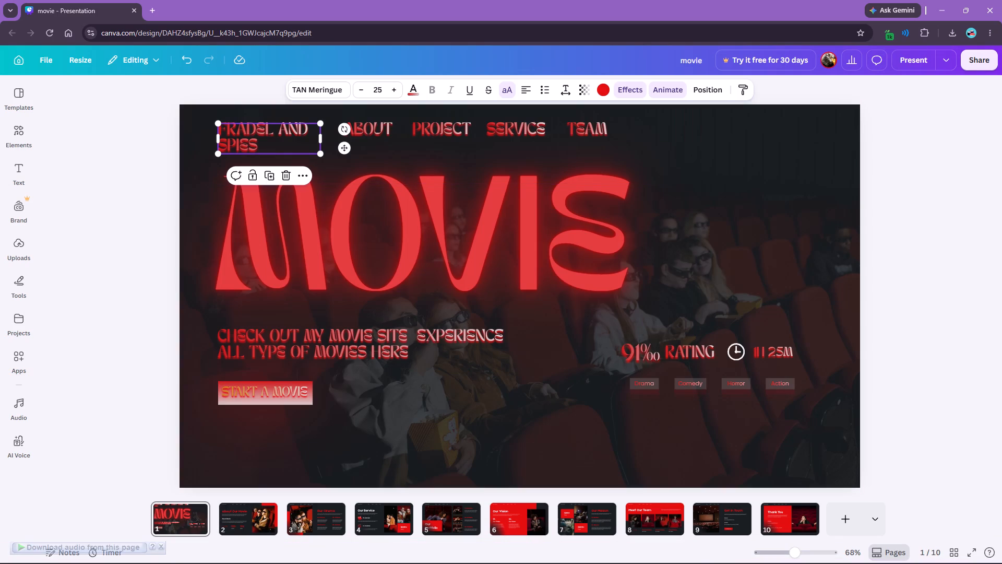
key("ctrl+c")
scroll(291, 150, "down", 1)
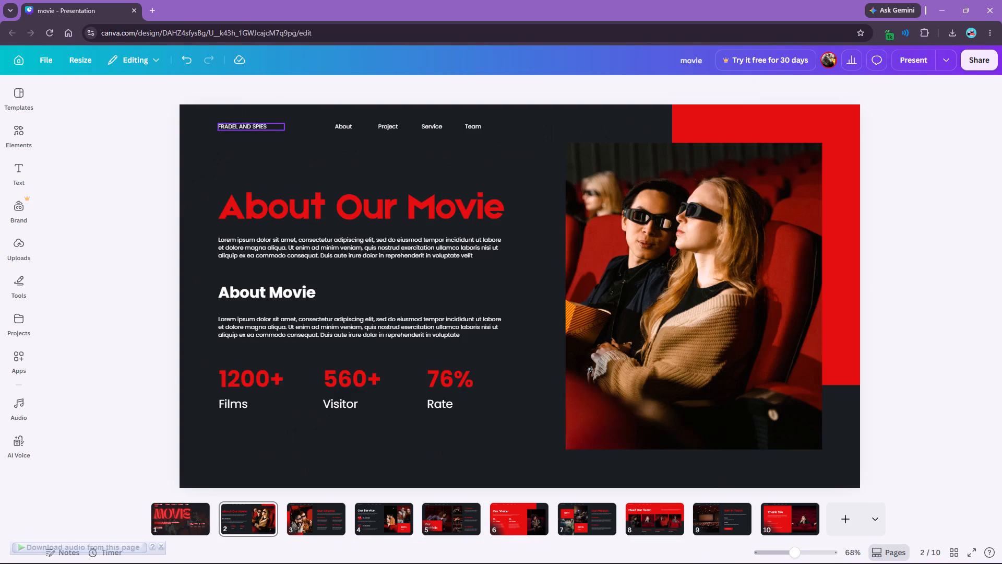
left_click(237, 122)
key("ctrl+v")
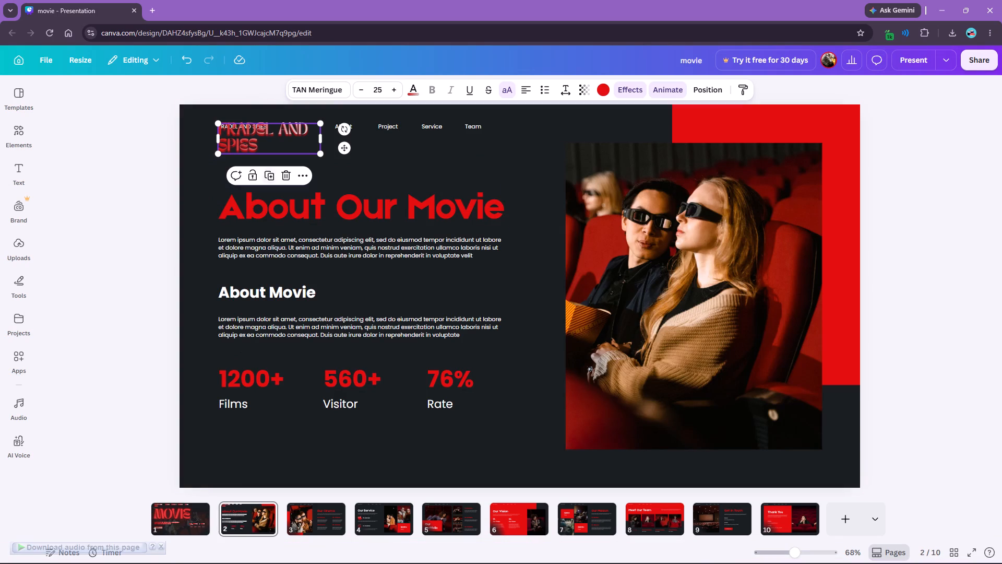
left_click_drag(264, 143, 260, 152)
left_click(254, 125)
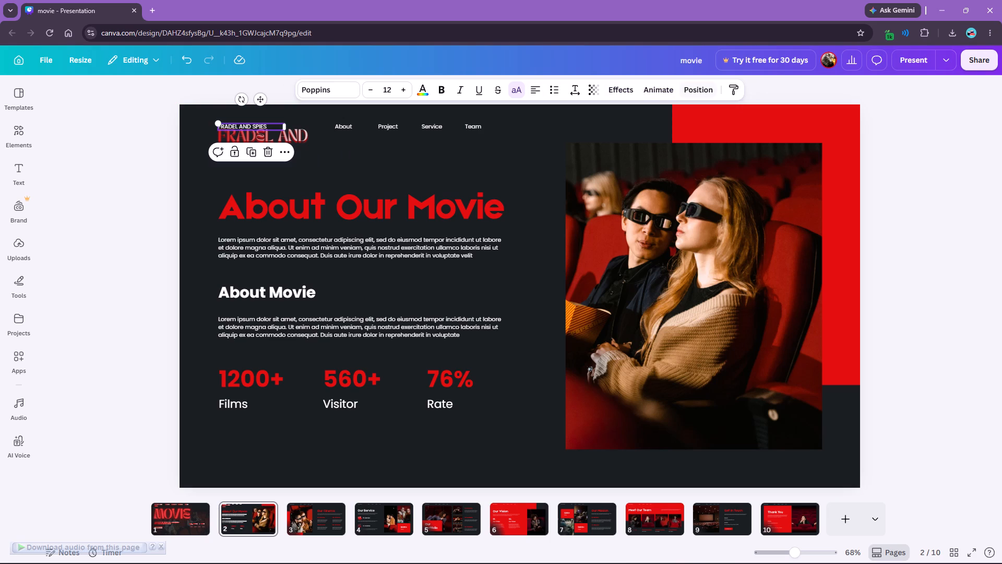
left_click(267, 155)
left_click_drag(271, 138, 270, 134)
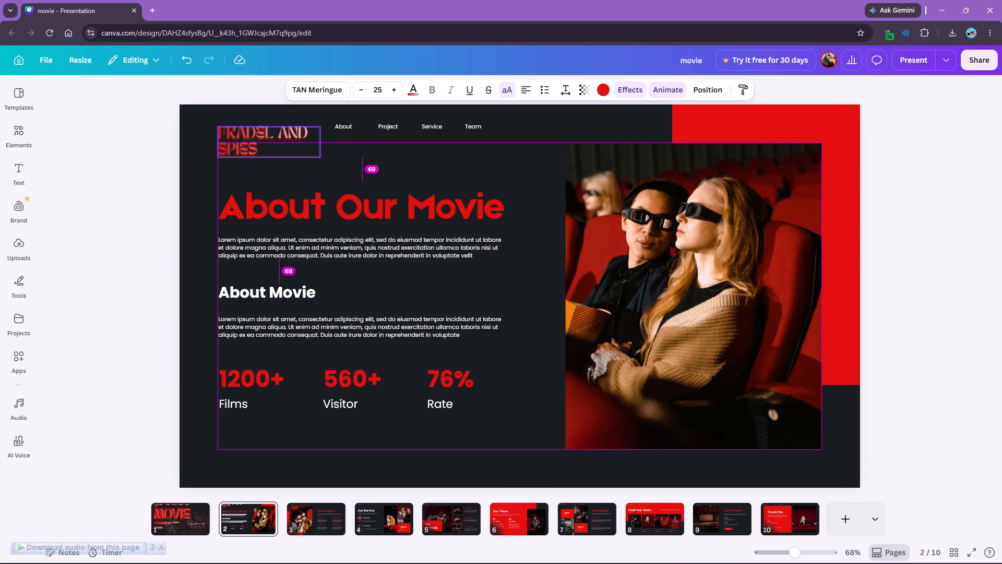
left_click_drag(270, 134, 269, 132)
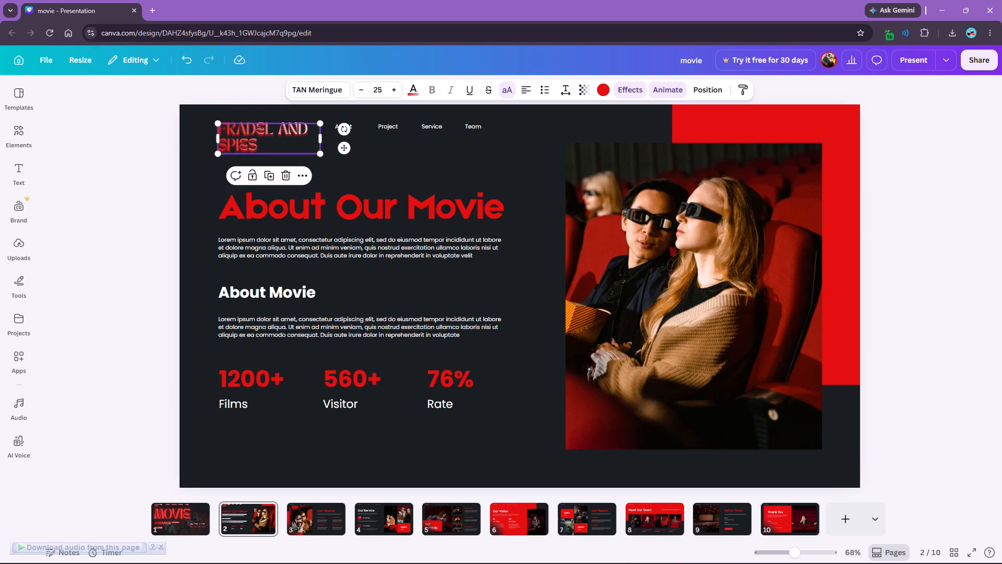
Copy the FRADEL AND SPIES text style onto page 2's About, Project, Service and Team navigation labels.
left_click(735, 88)
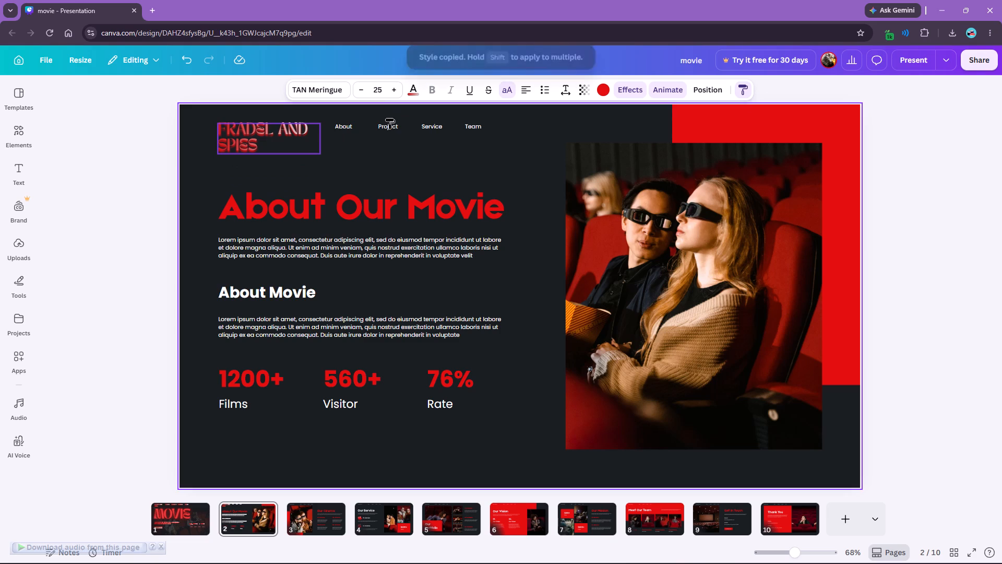
left_click(350, 126)
left_click(744, 90)
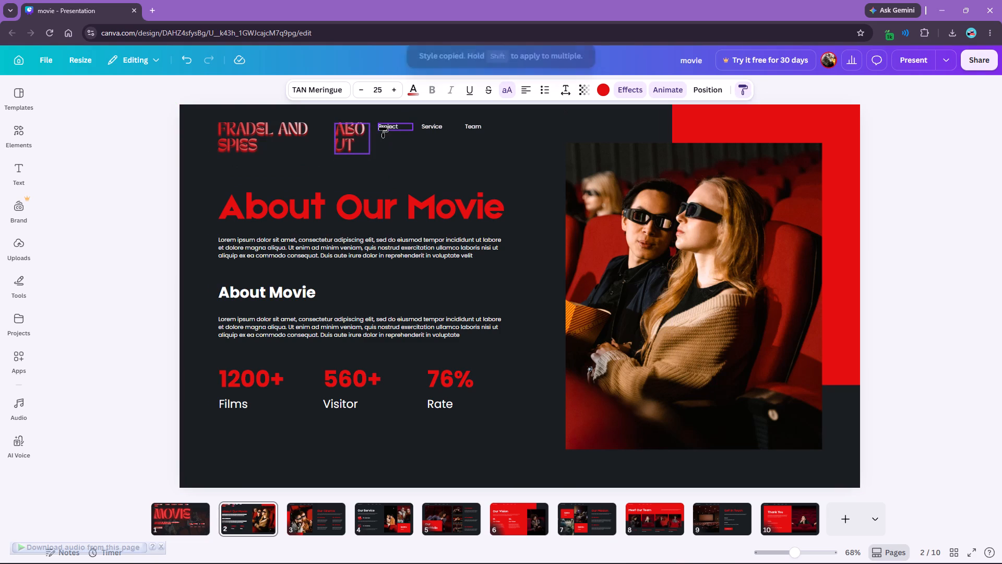
left_click(383, 127)
left_click(744, 88)
left_click(433, 126)
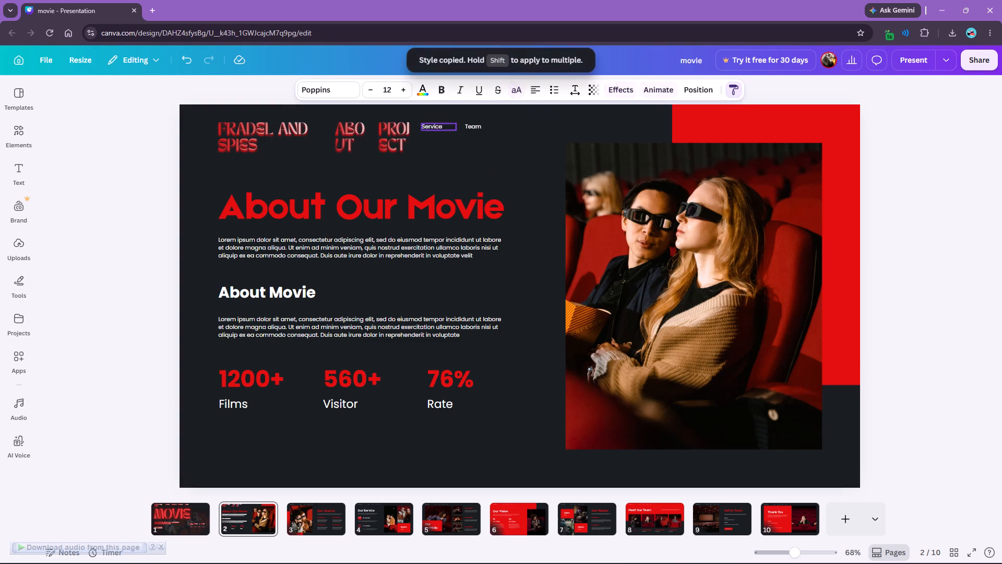
left_click(745, 85)
left_click(475, 128)
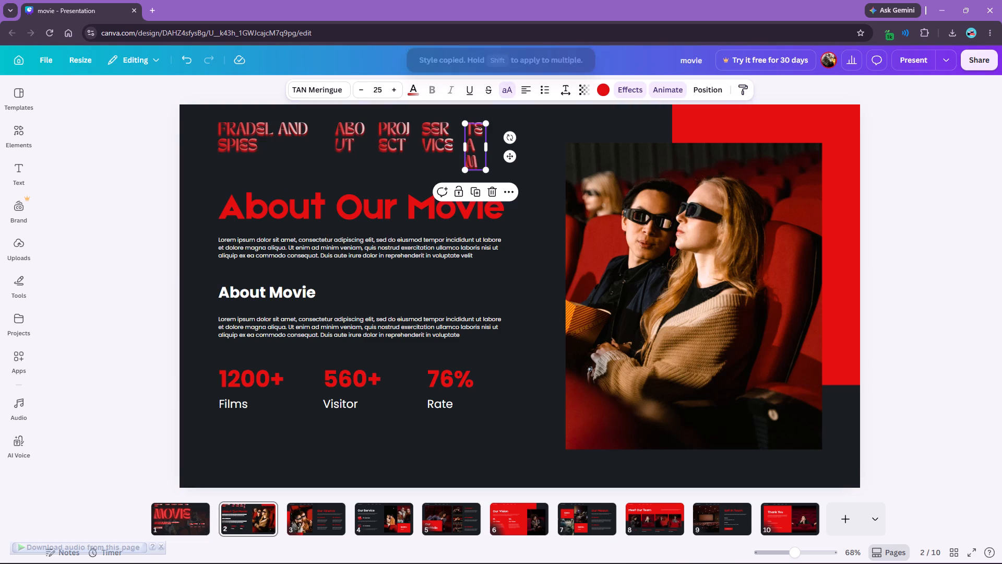
Shift the TEAM, SERVICE and PROJECT labels to the right and widen the ABOUT label to fit on one line.
left_click_drag(478, 146, 522, 144)
left_click_drag(445, 145, 469, 145)
left_click_drag(398, 139, 428, 139)
left_click(351, 137)
left_click_drag(375, 139, 397, 140)
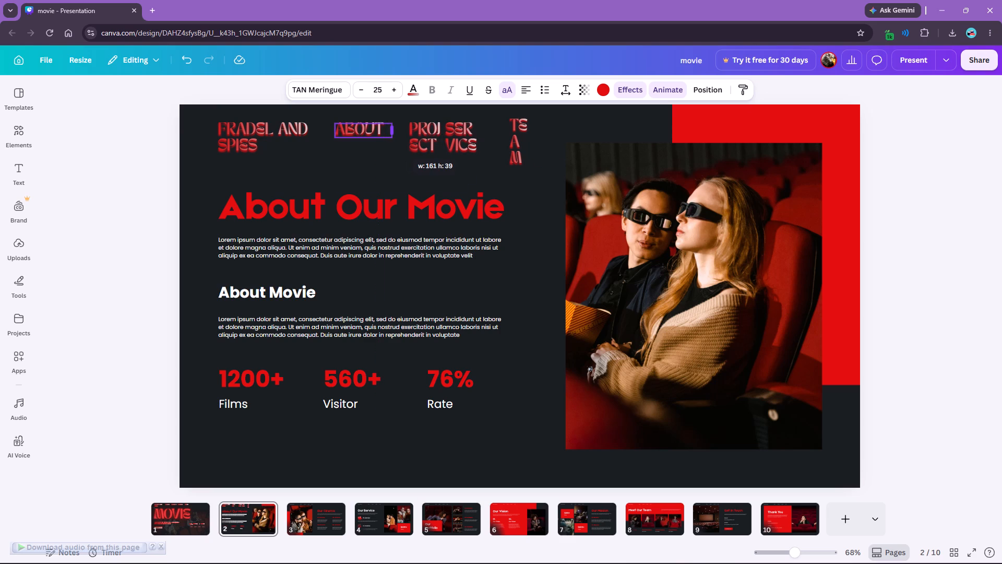
left_click_drag(397, 140, 392, 140)
Move PROJECT closer to ABOUT, shift SERVICE to the right, and widen PROJECT to fit on one line.
left_click_drag(427, 138, 421, 138)
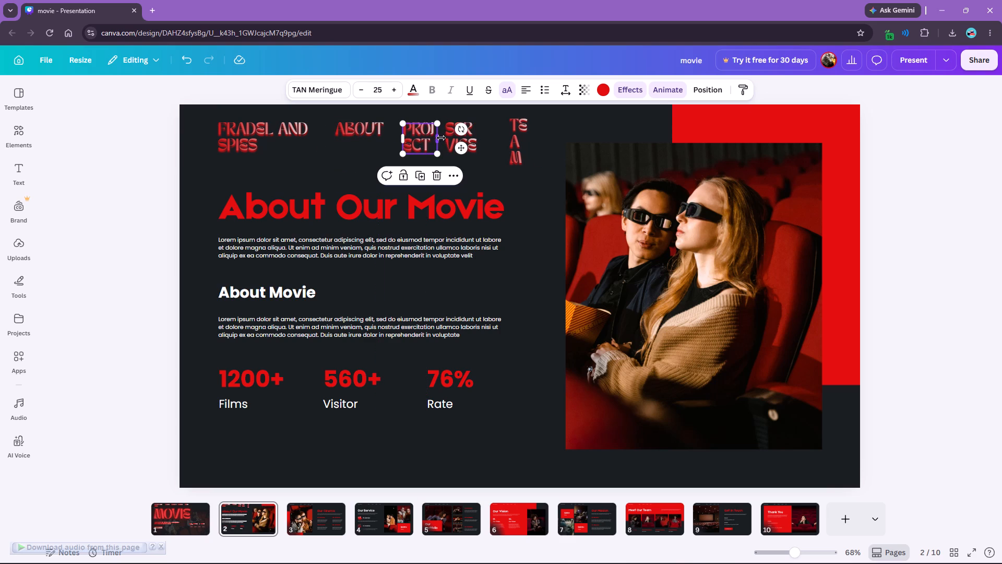
left_click_drag(471, 138, 496, 136)
left_click(420, 136)
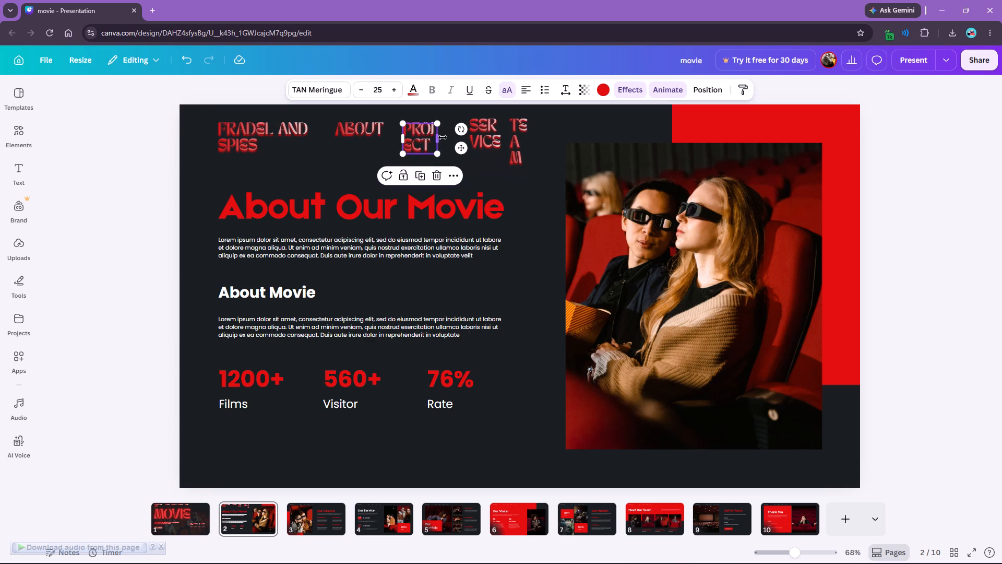
left_click_drag(440, 138, 466, 138)
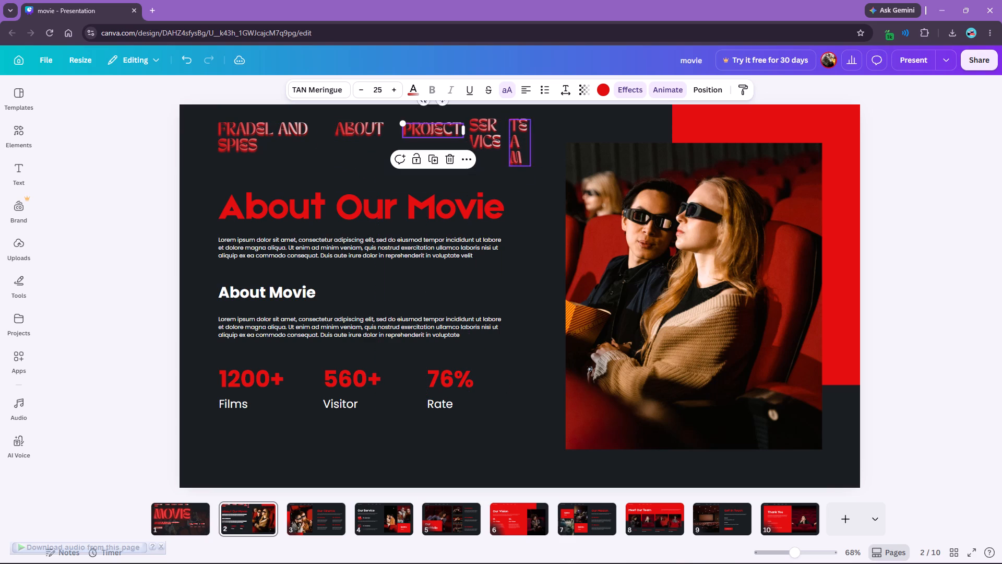
Move the TEAM and SERVICE labels further right and widen SERVICE to fit on one line.
left_click_drag(522, 139, 556, 141)
left_click_drag(497, 137, 511, 140)
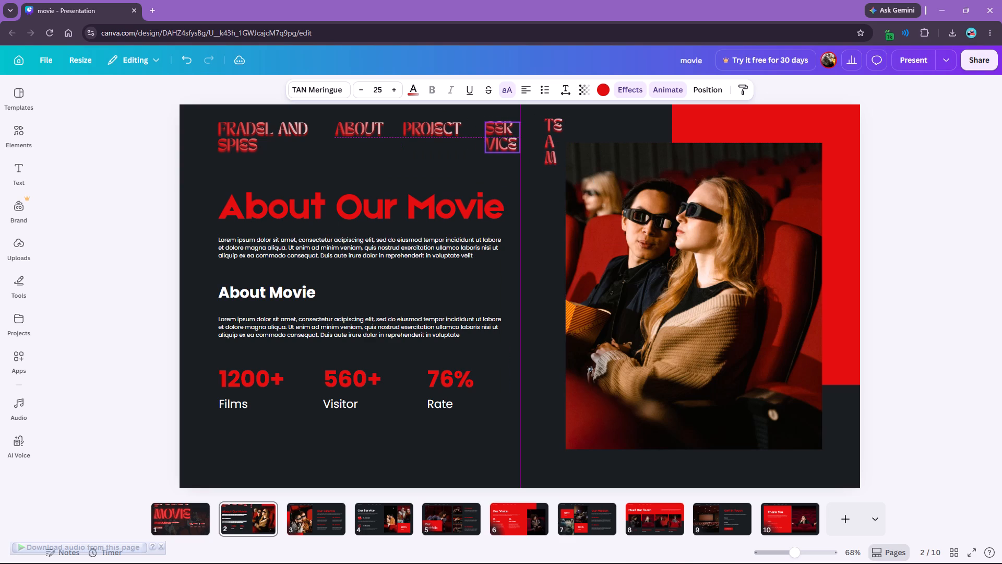
left_click_drag(511, 140, 511, 140)
left_click_drag(522, 137, 550, 139)
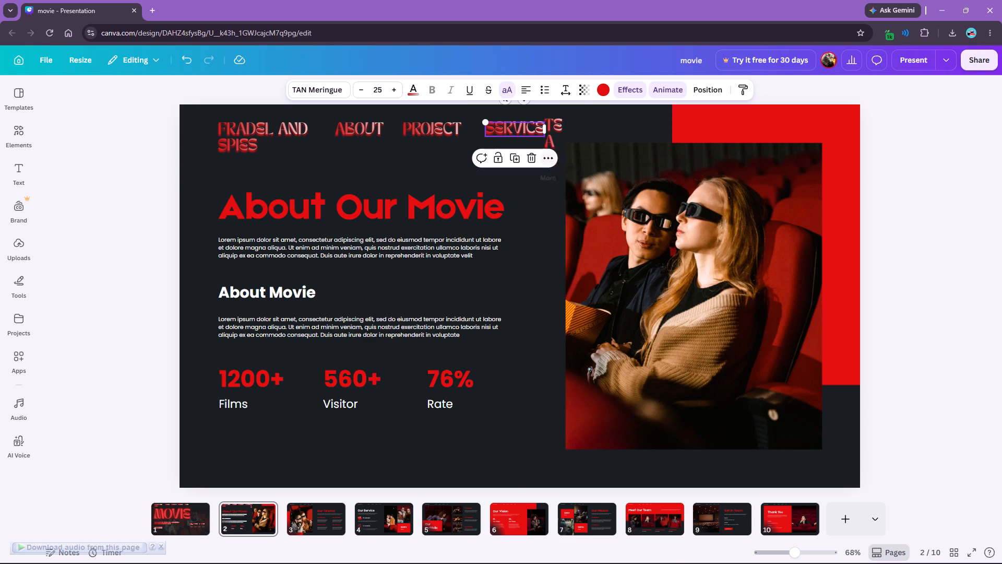
Widen TEAM to fit on one line and adjust the SERVICE and TEAM positions to align and space the navigation row.
left_click_drag(556, 142, 566, 144)
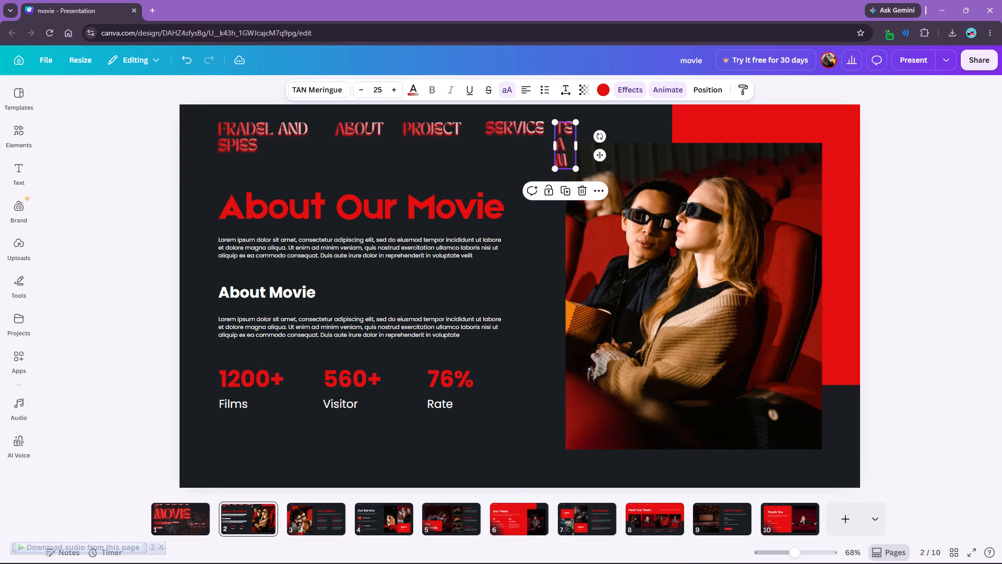
left_click_drag(578, 145, 615, 147)
left_click(498, 185)
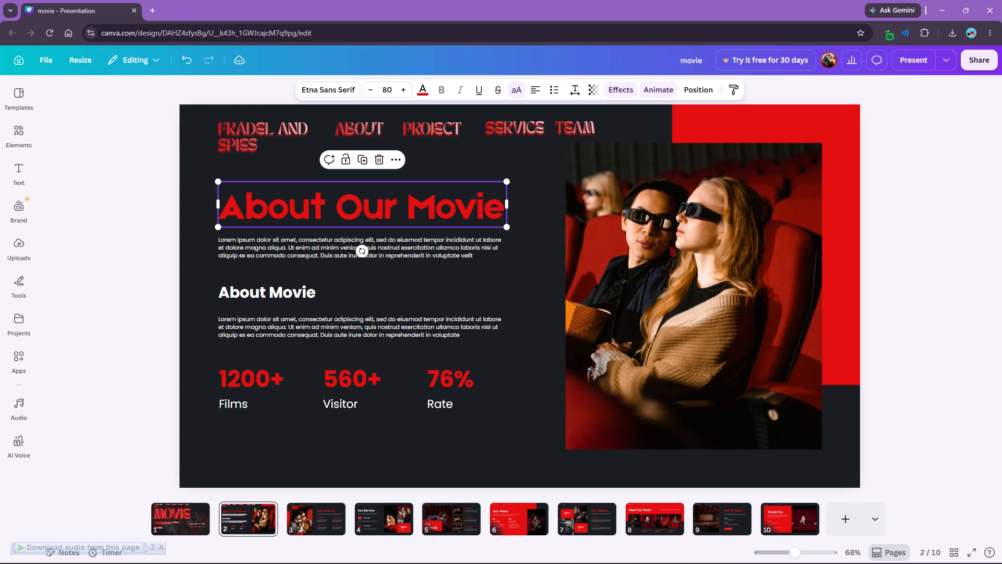
left_click(534, 203)
left_click_drag(517, 132, 512, 133)
left_click(578, 128)
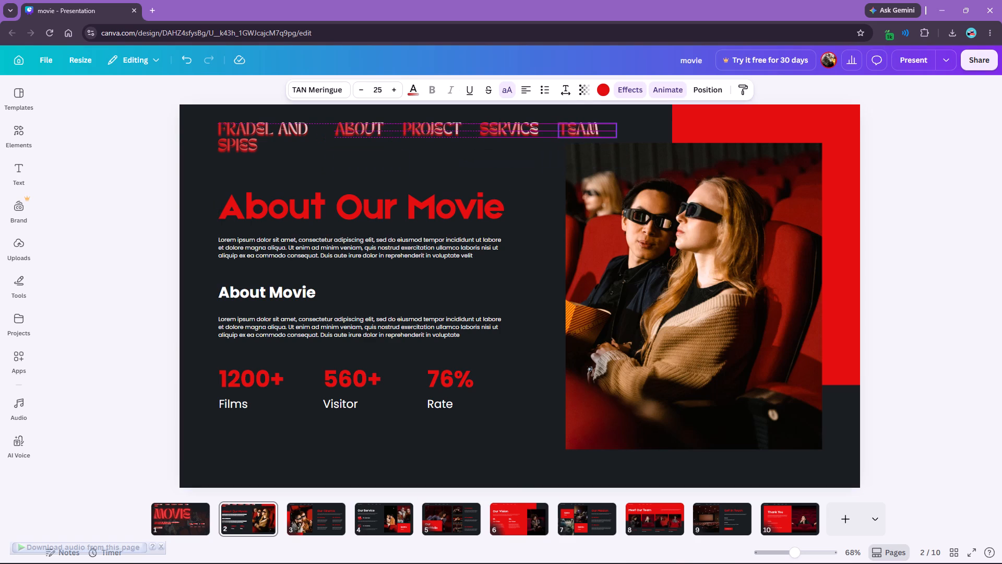
left_click(525, 182)
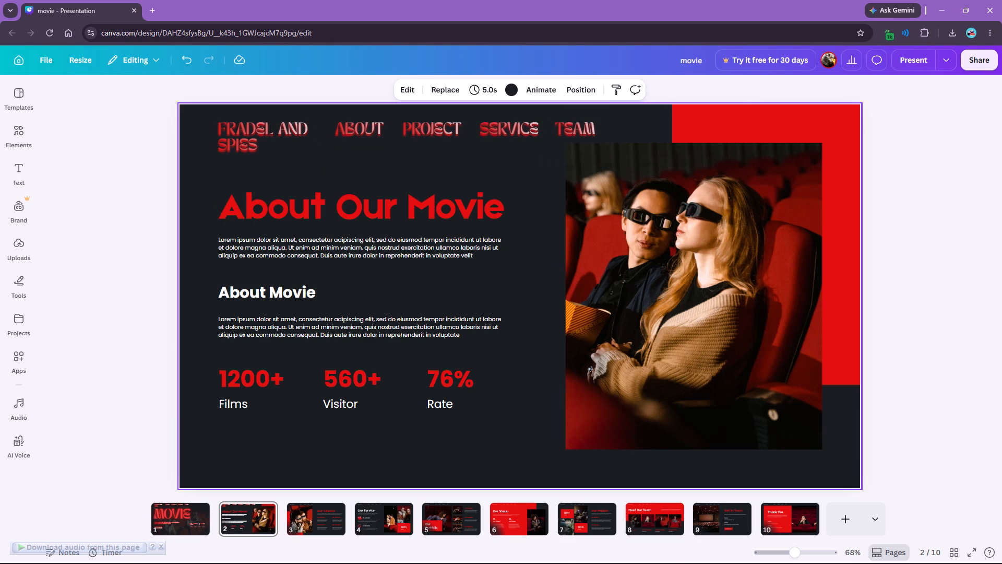
Move page 2's cinema audience photo slightly down, away from the navigation row.
left_click_drag(642, 240, 640, 261)
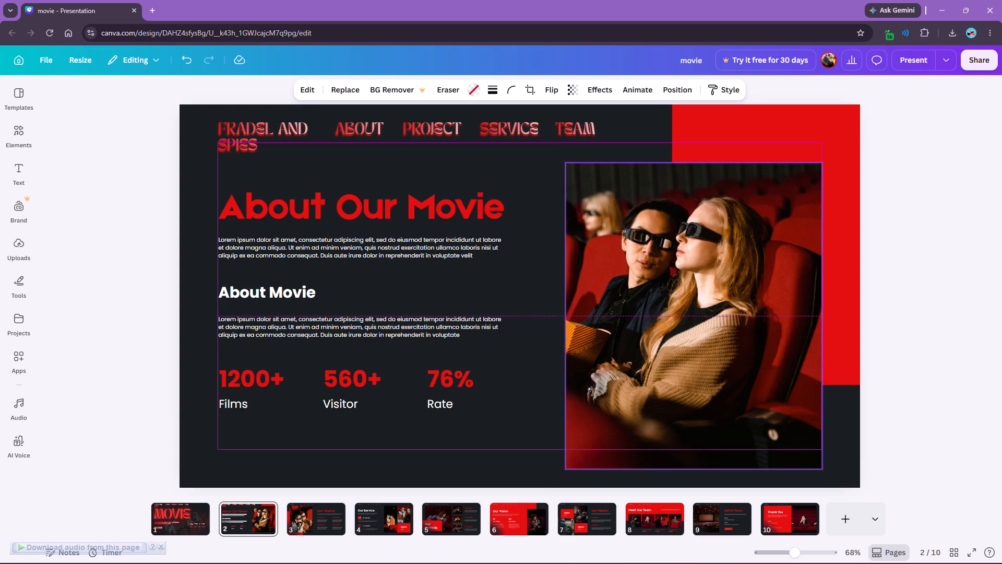
left_click_drag(640, 261, 640, 255)
Extend the bottom edge of the red rectangle behind the photo slightly downward, keeping its top at the page edge.
left_click(805, 125)
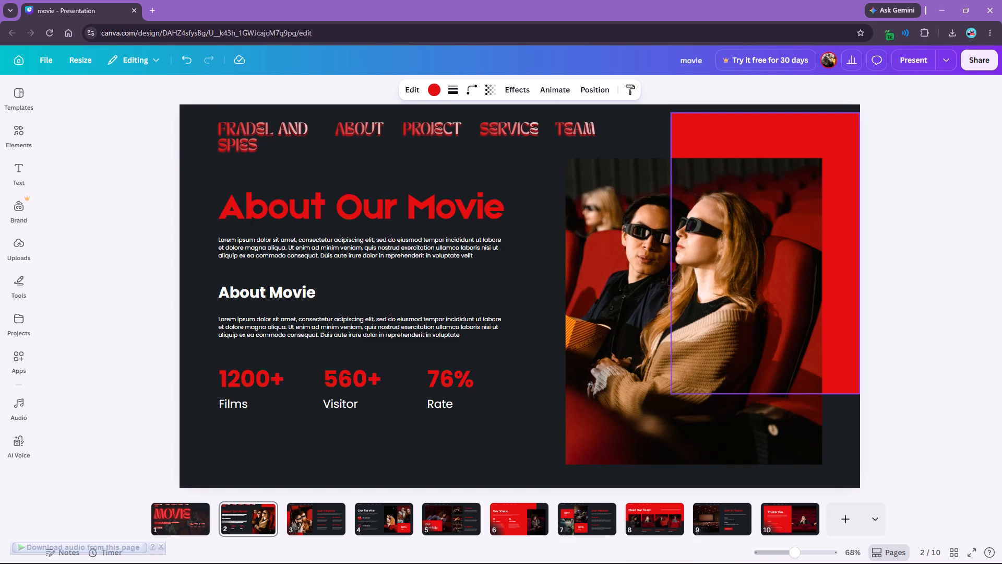
left_click_drag(768, 385, 768, 401)
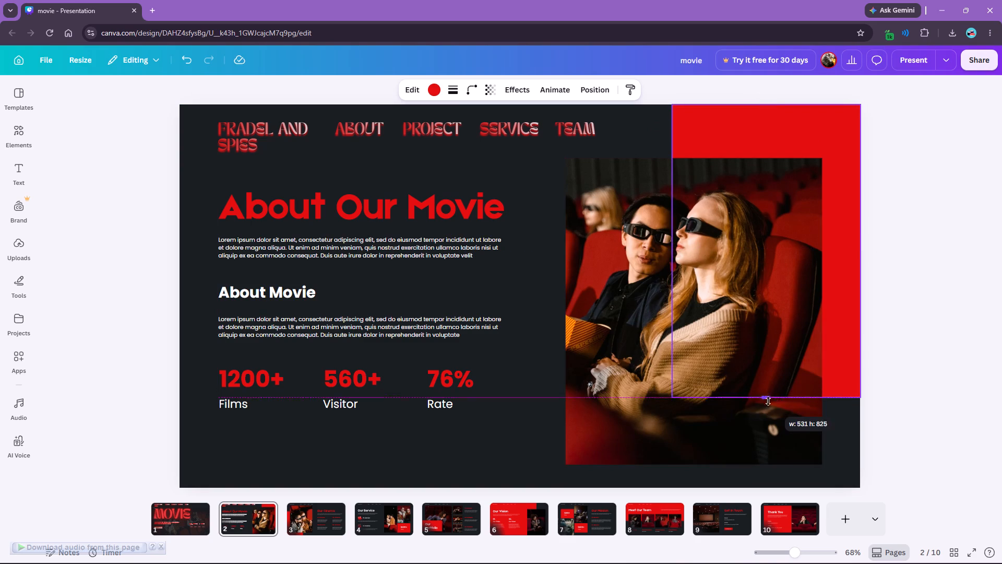
left_click_drag(768, 401, 766, 396)
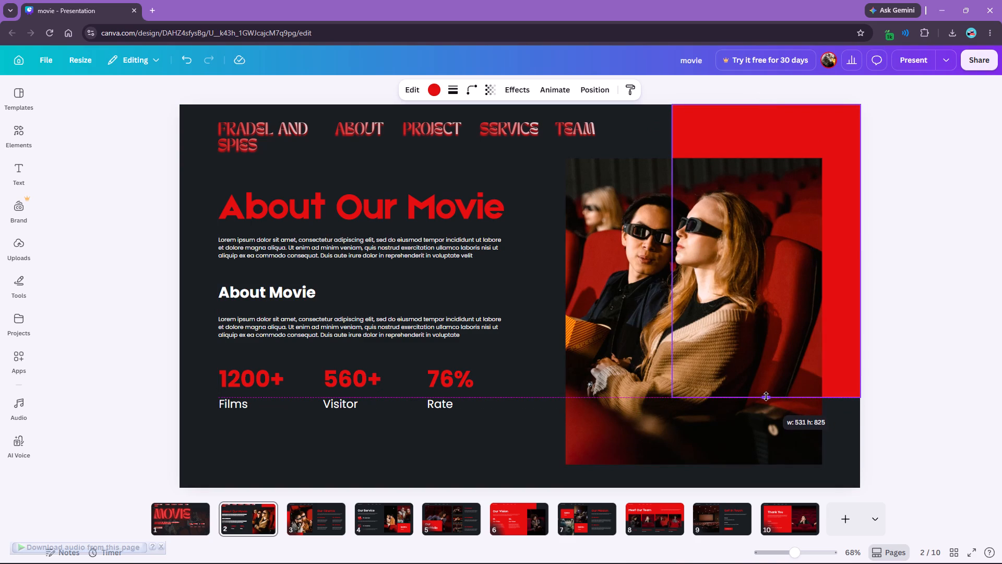
left_click_drag(766, 396, 766, 394)
left_click(986, 313)
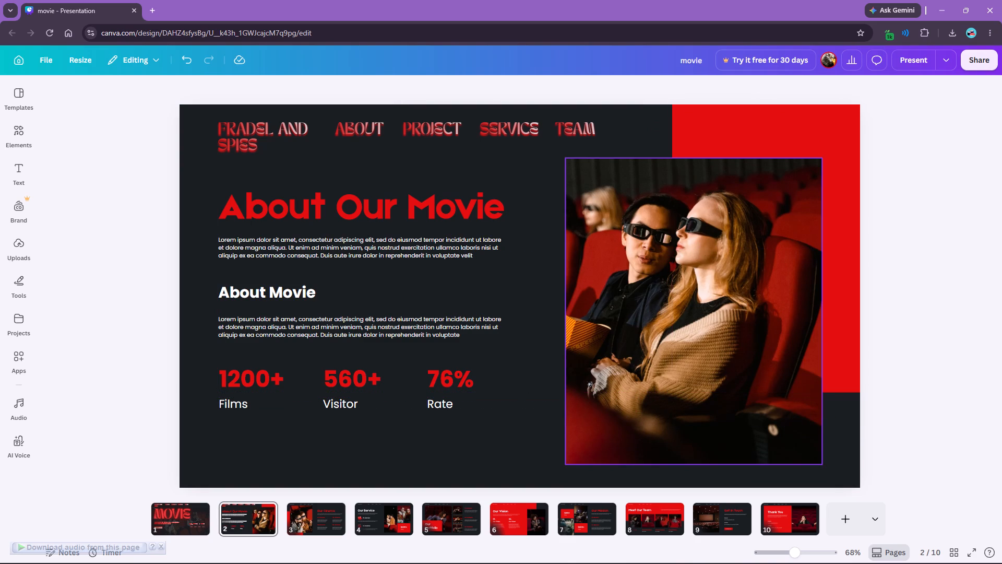
Move the cinema audience photo on page 2 closer to the page's right edge, keeping it below the navigation row.
left_click_drag(685, 293, 726, 239)
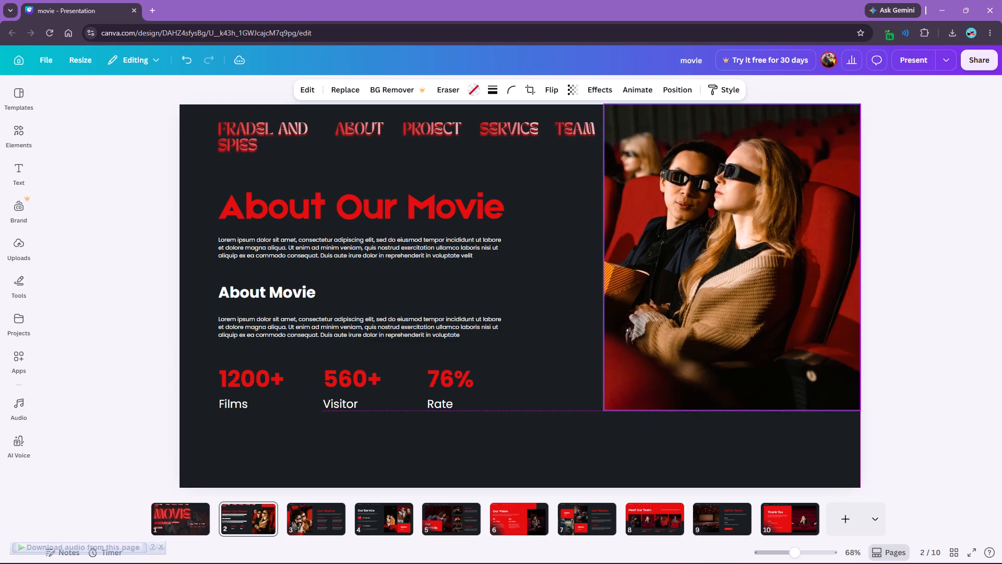
left_click_drag(726, 239, 714, 301)
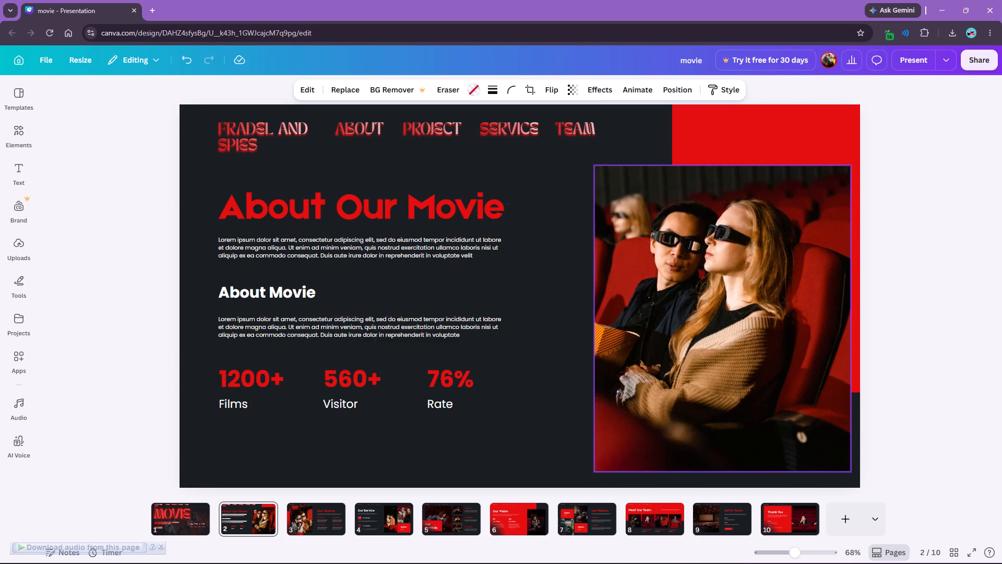
left_click_drag(714, 301, 714, 294)
Delete the red rectangle behind the cinema audience photo.
left_click(786, 113)
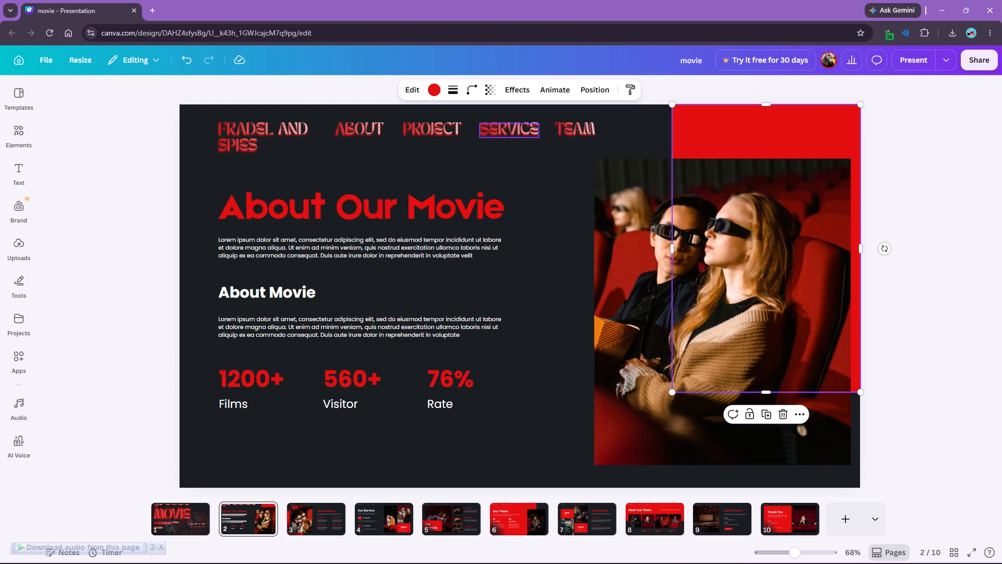
left_click(785, 412)
Reposition the photo near the page's right edge, its top aligned with the bottom of the FRADEL AND SPIES label.
left_click_drag(732, 341, 735, 320)
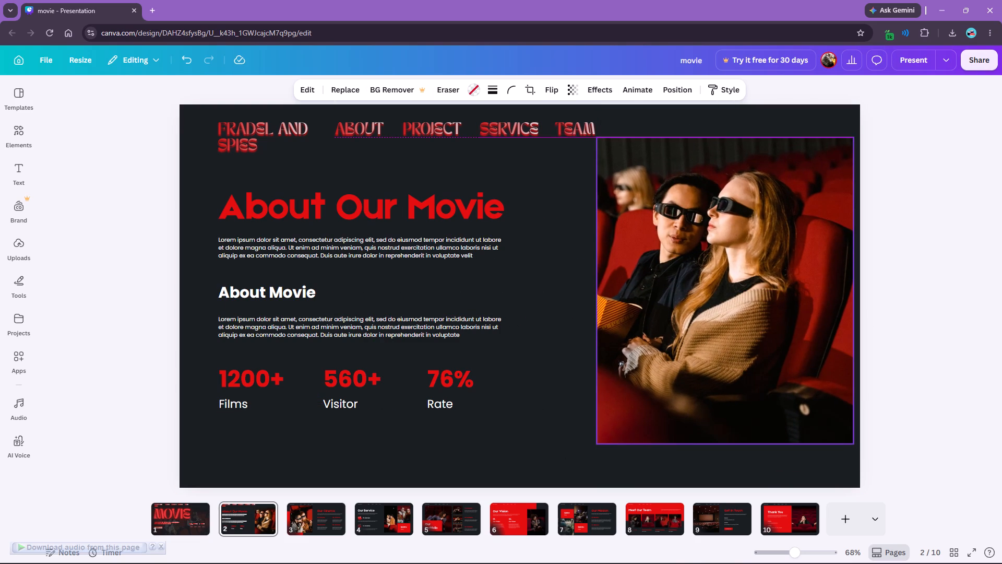
left_click_drag(735, 320, 740, 335)
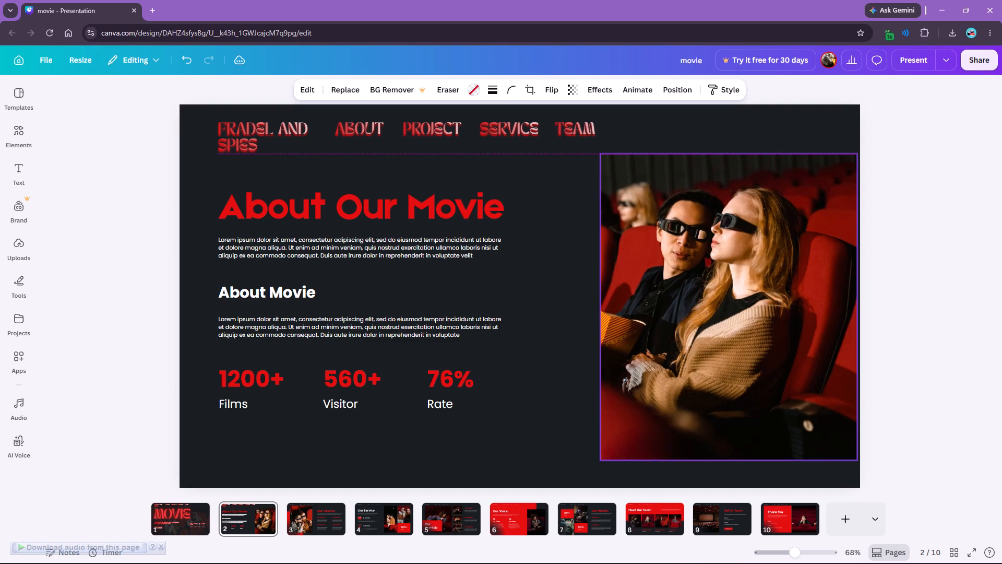
left_click_drag(740, 335, 738, 336)
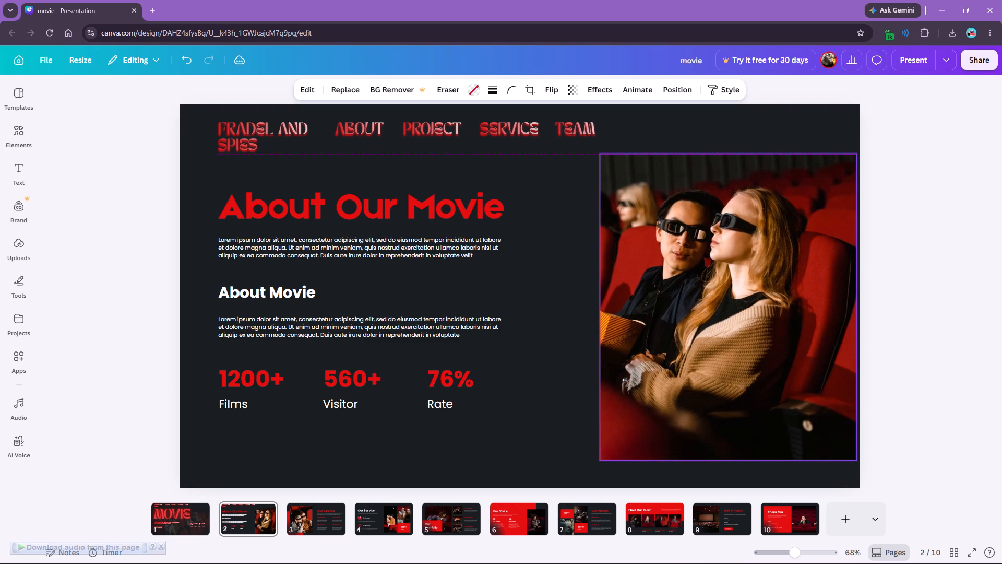
left_click_drag(738, 336, 737, 337)
Apply a Glow effect to the photo in the design's red, with intensity 100.
left_click(612, 88)
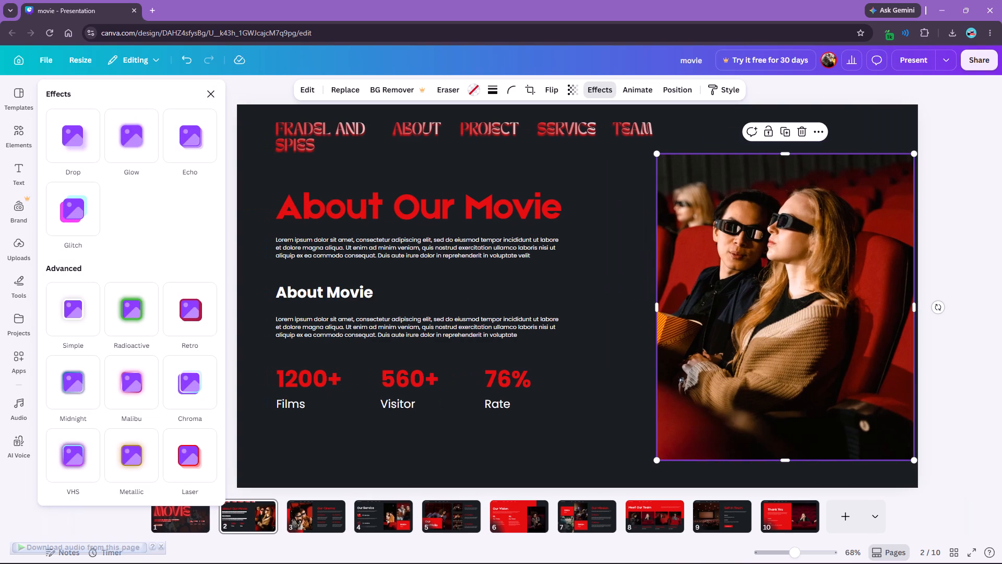
left_click(128, 138)
left_click(200, 229)
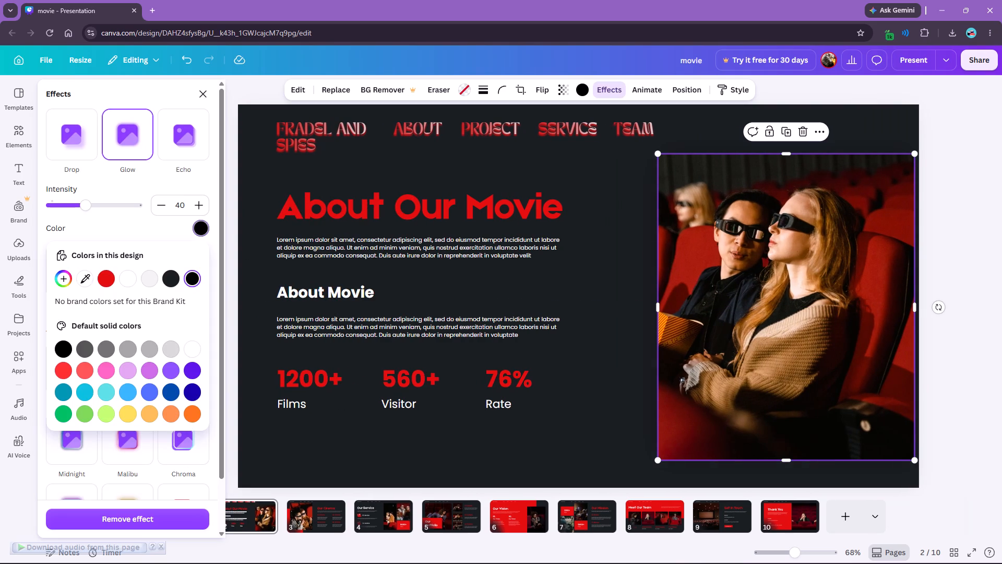
left_click(100, 280)
left_click_drag(90, 207, 182, 203)
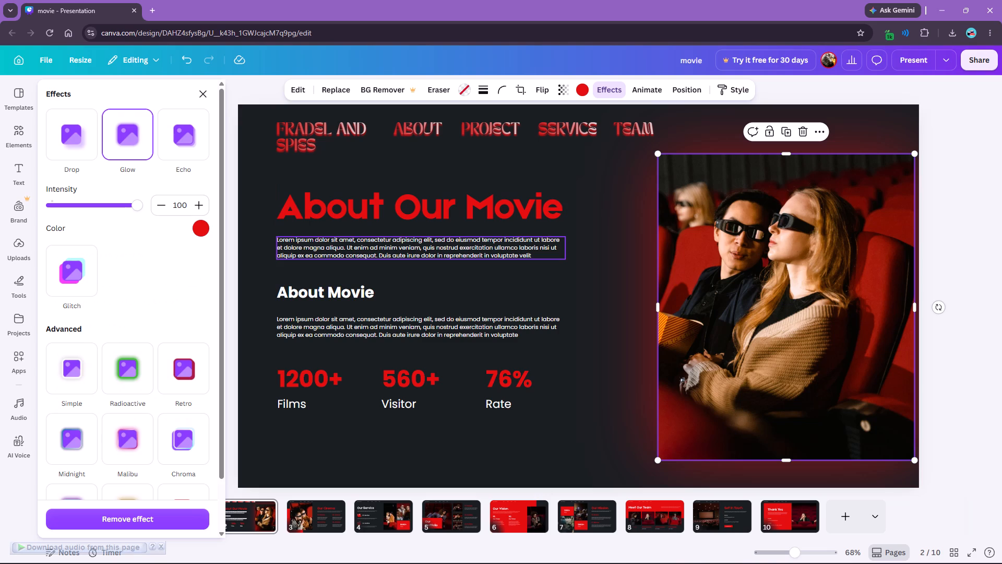
left_click(201, 98)
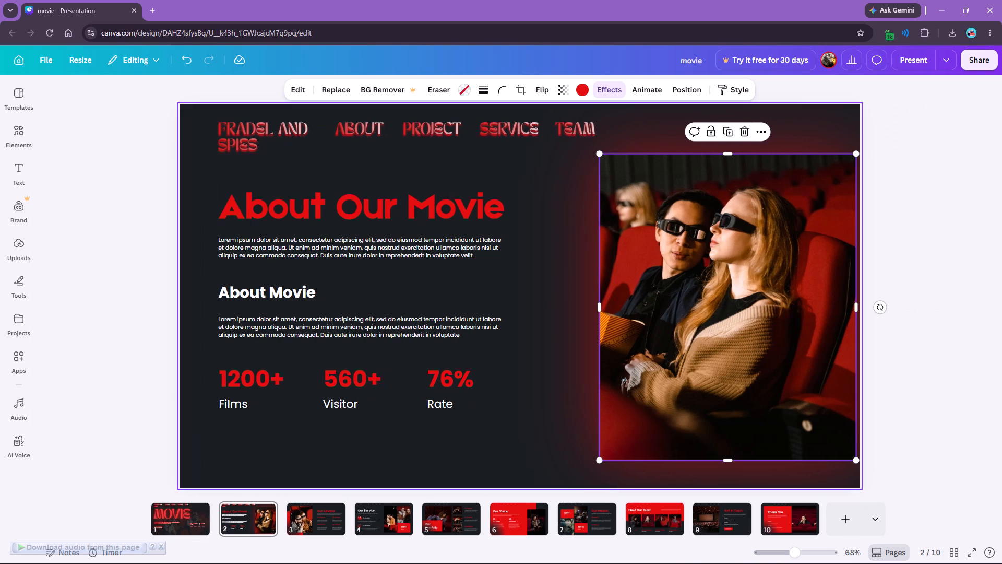
Copy the FRADEL AND SPIES label's style onto the About Our Movie heading.
left_click(261, 146)
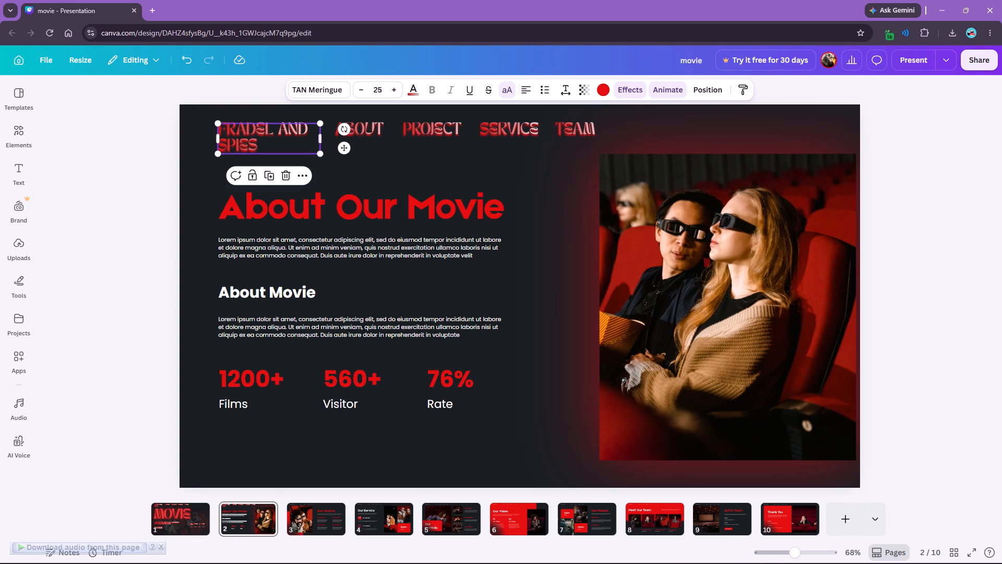
left_click(745, 87)
left_click(374, 204)
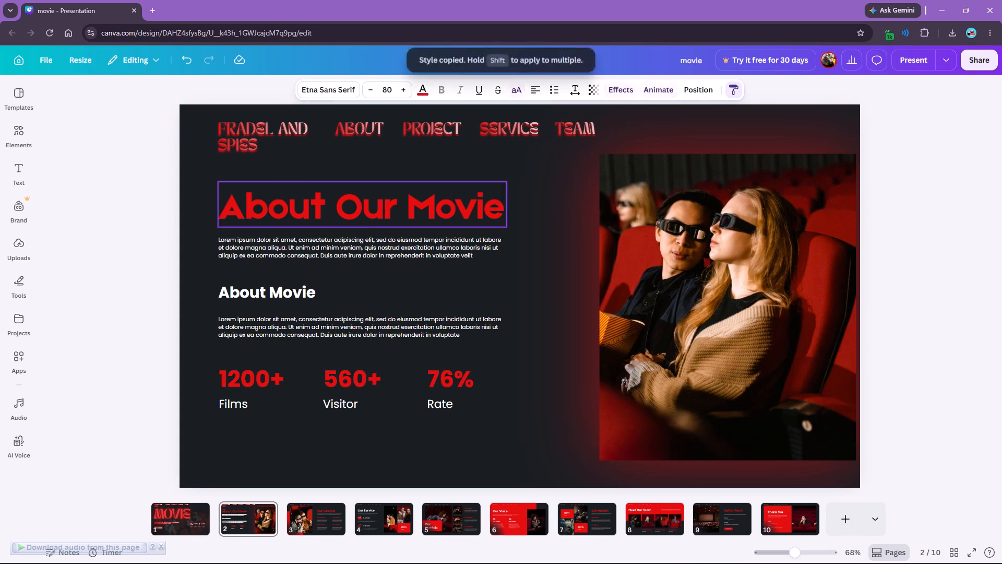
Set the About Our Movie heading to font size 58 and widen its text box so it fits on one line.
left_click(396, 88)
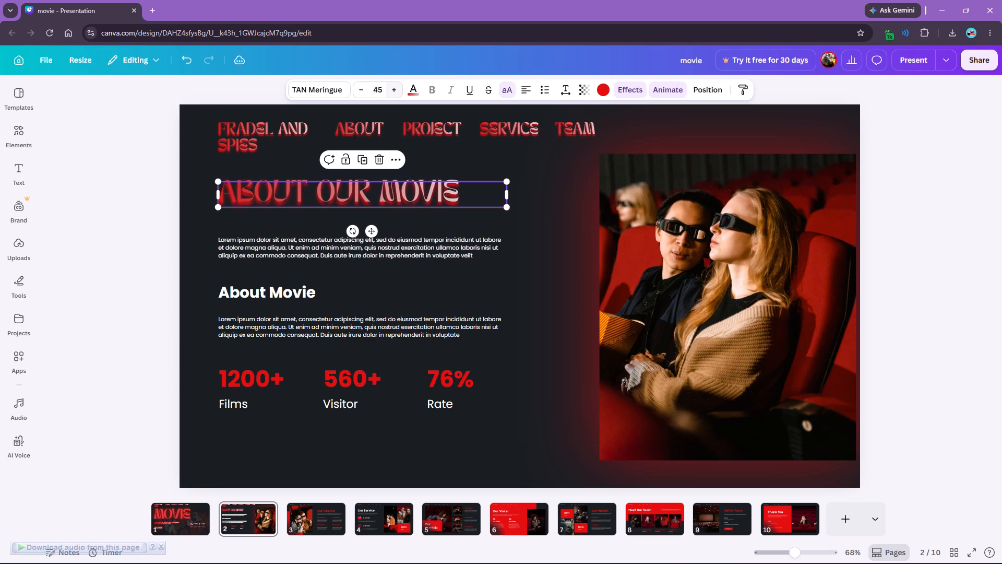
triple_click(366, 89)
left_click(540, 237)
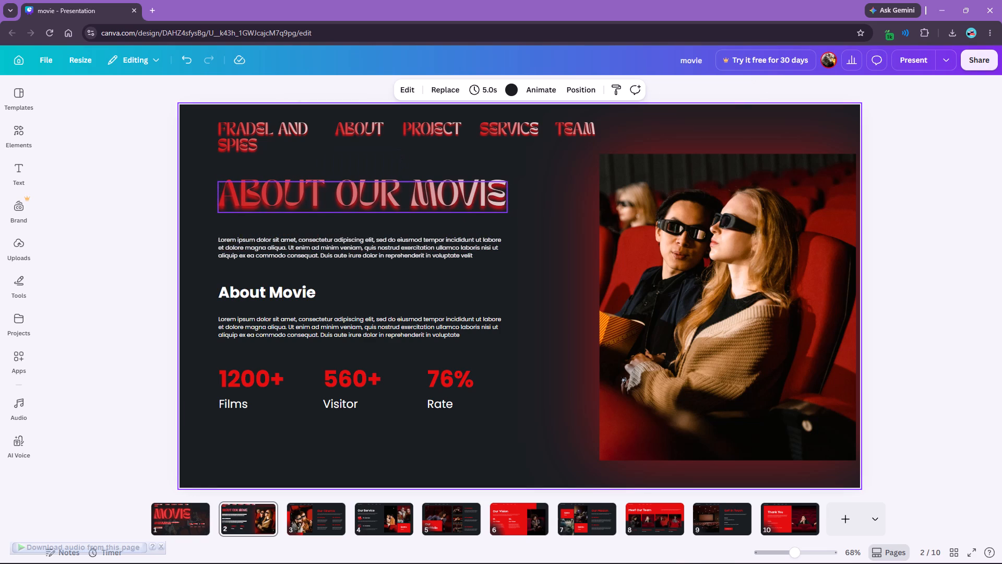
left_click(412, 202)
triple_click(396, 89)
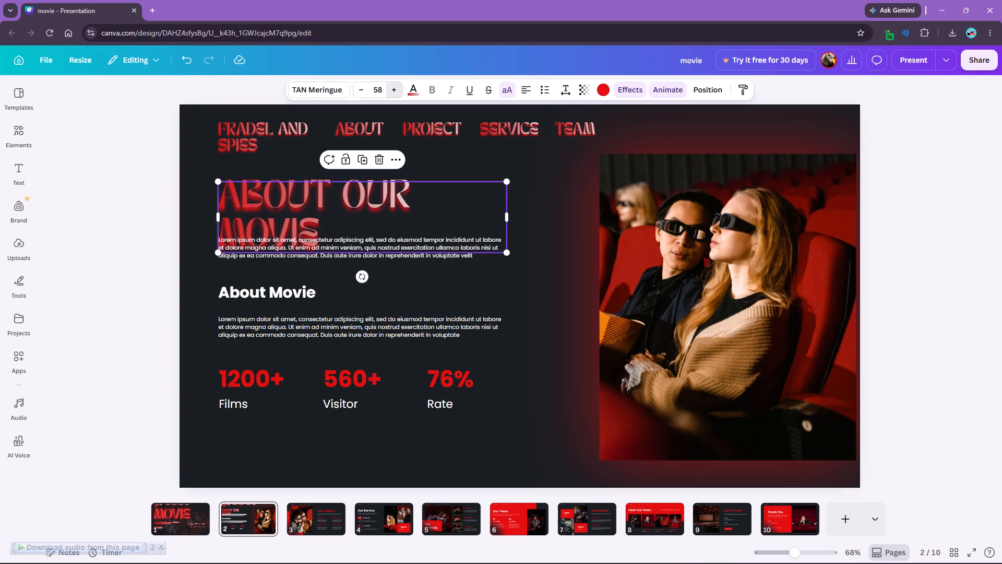
left_click_drag(510, 216, 526, 216)
Move the paragraph under the About Our Movie heading slightly up, keeping its left alignment.
left_click(410, 248)
left_click_drag(410, 248, 411, 241)
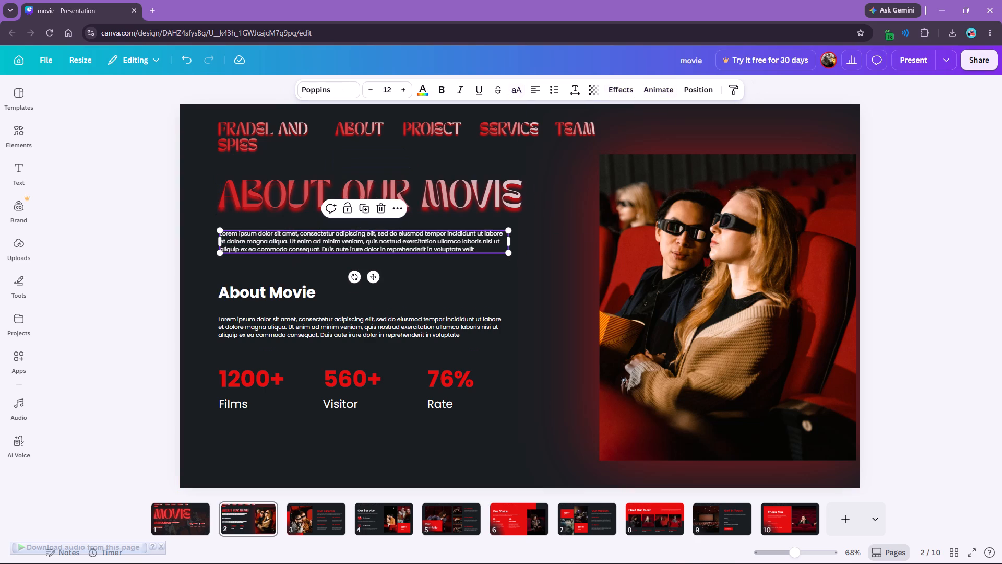
left_click(397, 245)
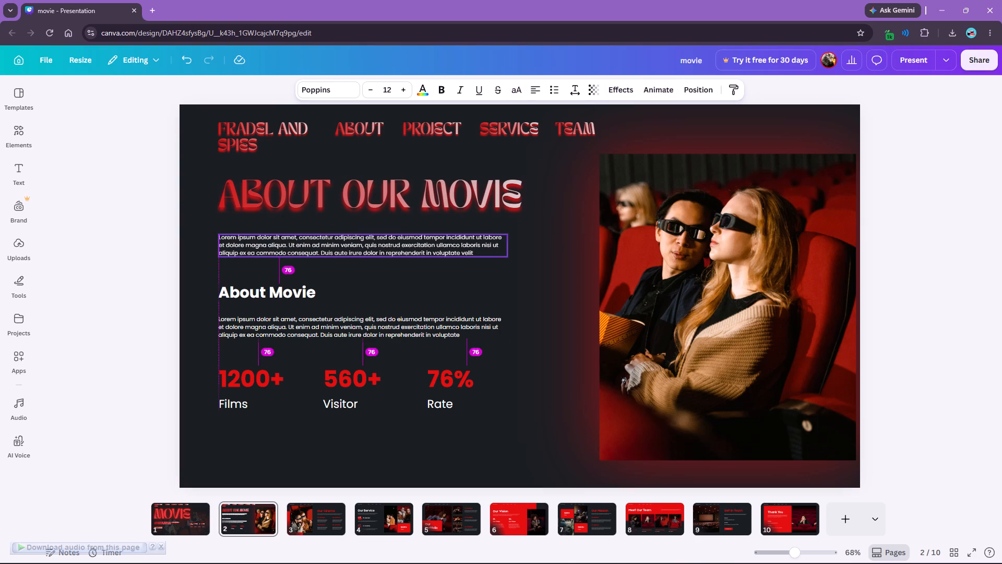
Replace the paragraph under the About Our Movie heading with "DESCRIPTION ABOUT MOVIES".
double_click(368, 244)
type("DESC")
key("shift+i")
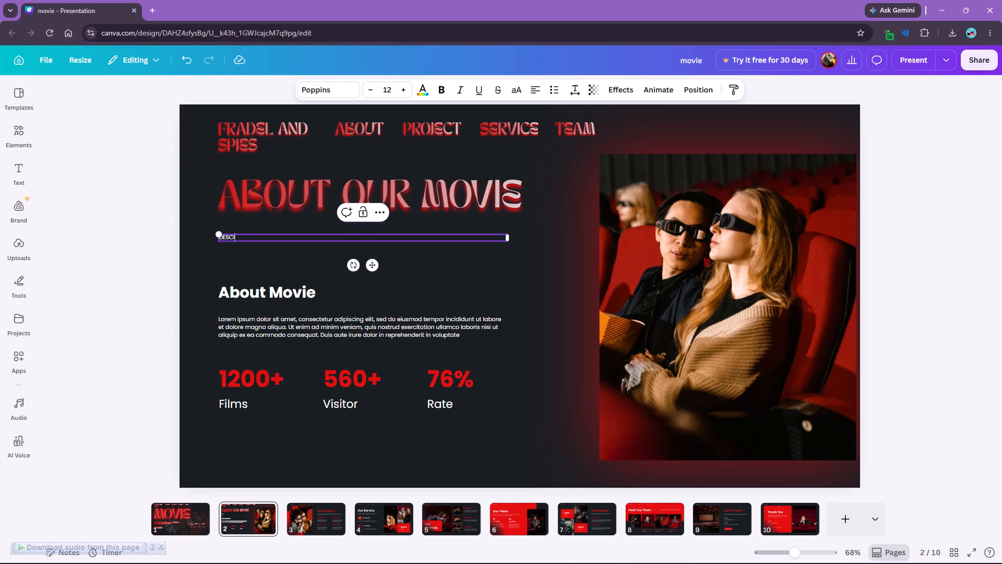
key("shift+BackSpace")
type("RIPTION ABOUT MOVIESS")
key("BackSpace")
Copy the PROJECT label's style onto the DESCRIPTION ABOUT MOVIES line and narrow its text box to fit the text.
left_click(410, 126)
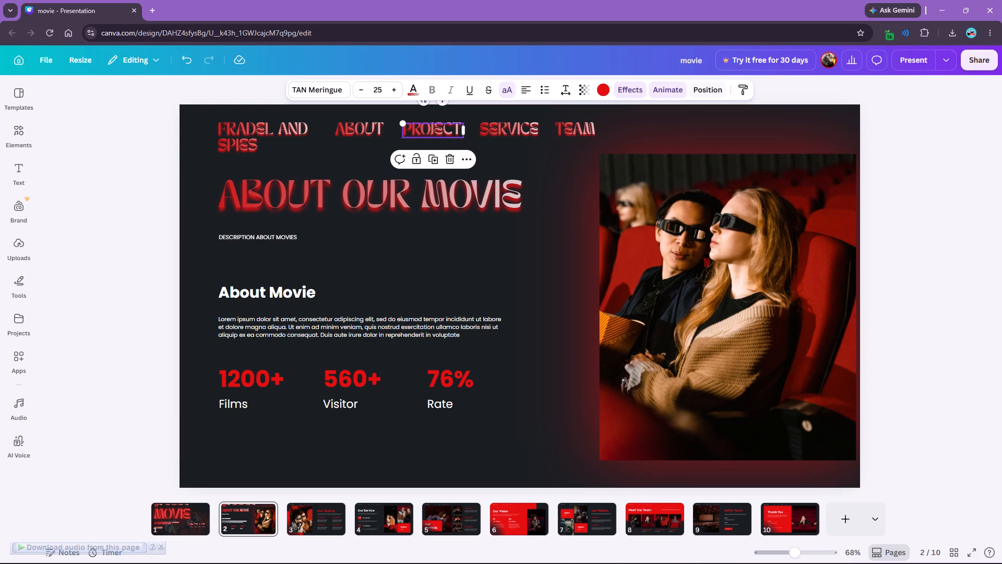
left_click(737, 88)
left_click(286, 235)
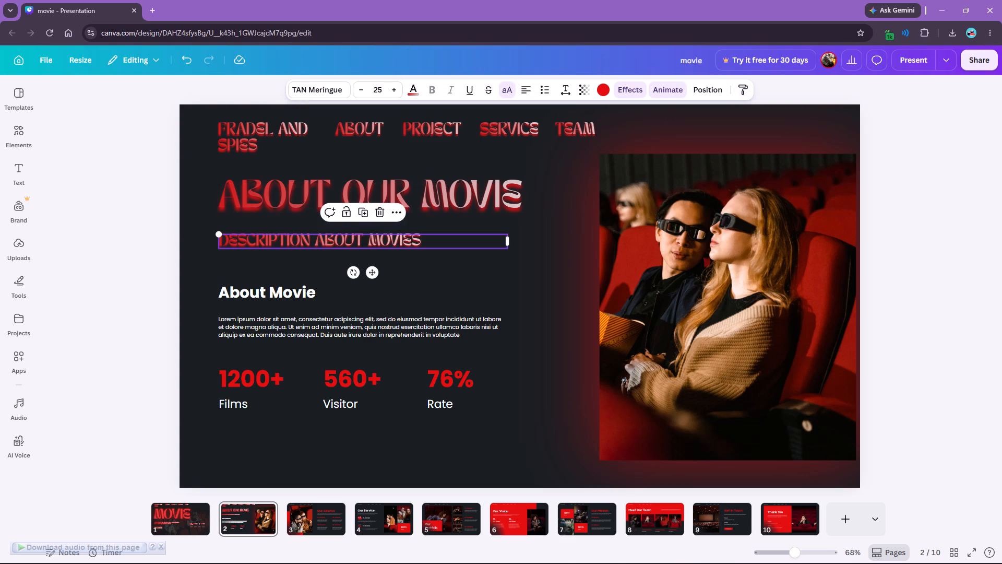
left_click_drag(507, 240, 425, 246)
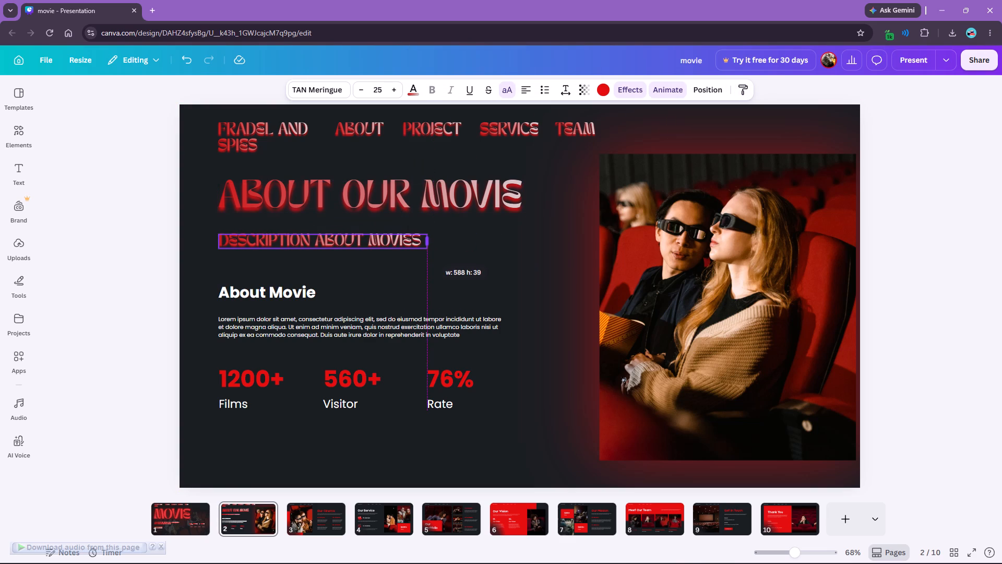
left_click_drag(425, 246, 423, 246)
left_click(467, 266)
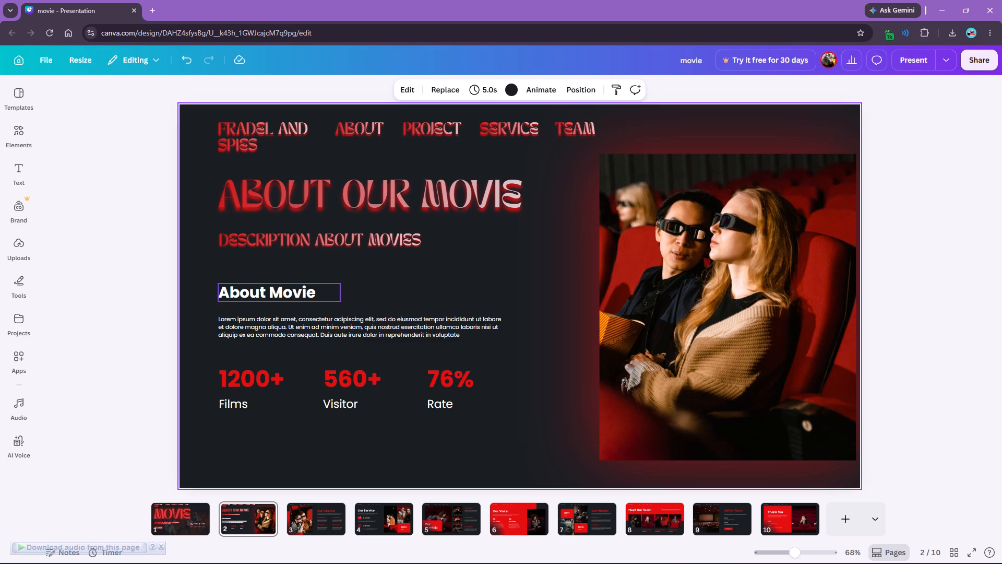
Copy the description line's style onto the About Movie subheading and narrow its box, keeping the text on one line.
left_click(312, 243)
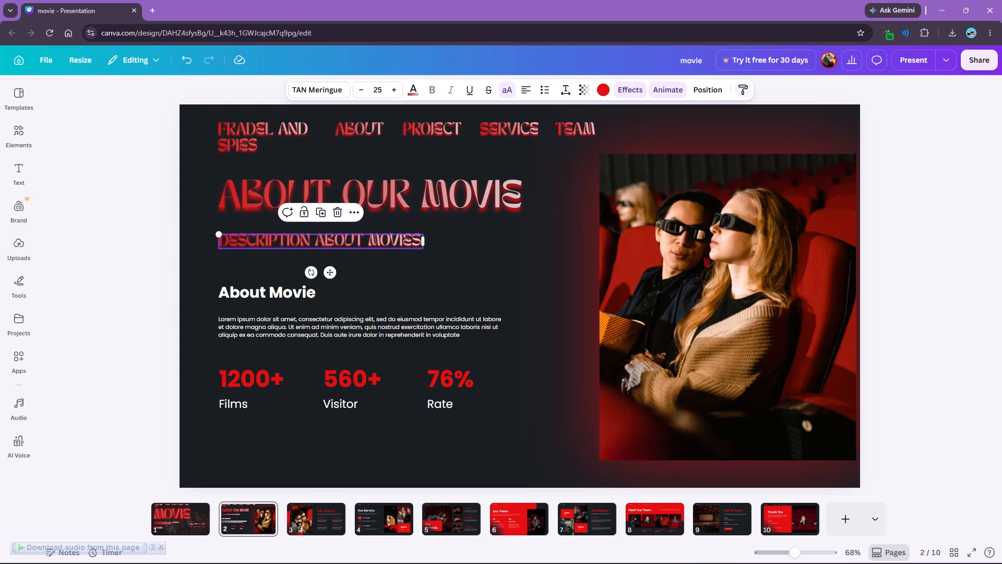
left_click(738, 86)
left_click(294, 296)
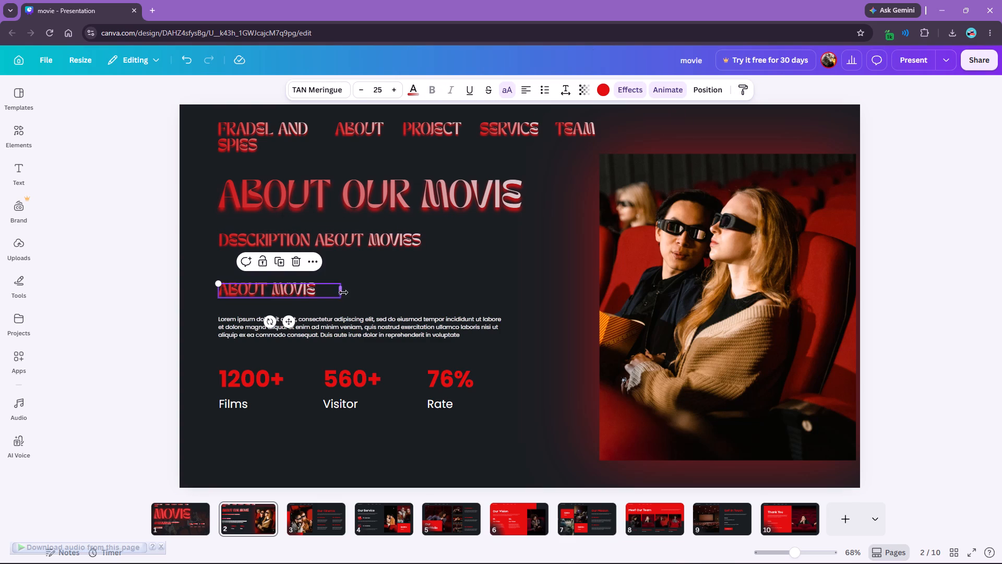
left_click_drag(343, 292, 318, 296)
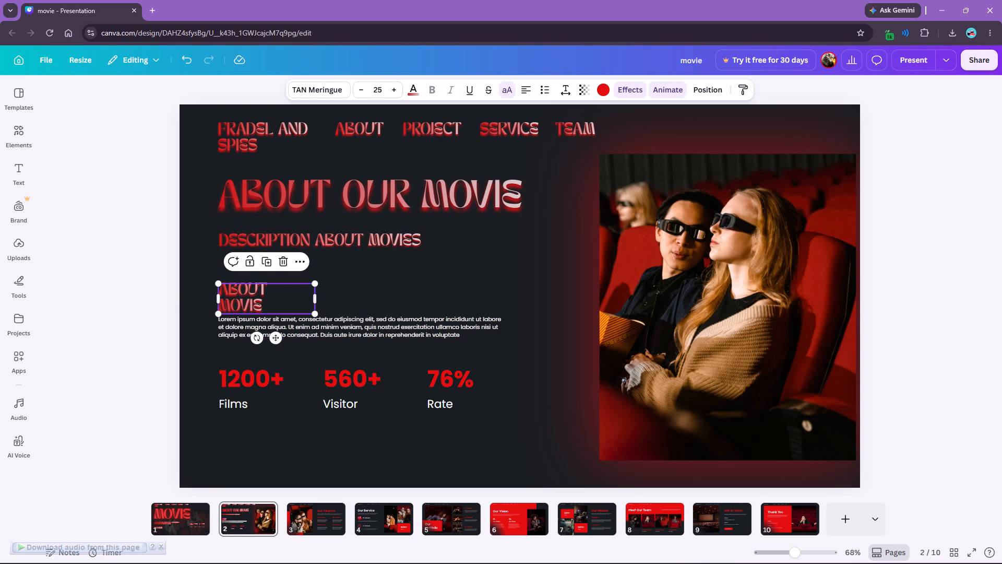
left_click_drag(317, 299, 331, 299)
Replace the placeholder paragraph under the About Movie subheading with "INTRO TO MOVIES".
double_click(305, 325)
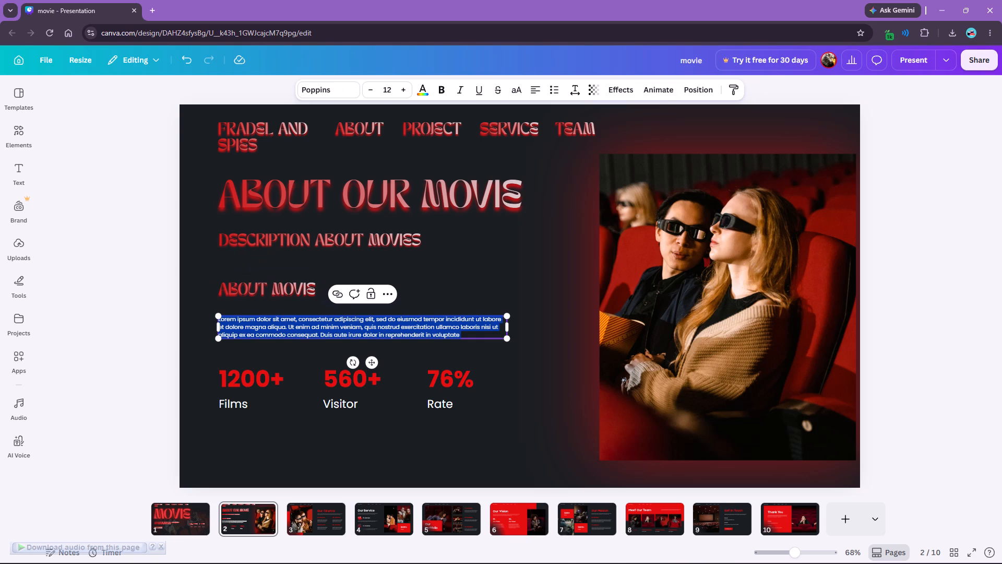
type("INTRO TO MOVIES")
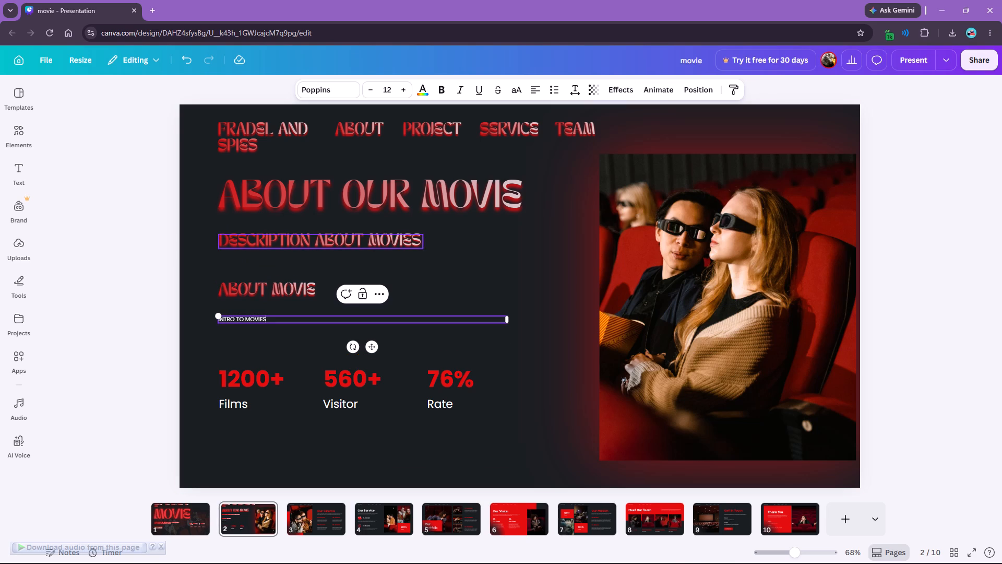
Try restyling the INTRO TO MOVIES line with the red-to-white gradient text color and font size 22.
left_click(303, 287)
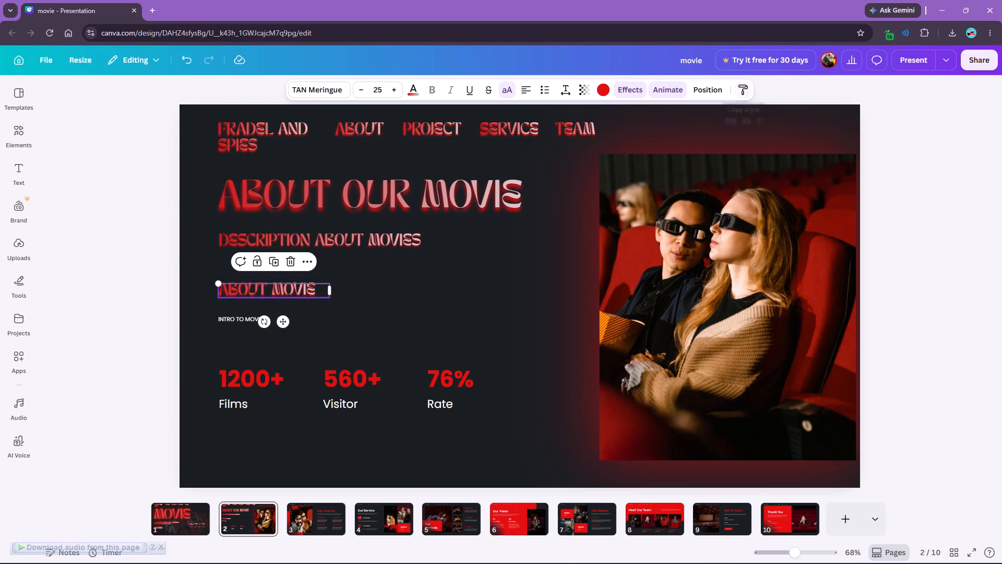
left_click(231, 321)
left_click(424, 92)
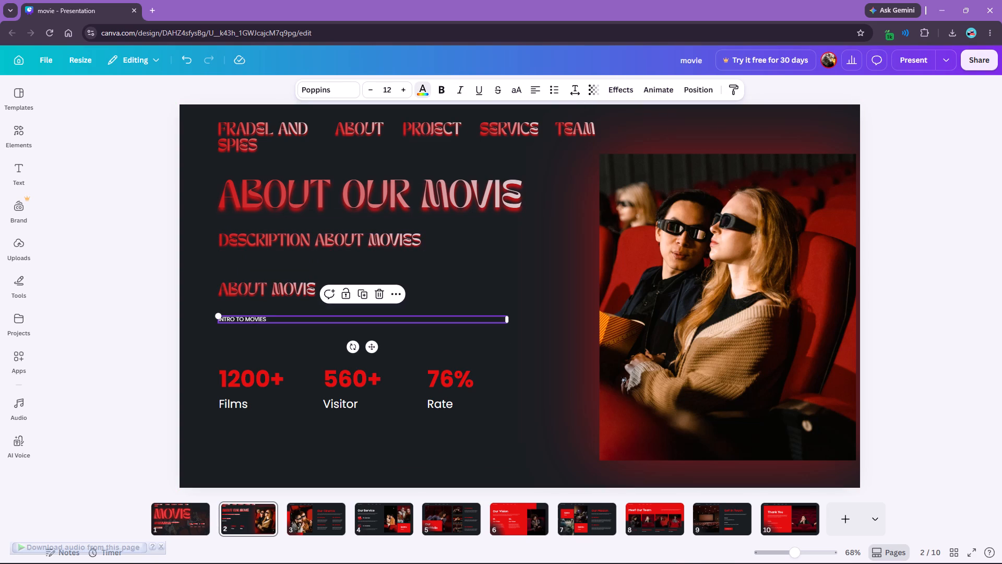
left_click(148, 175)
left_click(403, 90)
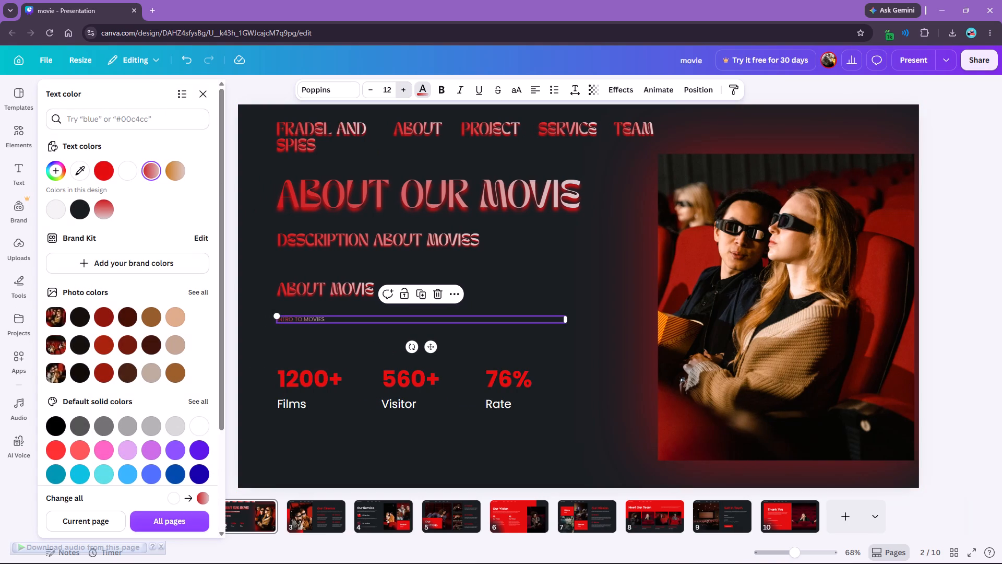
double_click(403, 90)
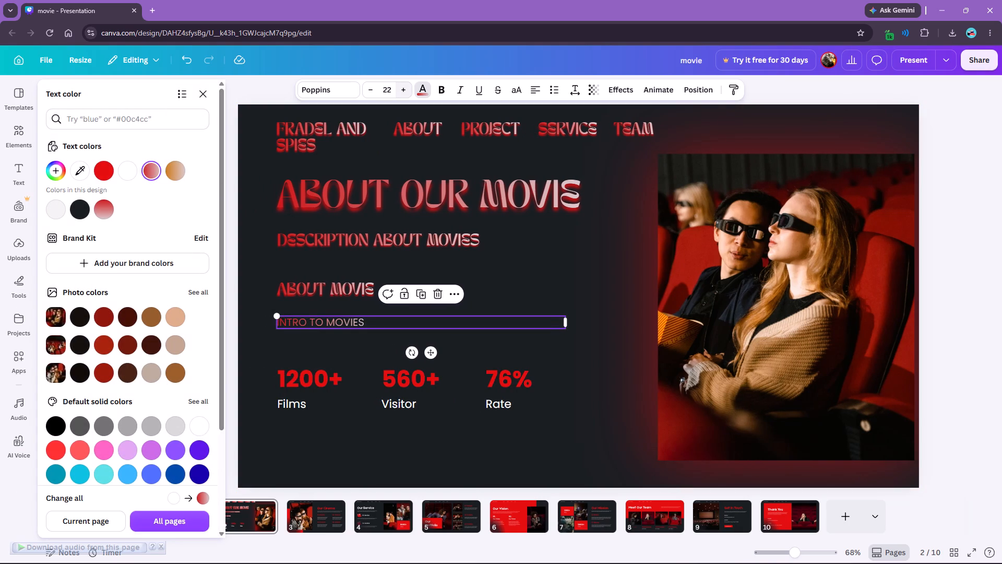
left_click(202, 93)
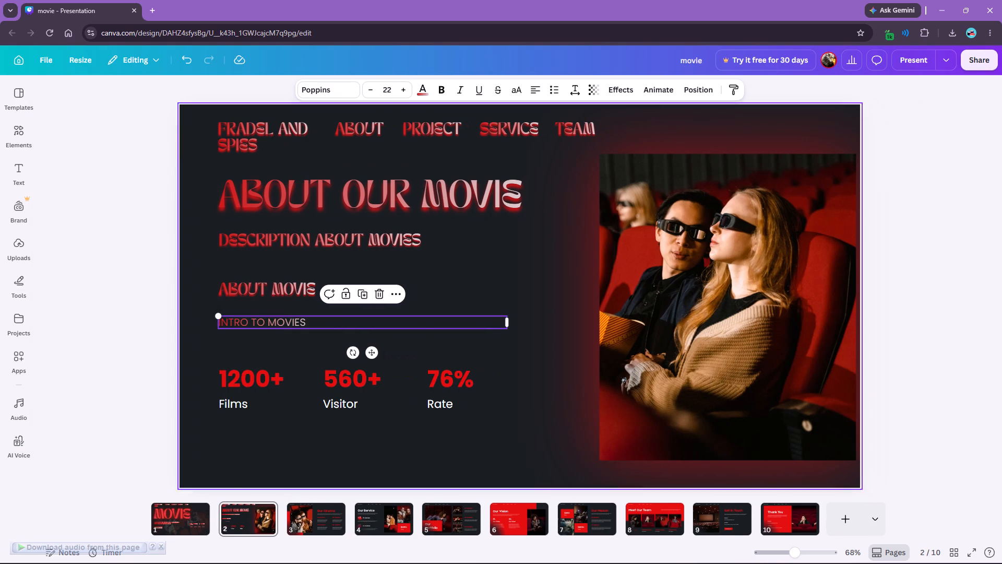
Copy the ABOUT MOVIE subheading's style onto the INTRO TO MOVIES line.
left_click(288, 286)
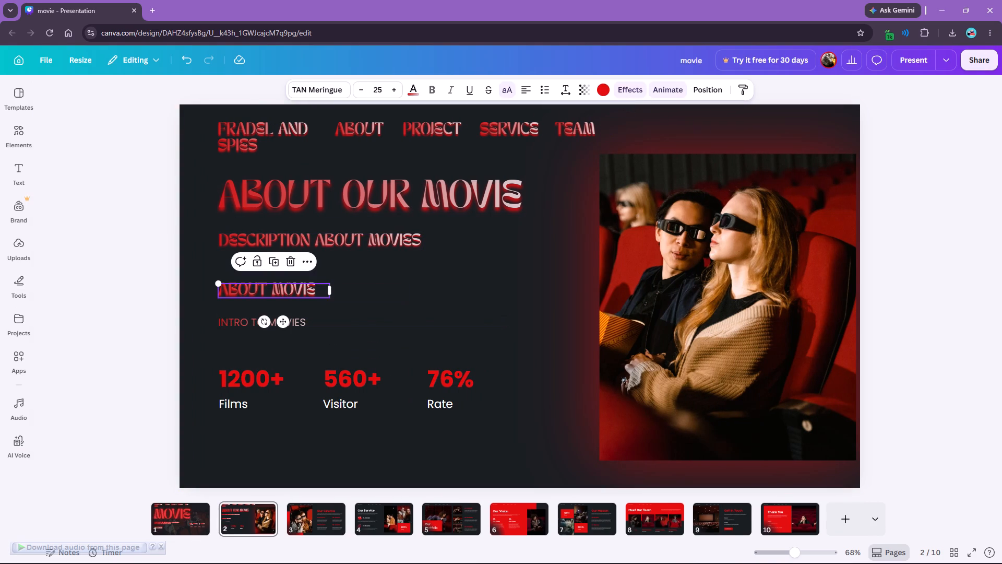
left_click(743, 88)
left_click(298, 323)
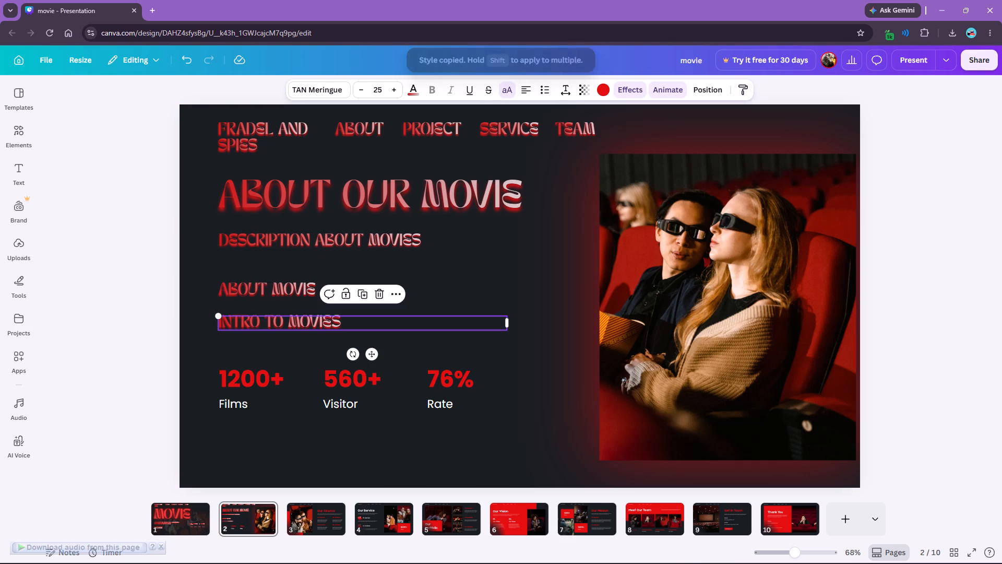
Narrow the INTRO TO MOVIES text box to fit its line and reduce the font size to 20.
left_click_drag(508, 324, 357, 328)
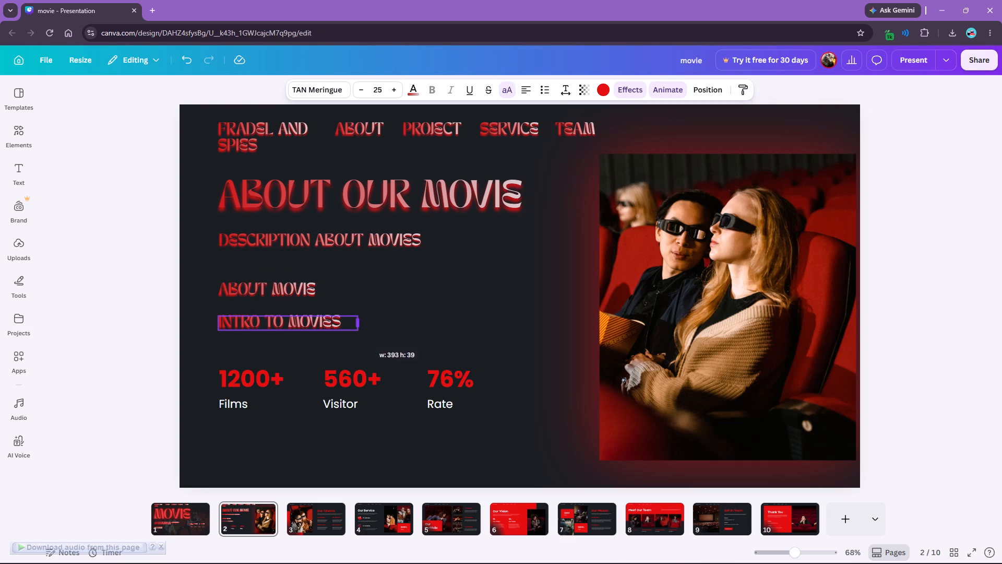
left_click_drag(357, 328, 345, 327)
triple_click(362, 93)
double_click(362, 93)
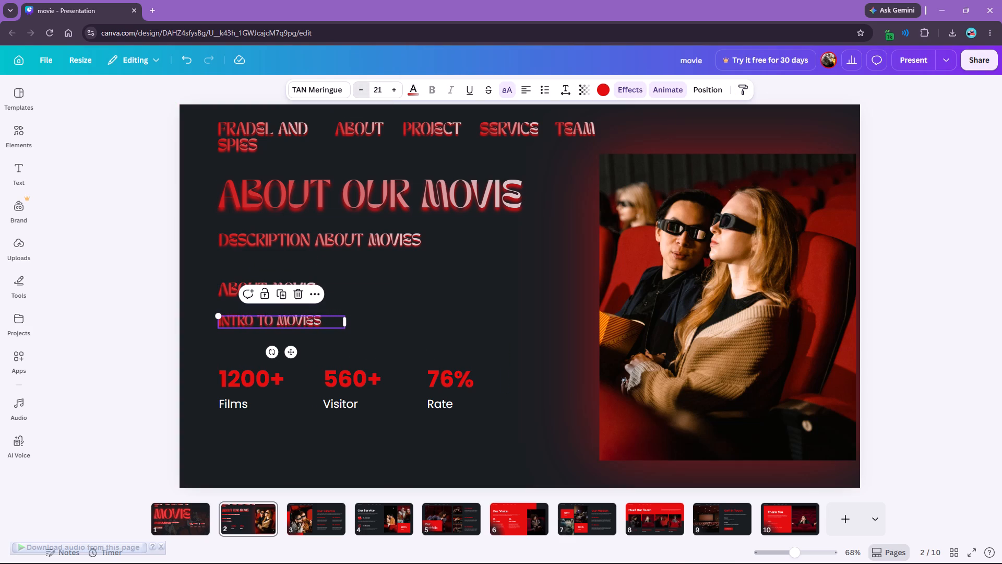
Reduce the font size of the DESCRIPTION ABOUT MOVIES line to 20.
left_click(320, 236)
triple_click(359, 88)
left_click(359, 88)
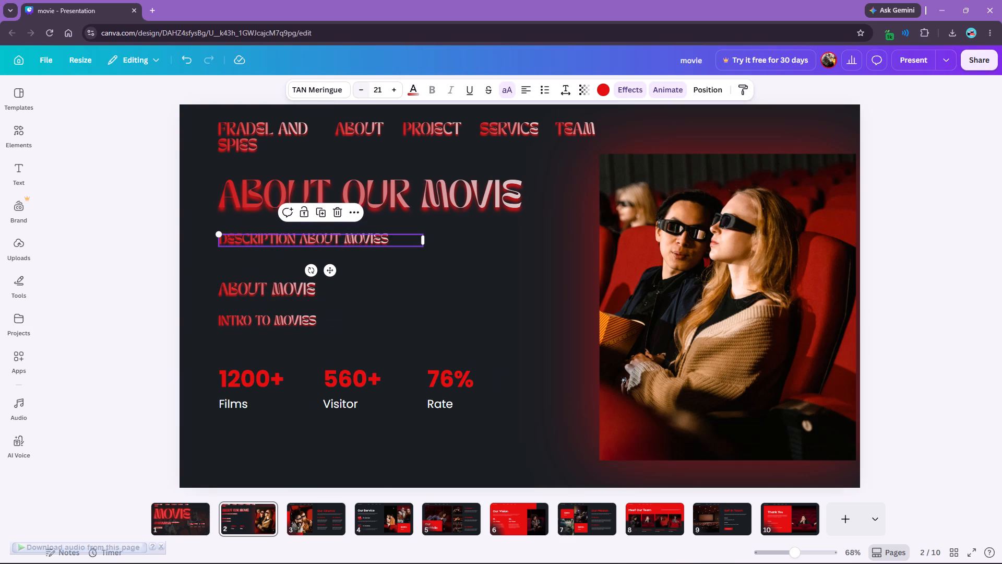
left_click(359, 88)
left_click(357, 310)
Set the ABOUT MOVIE subheading's font size to 30 and widen its box so the text fits on one line.
left_click(305, 292)
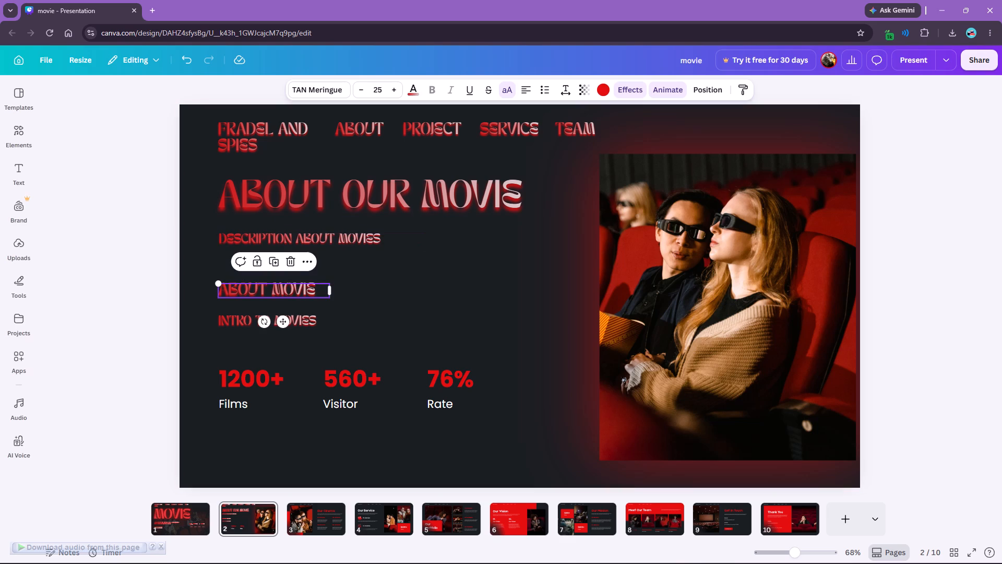
left_click(399, 86)
triple_click(396, 87)
left_click(396, 87)
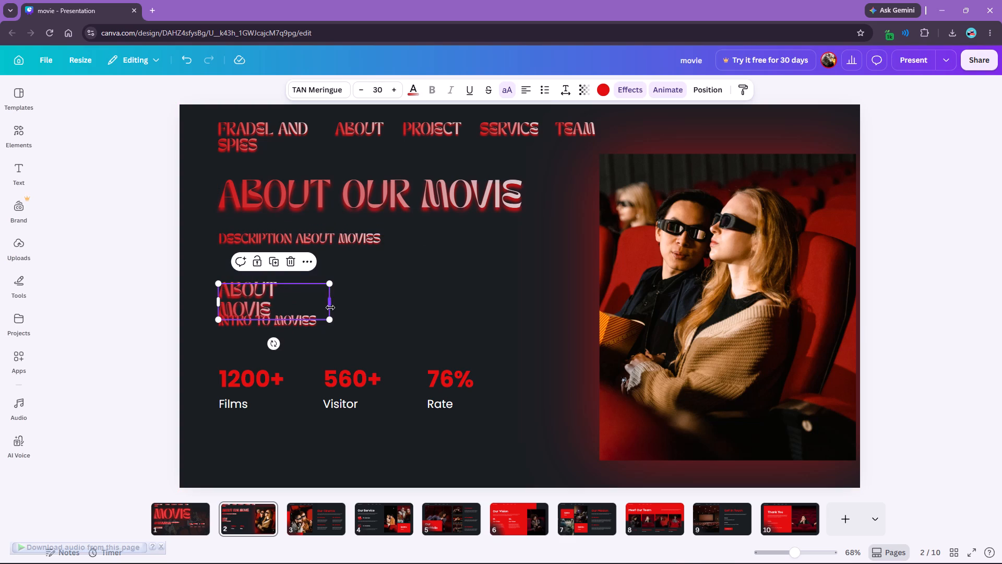
left_click_drag(333, 307, 366, 306)
left_click(400, 292)
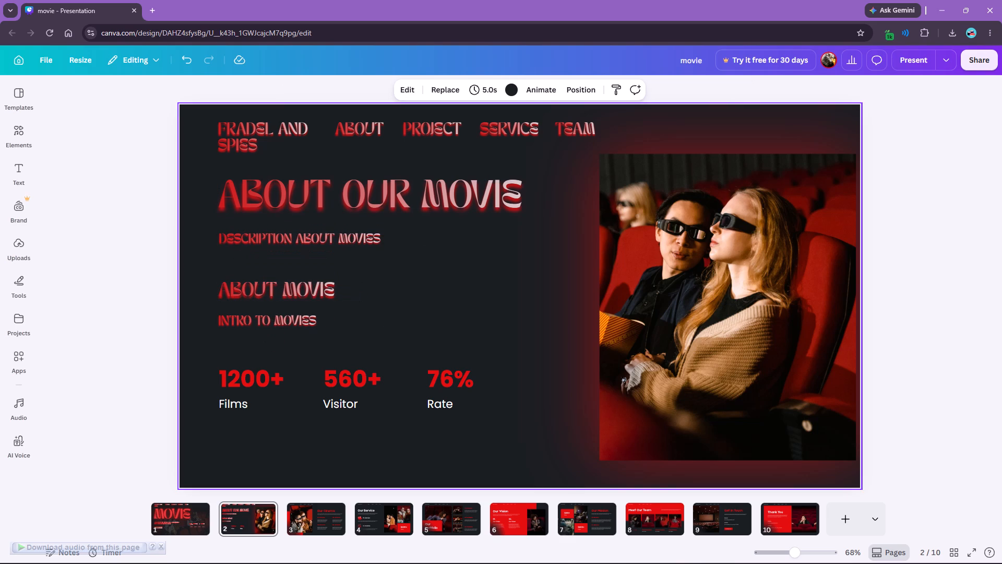
Copy the ABOUT MOVIE subheading's style onto the 1200+, 560+ and 76% statistics.
left_click(287, 287)
left_click(743, 84)
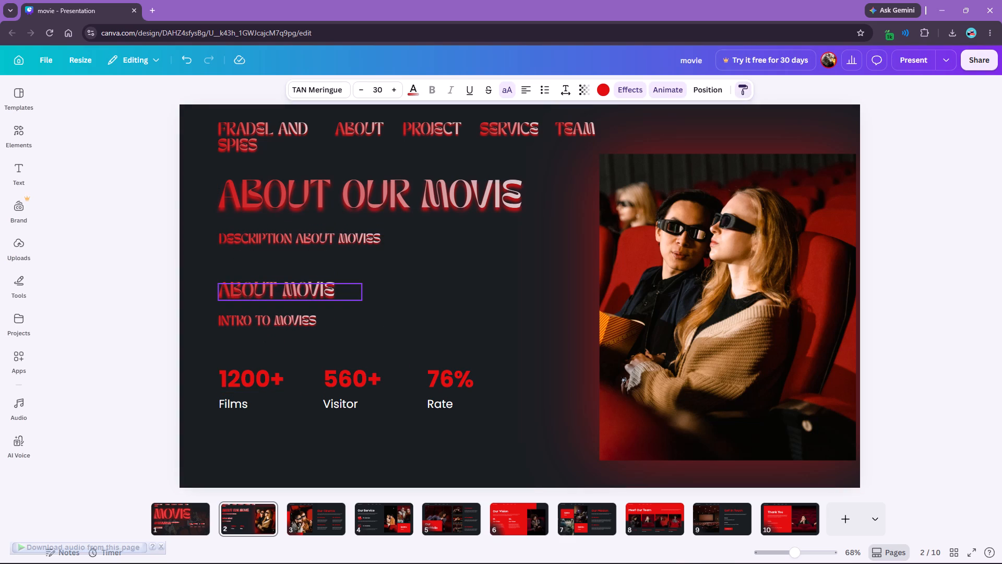
left_click(267, 378)
left_click(737, 90)
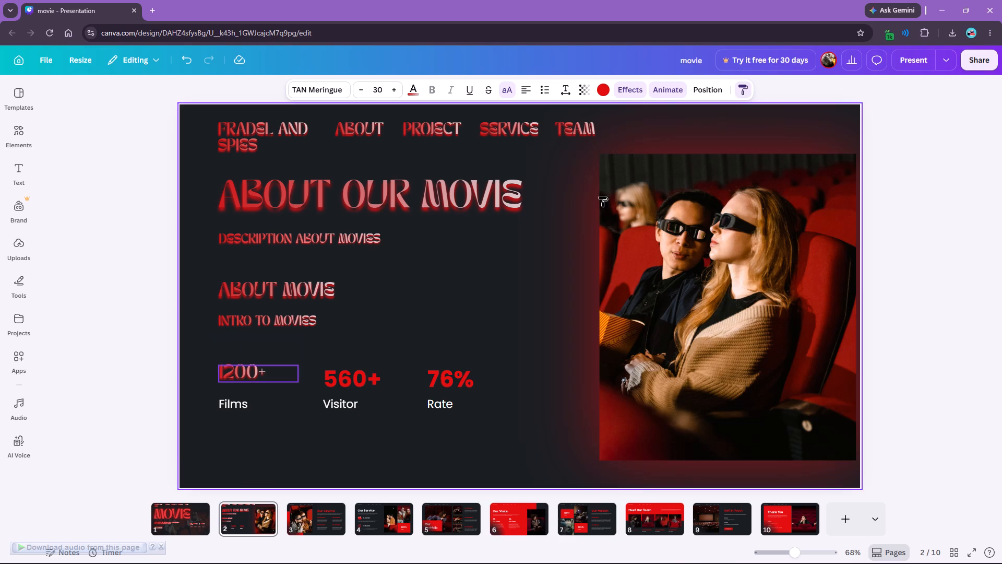
left_click(369, 373)
left_click(741, 94)
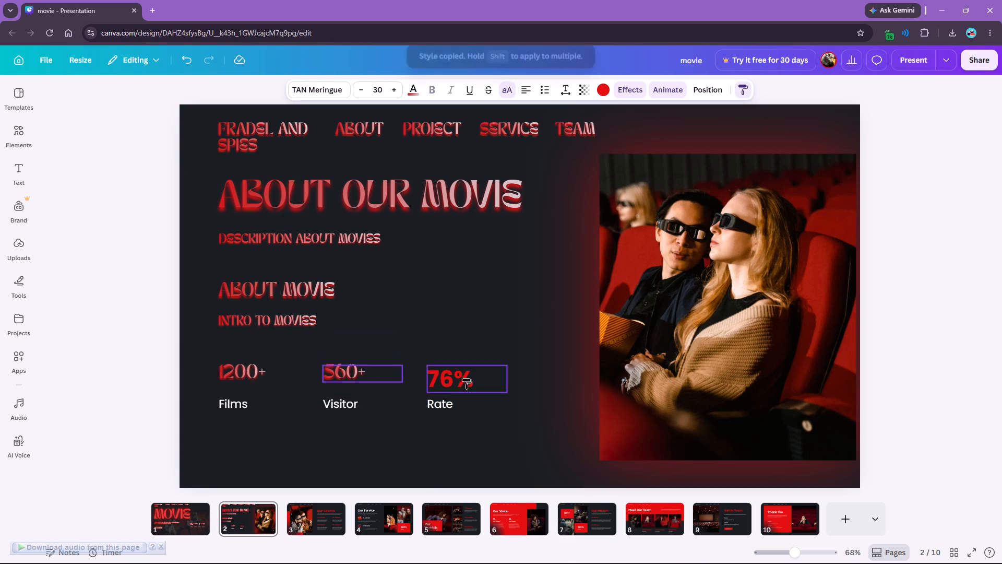
left_click(467, 379)
Copy the statistics' text style onto the Films, Visitor and Rate labels below them.
left_click(743, 87)
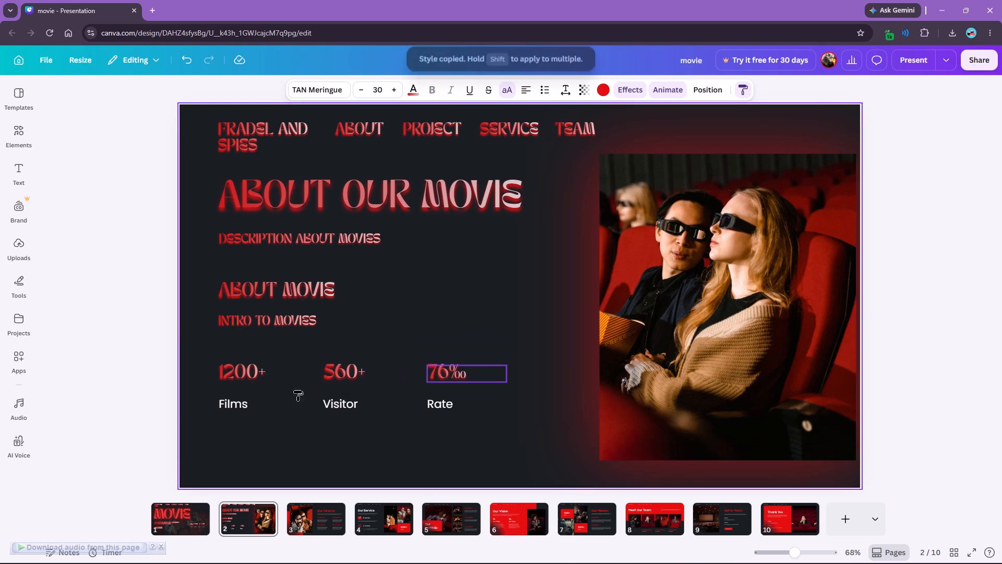
left_click(244, 407)
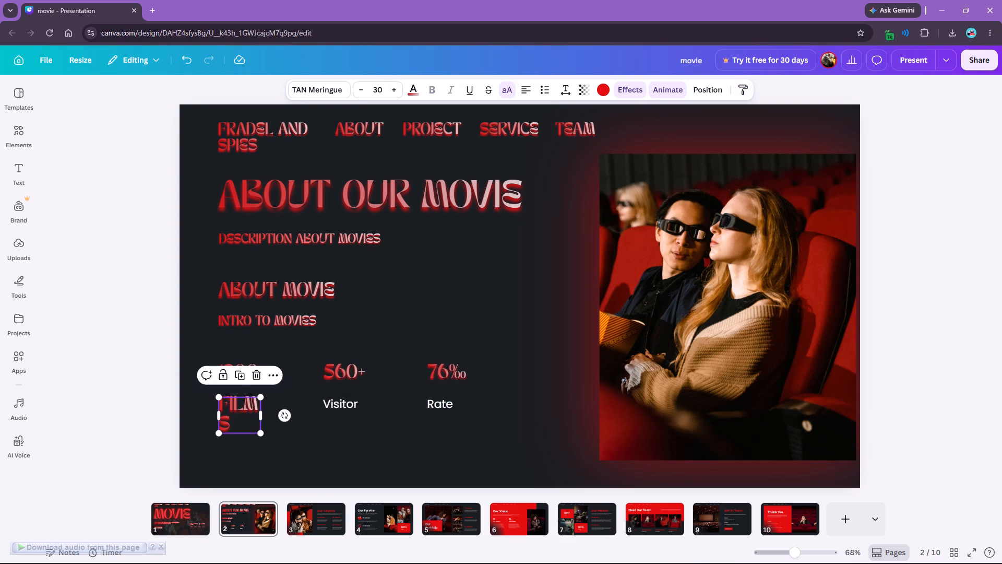
left_click(744, 90)
left_click(363, 403)
left_click(745, 91)
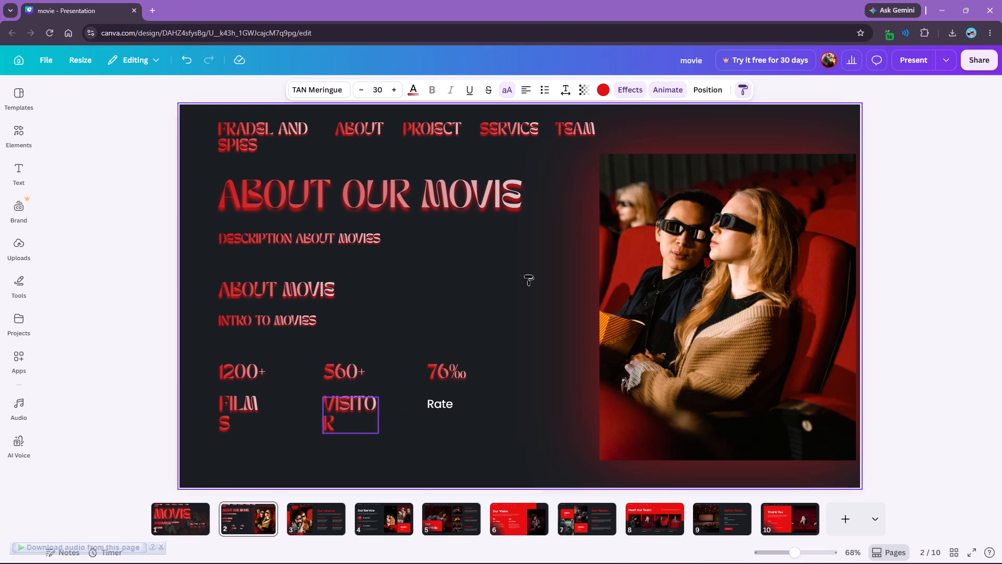
left_click(444, 410)
Set the FILMS label's font size to 20 so the word fits on one line.
left_click(239, 418)
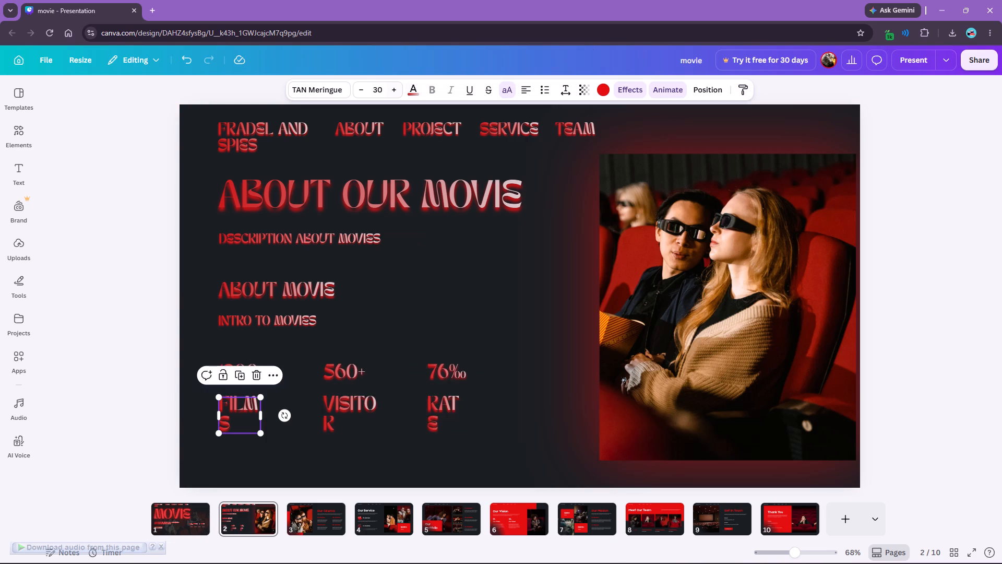
triple_click(360, 89)
triple_click(360, 89)
left_click(360, 89)
triple_click(360, 89)
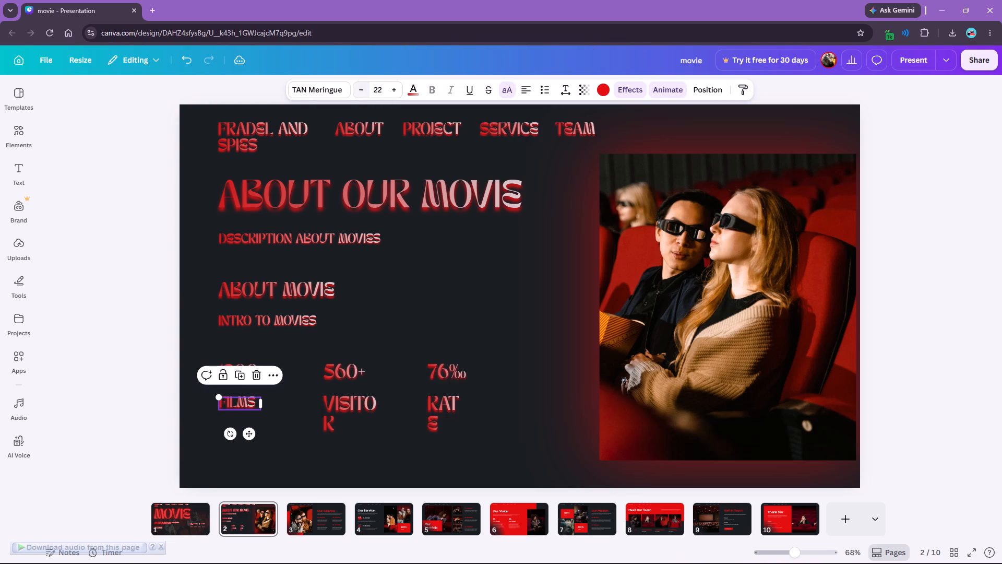
left_click(360, 89)
left_click(360, 89)
double_click(394, 89)
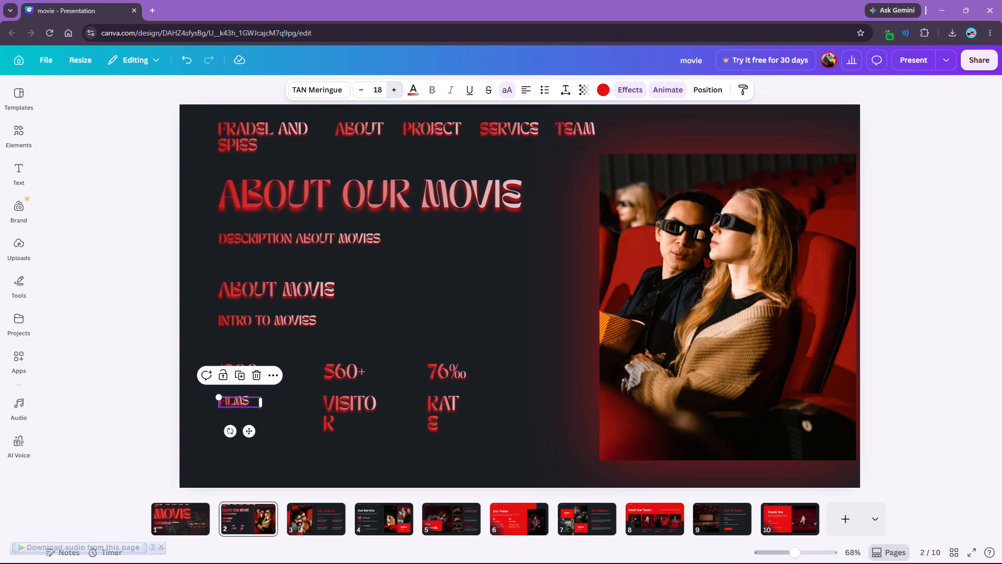
Copy the FILMS label's style onto the VISITOR and RATE labels.
left_click(743, 87)
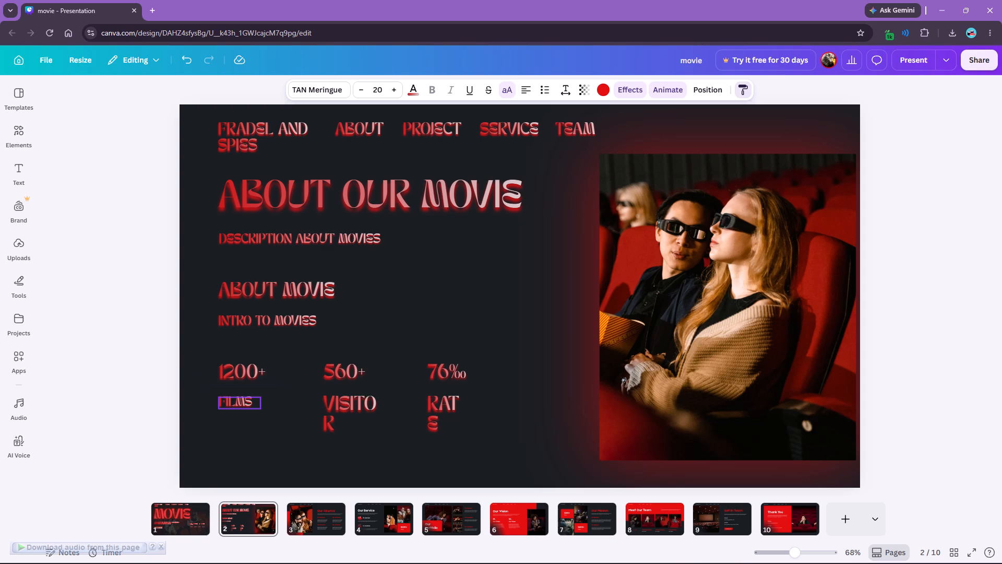
left_click(360, 397)
left_click(739, 85)
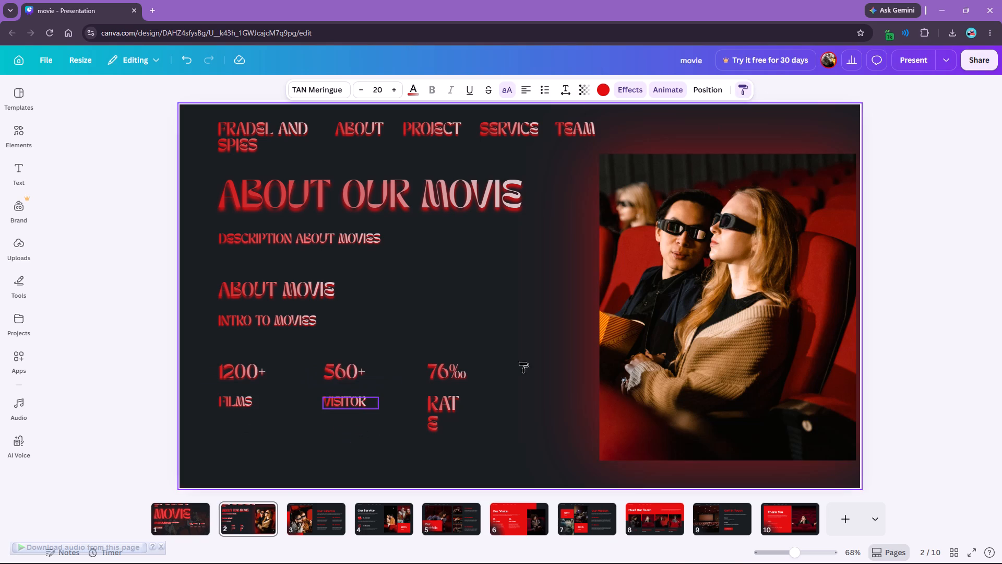
left_click(450, 409)
left_click(524, 411)
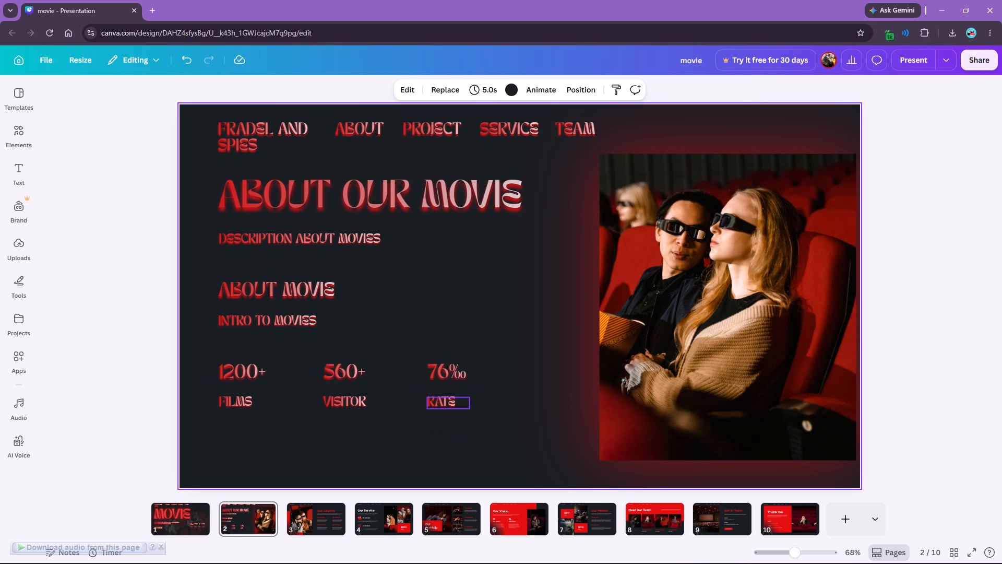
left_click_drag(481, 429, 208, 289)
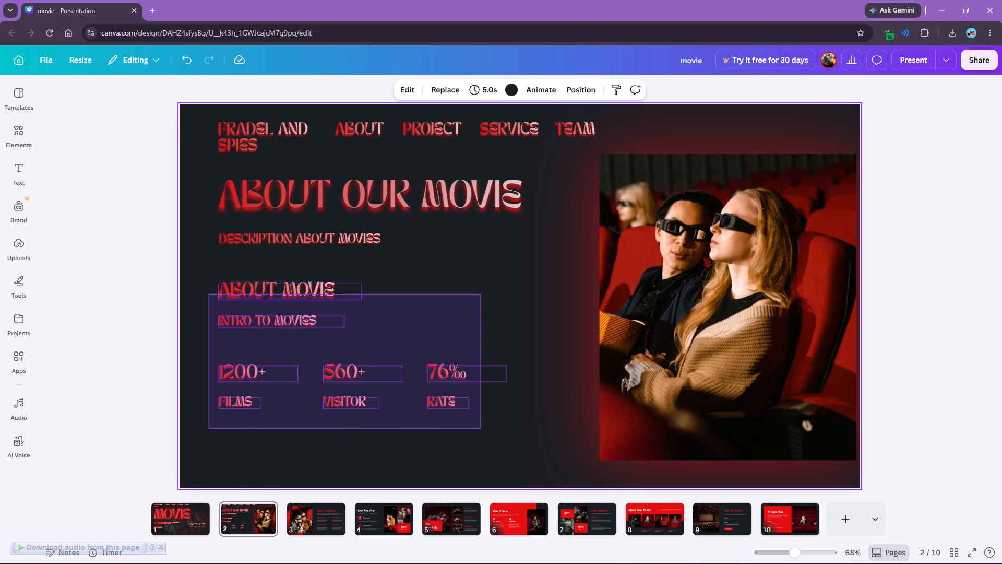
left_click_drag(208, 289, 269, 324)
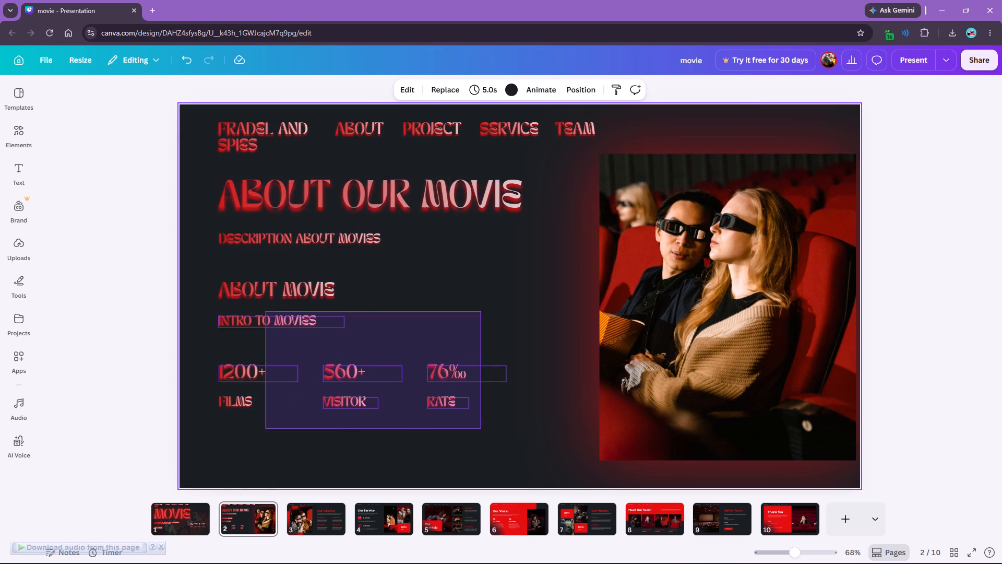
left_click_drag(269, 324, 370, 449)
Apply the Bounce animation to all text on page 2, set to play both on enter and on exit.
left_click_drag(199, 124, 488, 338)
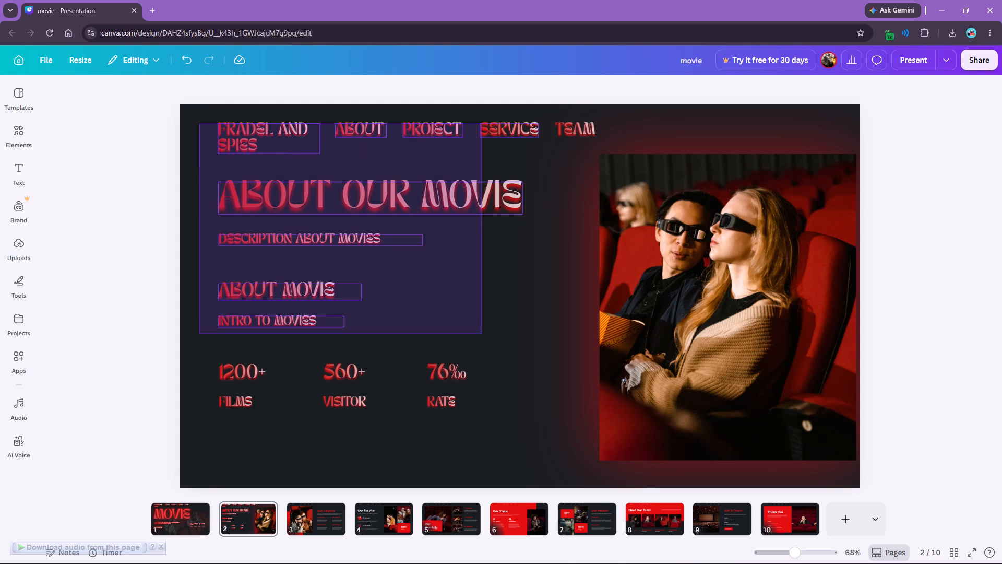
left_click_drag(488, 338, 568, 432)
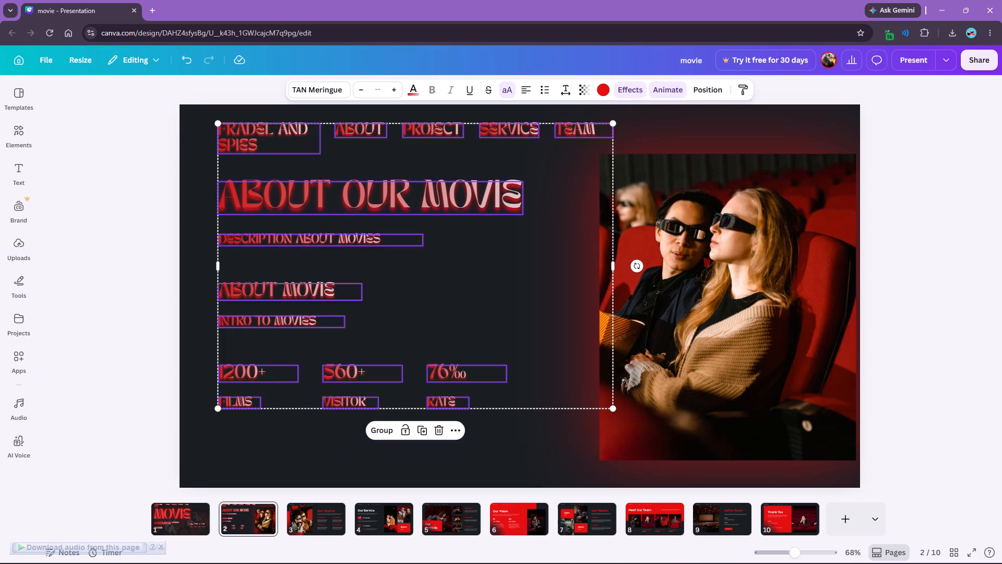
left_click(664, 91)
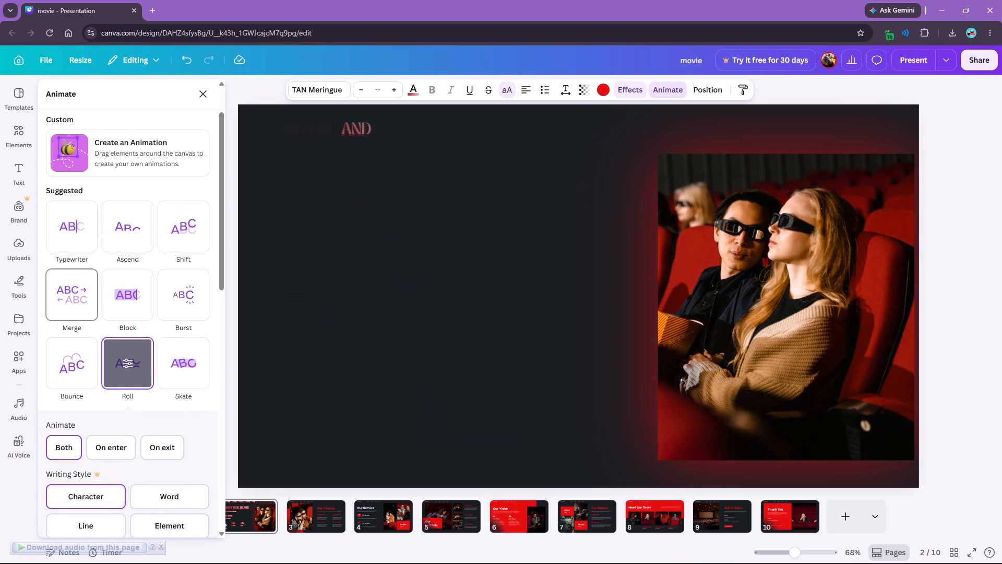
left_click(76, 369)
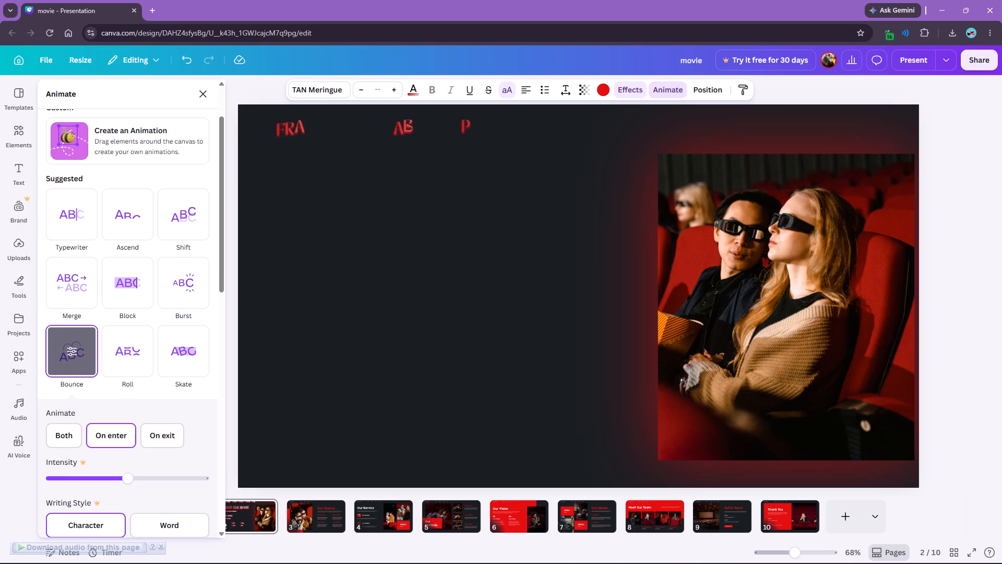
left_click(54, 439)
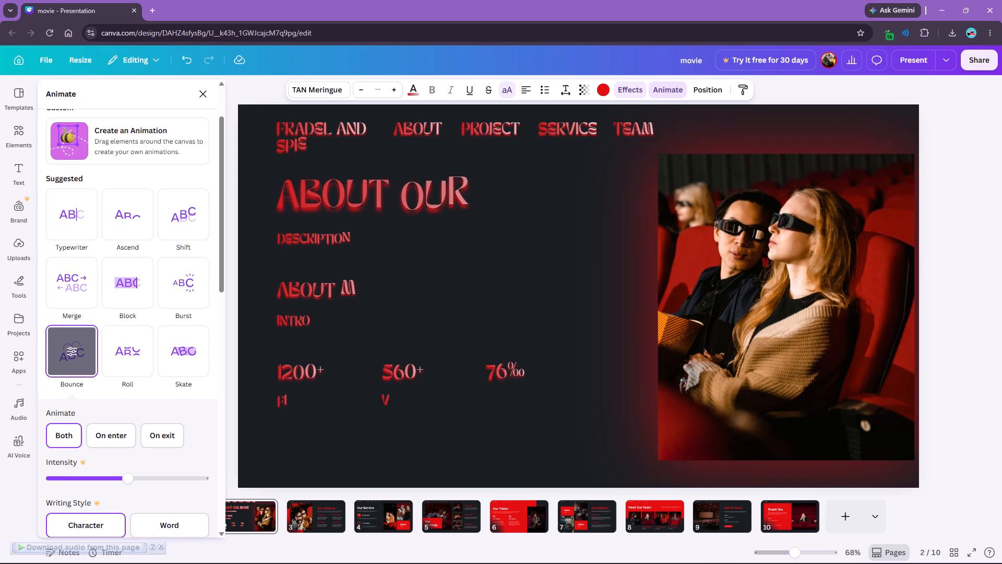
left_click(206, 92)
Apply the Fade animation to the photo of the cinema couple on page 2.
left_click(705, 230)
left_click(643, 83)
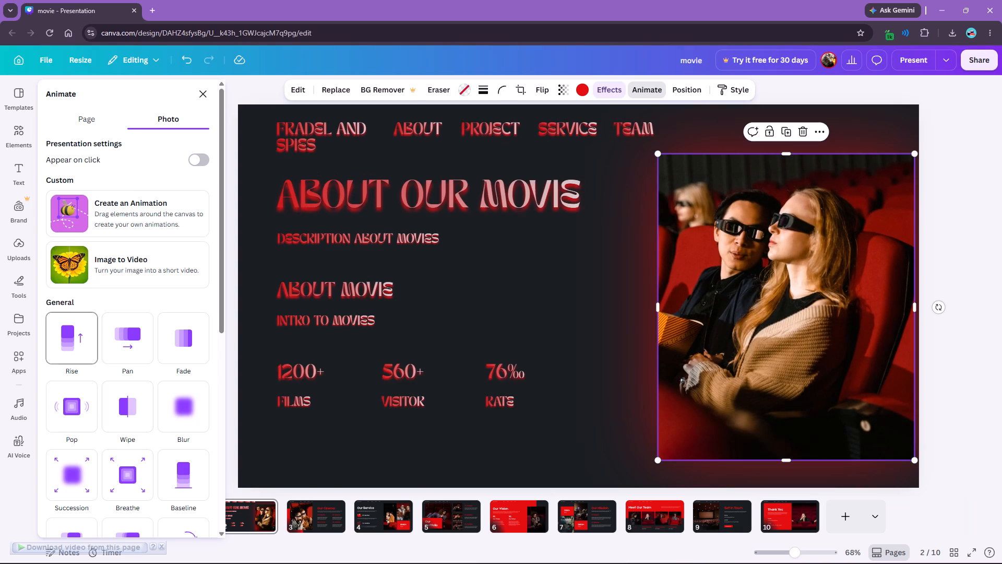
scroll(136, 346, "down", 1)
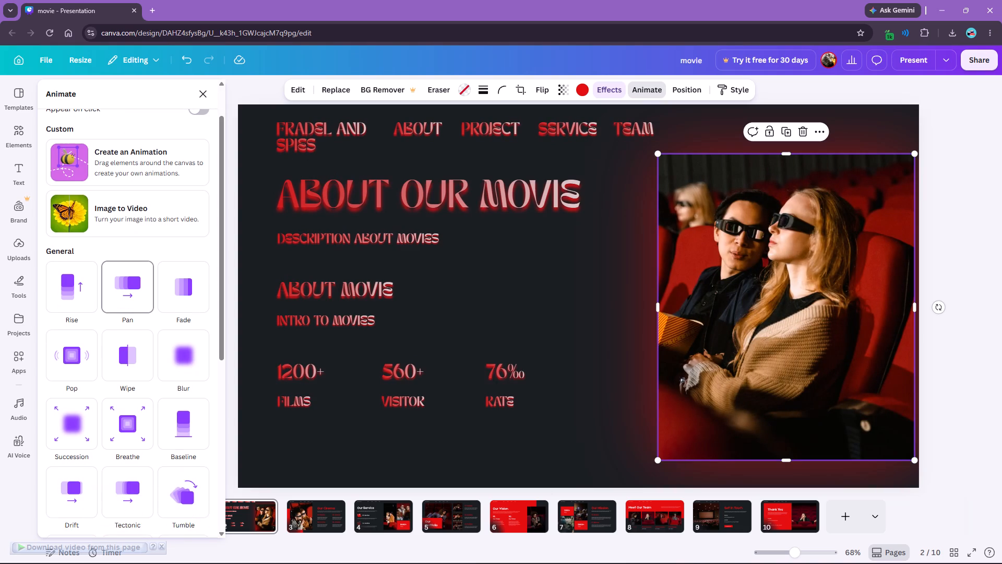
left_click(181, 286)
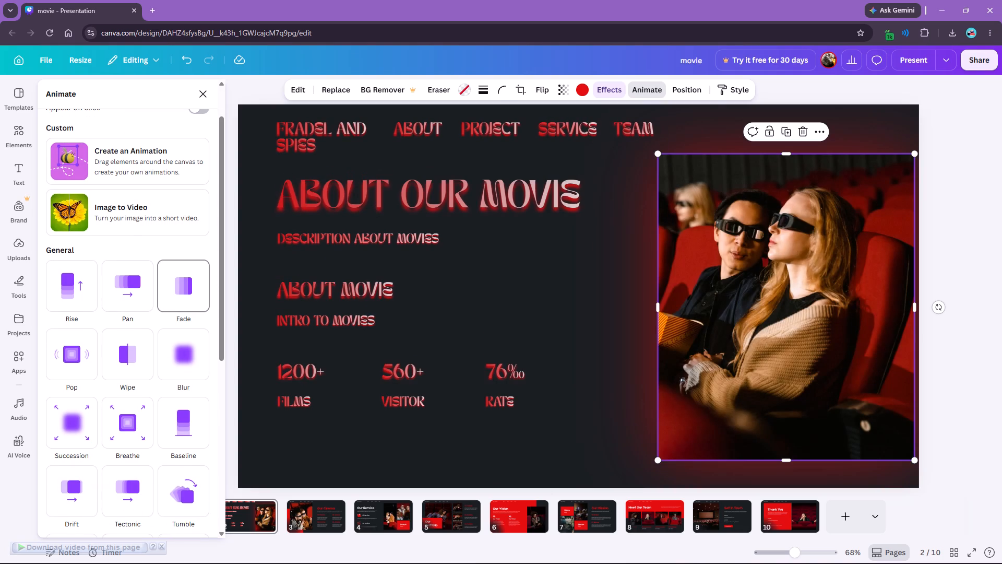
left_click(200, 88)
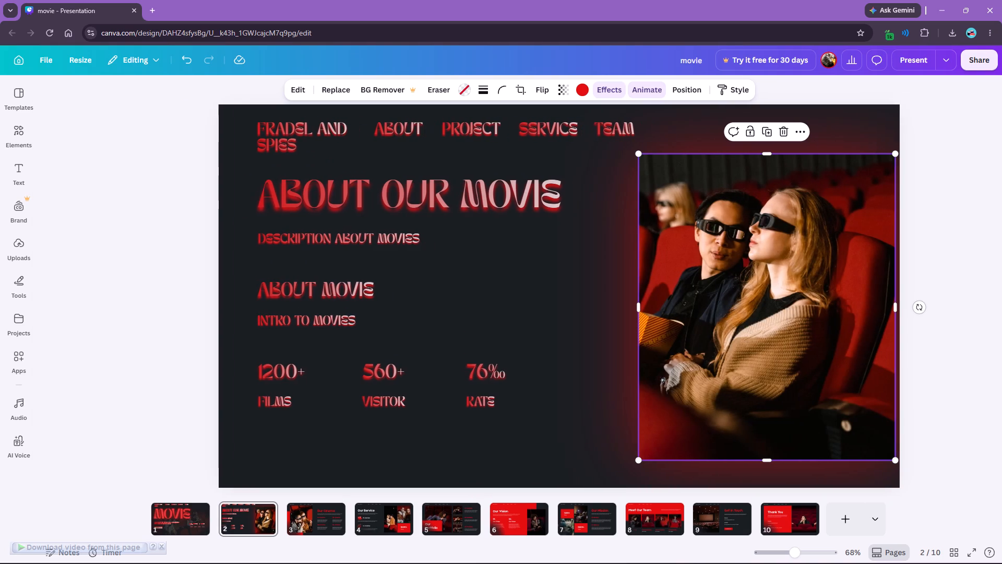
left_click(892, 228)
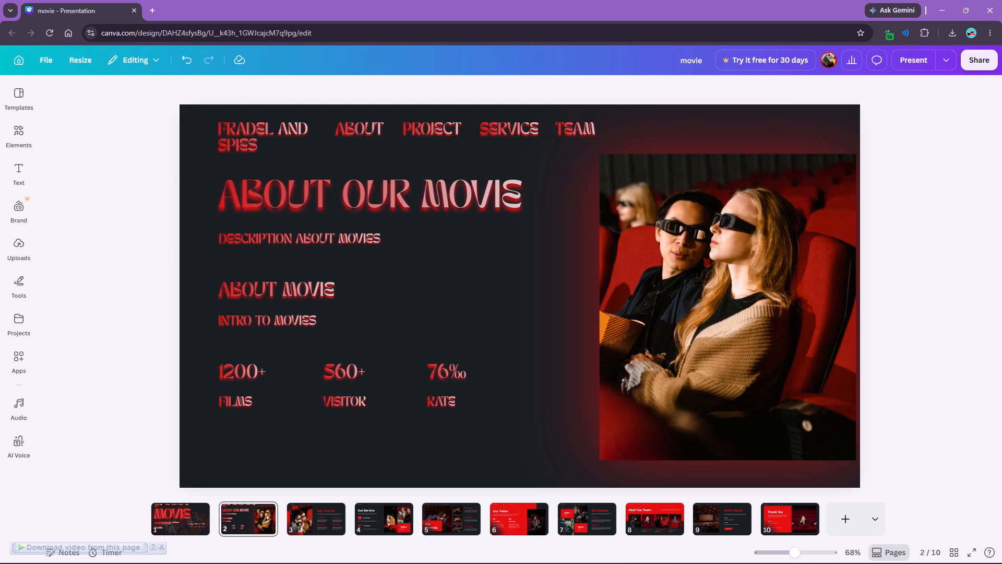
Preview pages 2 and 3 in full-screen presentation mode, exit, and return to the first page.
left_click(923, 61)
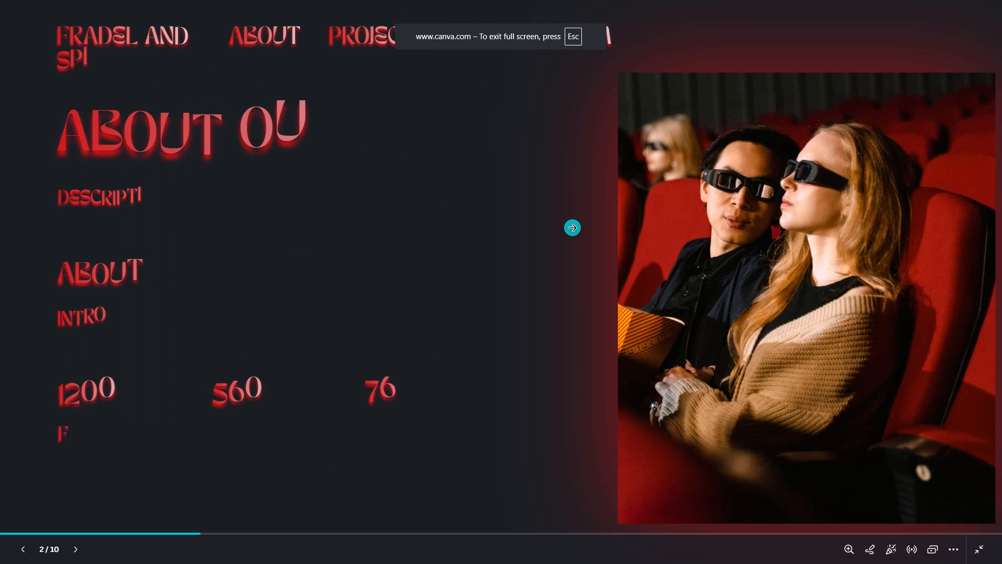
left_click(444, 273)
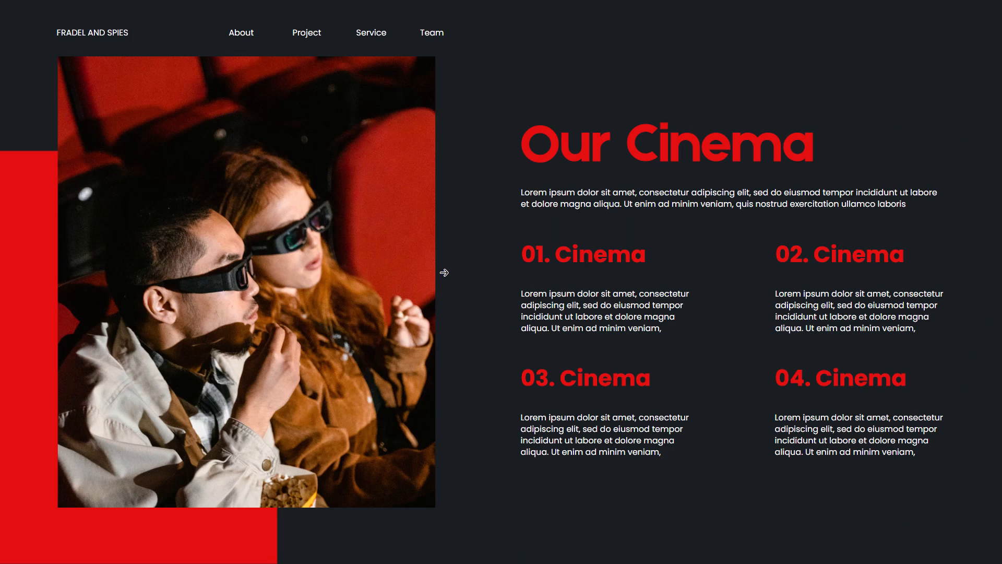
key("Escape")
scroll(385, 505, "up", 3)
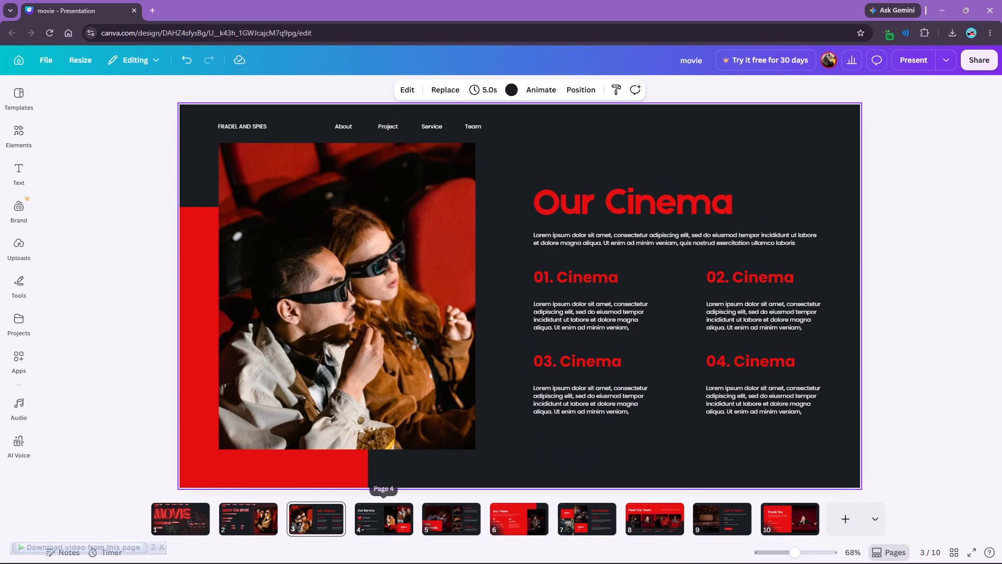
scroll(253, 487, "up", 2)
left_click(232, 505)
left_click(178, 506)
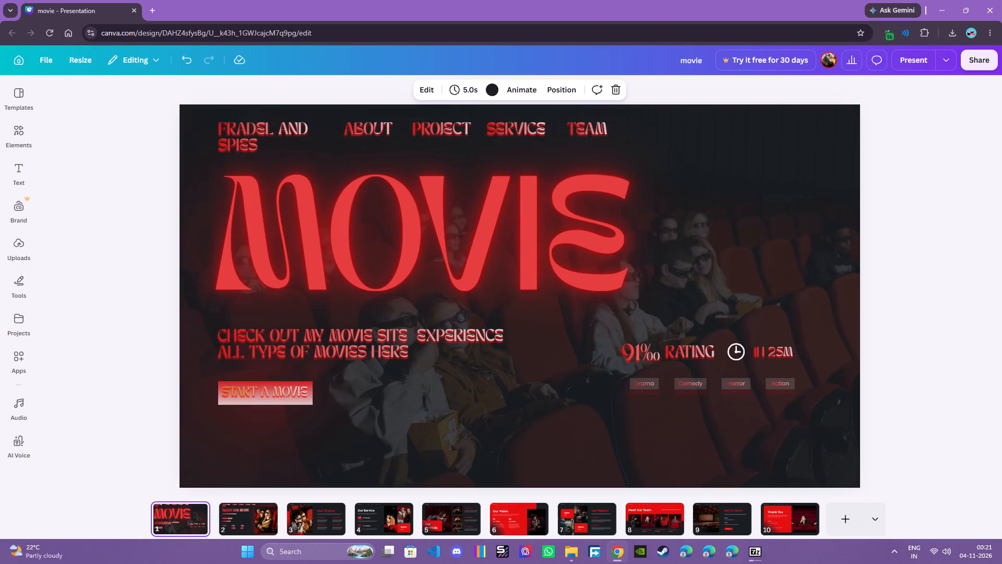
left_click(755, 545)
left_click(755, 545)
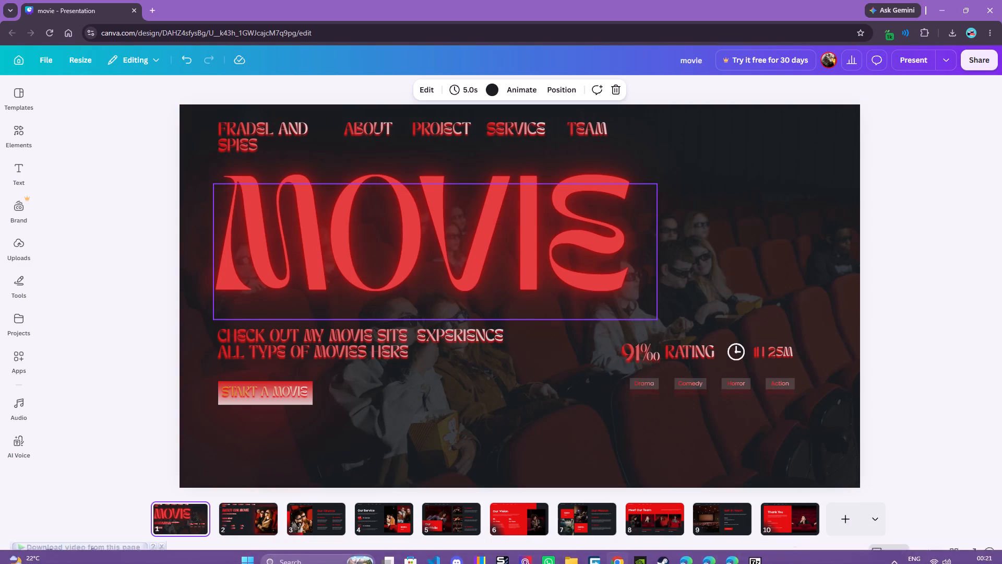
Copy the styled FRADEL AND SPIES label from page 2 onto page 3, replacing the plain one there.
scroll(532, 299, "down", 1)
left_click(226, 126)
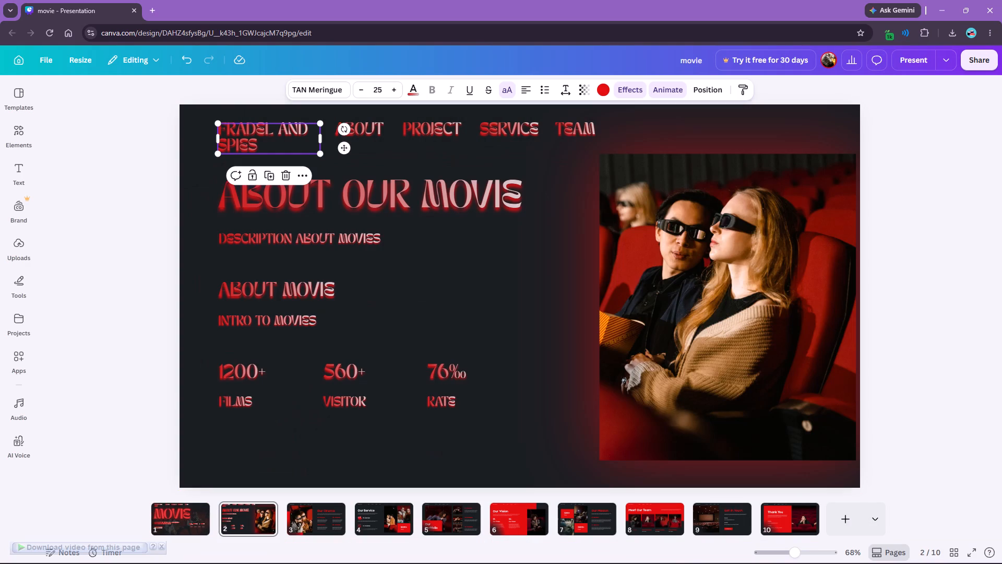
key("ctrl+c")
scroll(252, 144, "down", 1)
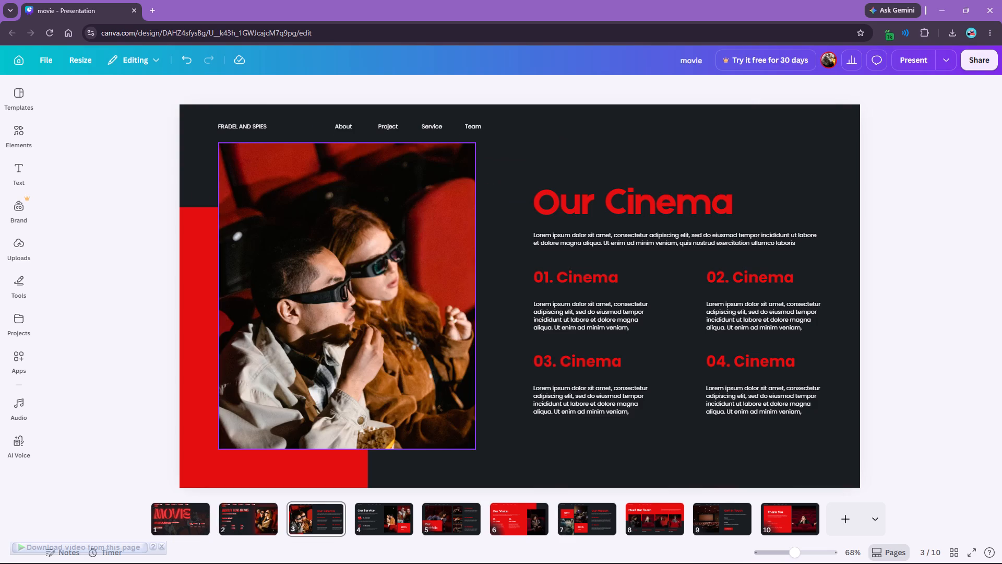
left_click(240, 127)
key("ctrl+v")
left_click_drag(275, 136, 278, 162)
left_click(220, 128)
left_click(271, 151)
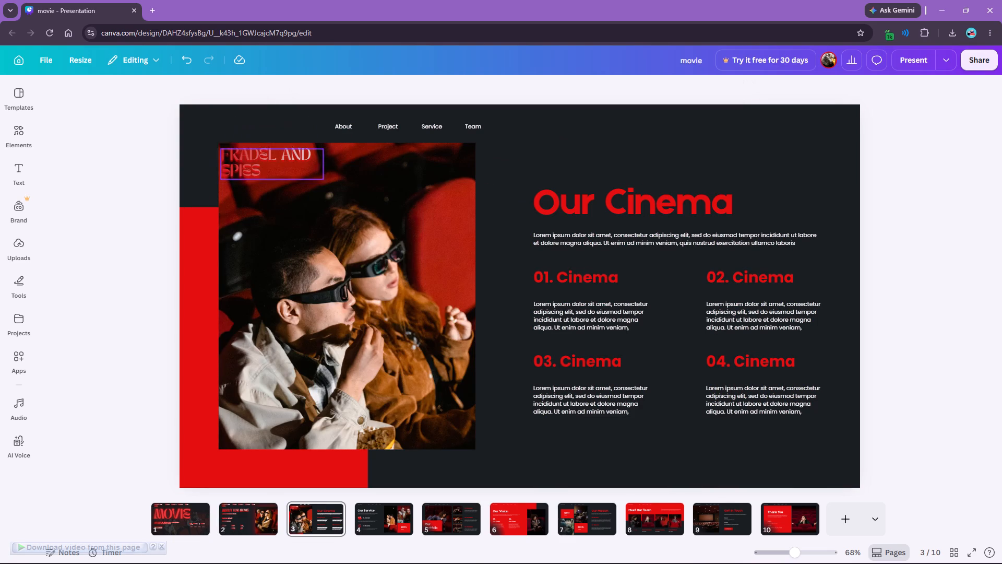
Make the red rectangle behind page 3's photo partly transparent so it shows as a dim dark red.
left_click(194, 252)
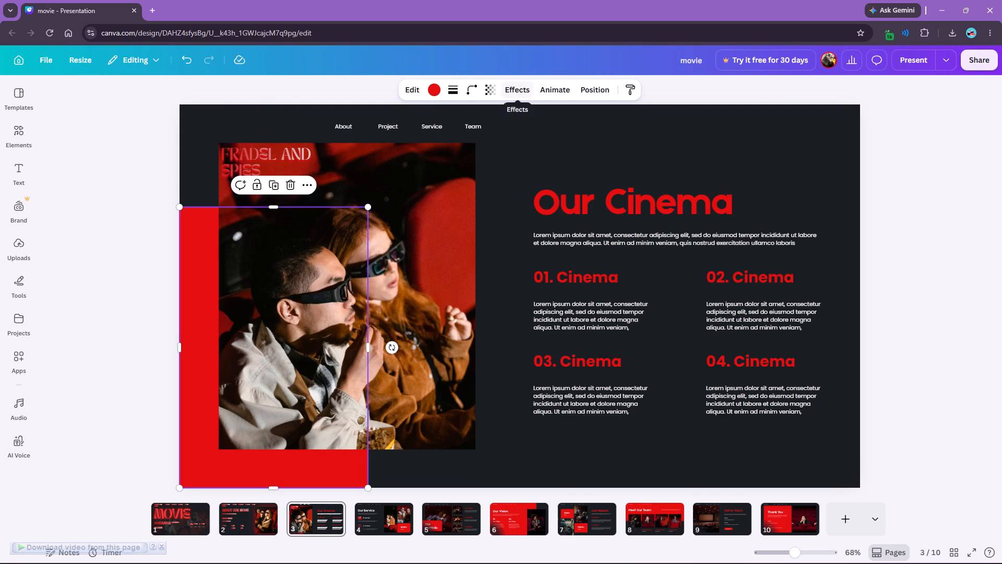
left_click(493, 90)
left_click_drag(492, 130, 449, 137)
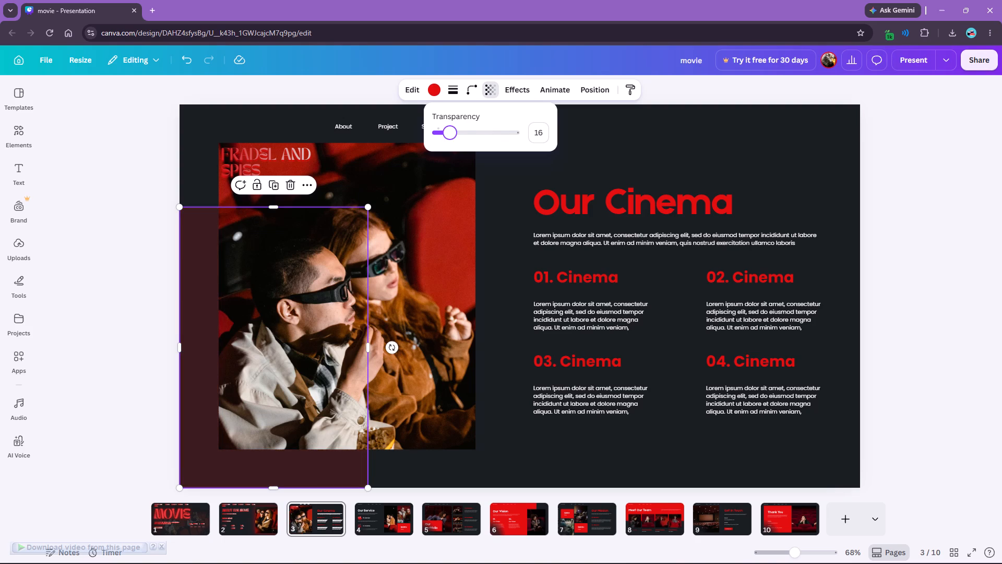
left_click_drag(449, 137, 504, 140)
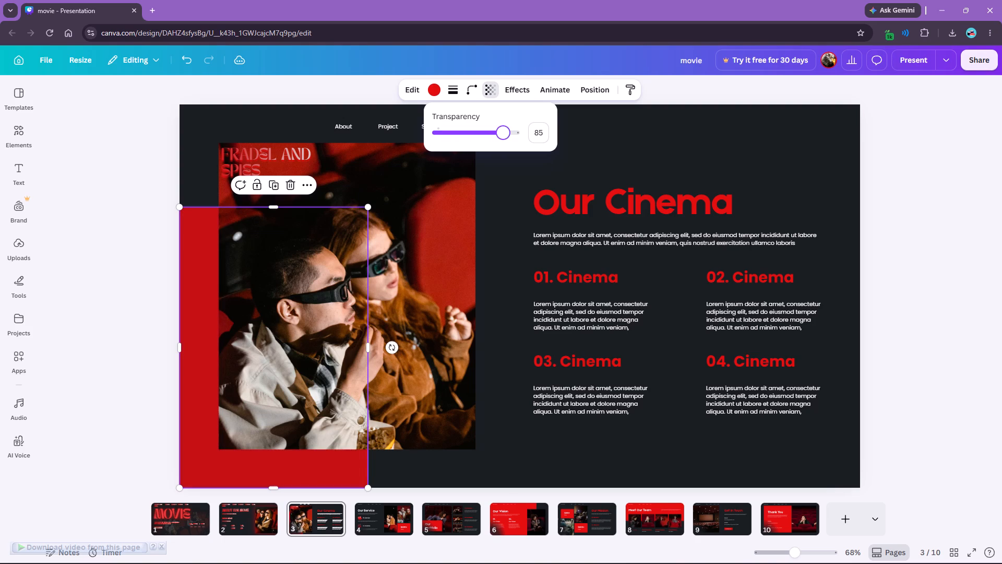
left_click_drag(504, 140, 469, 143)
left_click(524, 261)
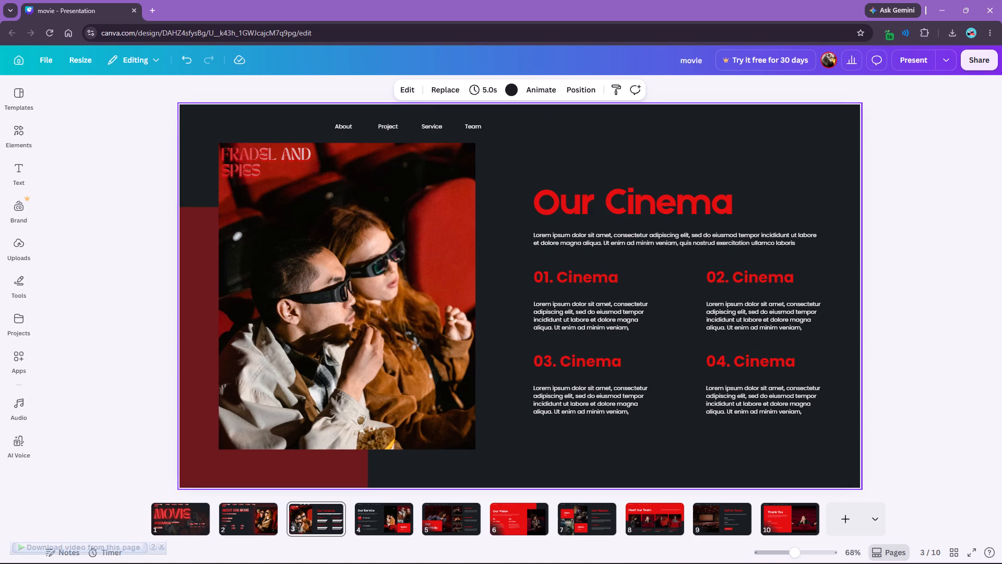
Move the FRADEL AND SPIES label off the photo into the header, aligned with the photo's left edge.
left_click_drag(247, 156, 236, 126)
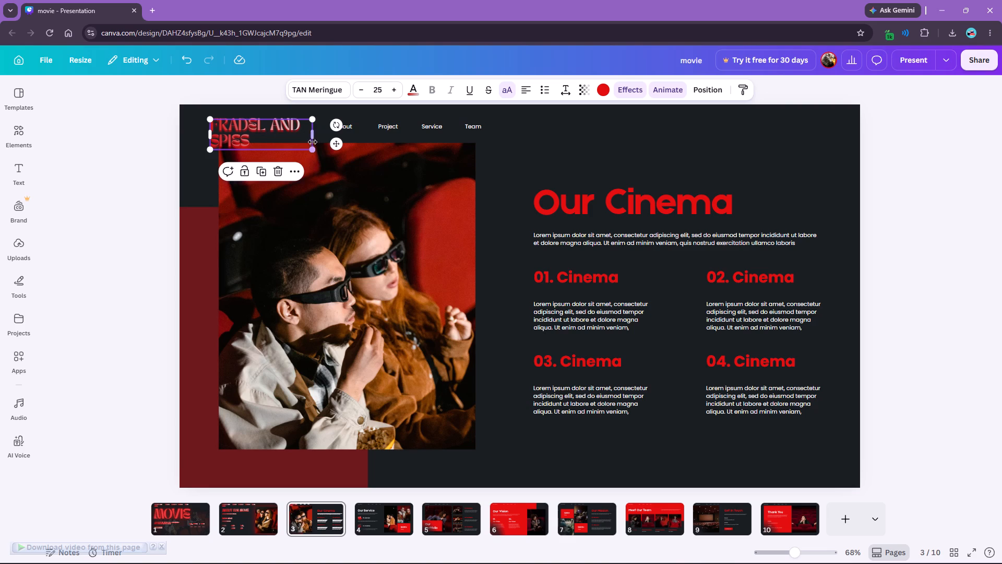
left_click_drag(265, 133, 271, 125)
Copy the FRADEL AND SPIES label's style onto the About, Project, Service and Team labels in page 3's header.
left_click(738, 88)
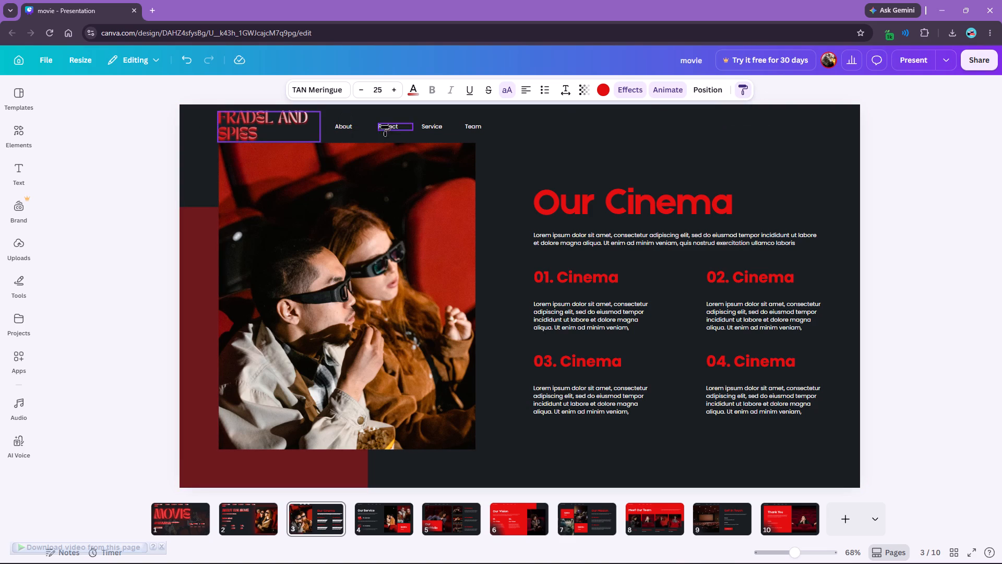
left_click(342, 129)
left_click(744, 88)
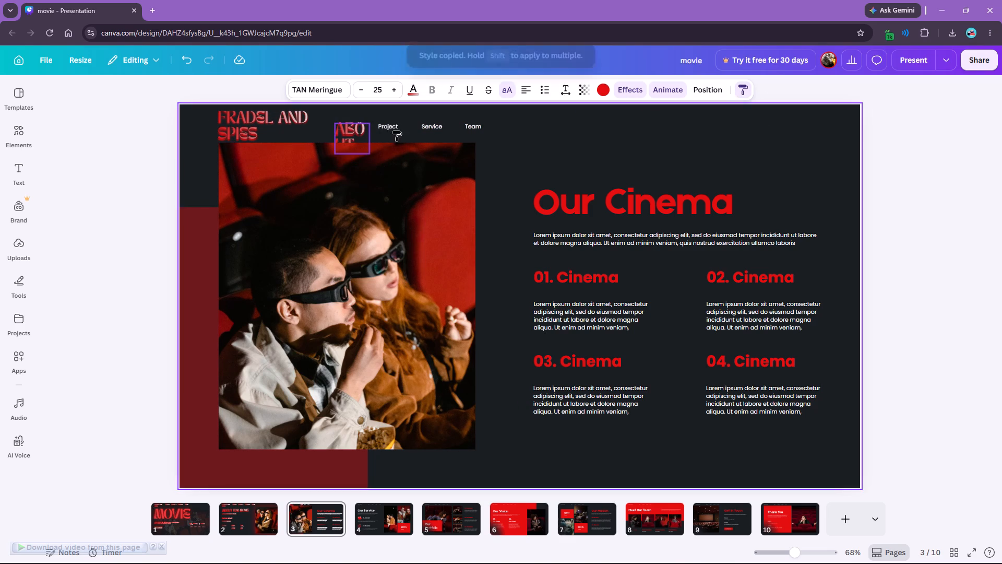
left_click(395, 127)
left_click(744, 86)
left_click(440, 129)
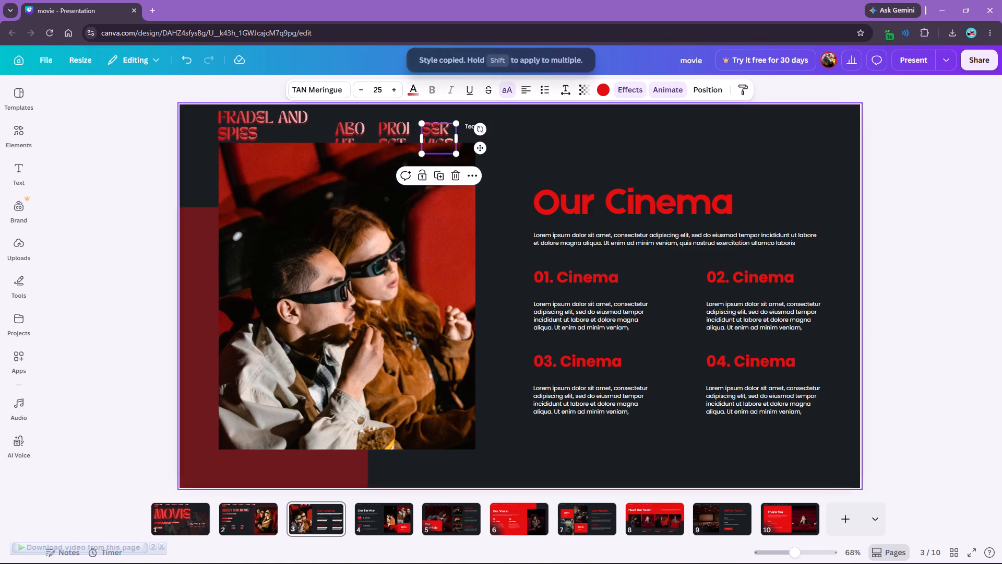
left_click(741, 89)
left_click(479, 127)
left_click(595, 136)
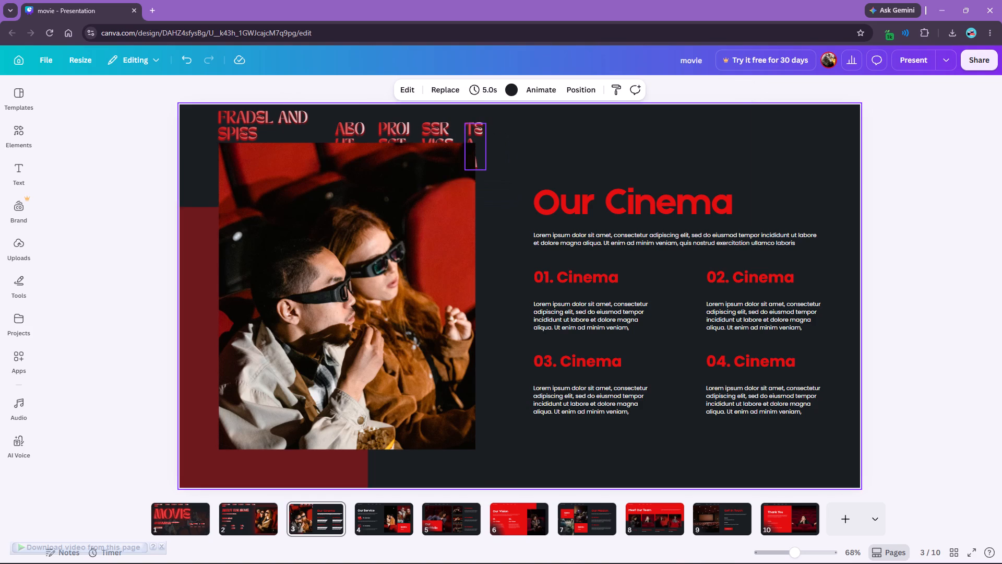
Move the photo down to clear the header and line up the FRADEL AND SPIES label with the other header labels.
left_click_drag(351, 181, 350, 198)
left_click_drag(255, 126, 256, 136)
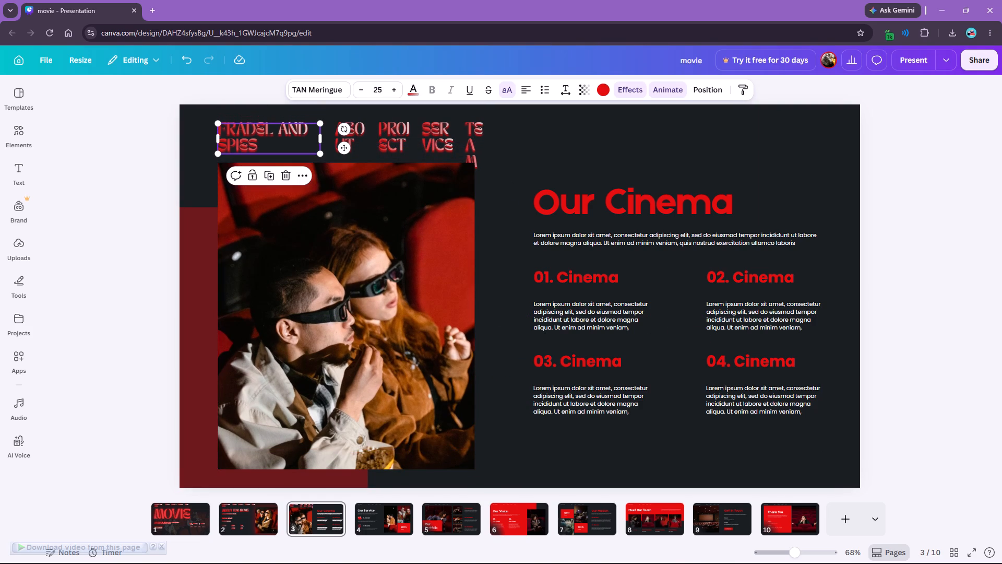
Spread the header labels apart and widen ABOUT and PROJECT so each word fits on one line.
left_click_drag(475, 139, 536, 137)
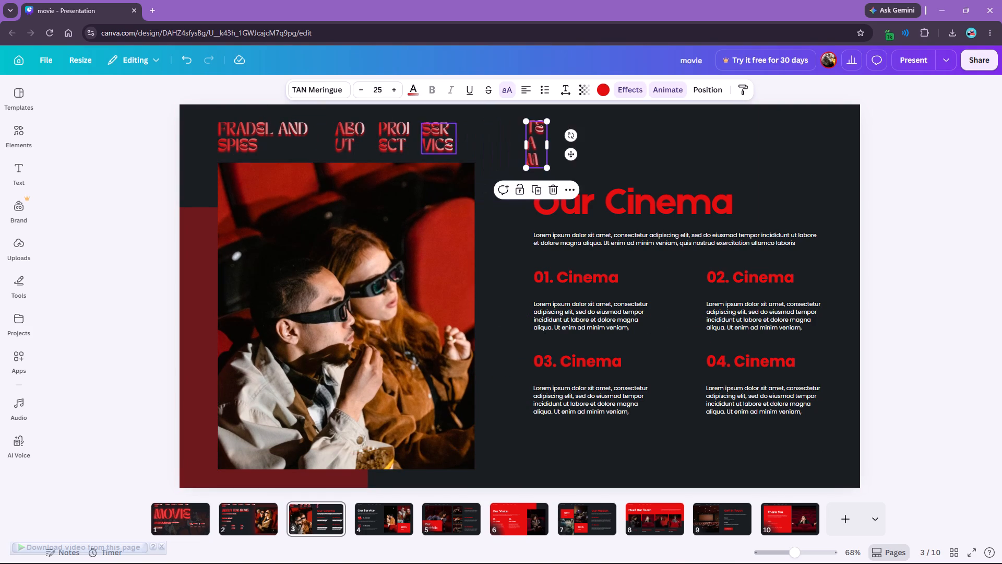
left_click_drag(446, 139, 506, 146)
left_click_drag(382, 138, 443, 136)
left_click(344, 136)
left_click_drag(372, 139, 390, 139)
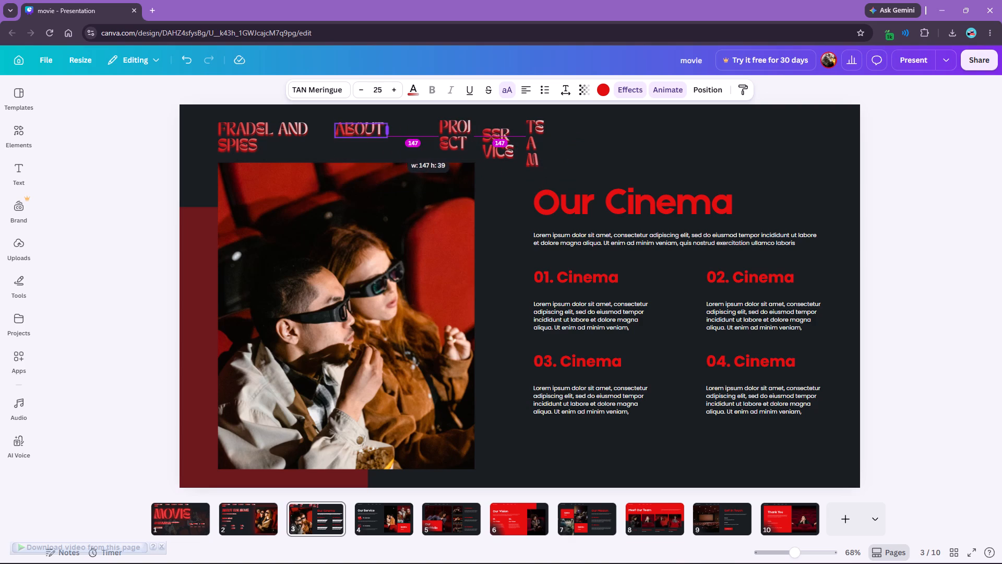
left_click_drag(390, 139, 392, 139)
left_click_drag(452, 135, 415, 137)
left_click_drag(438, 138, 467, 137)
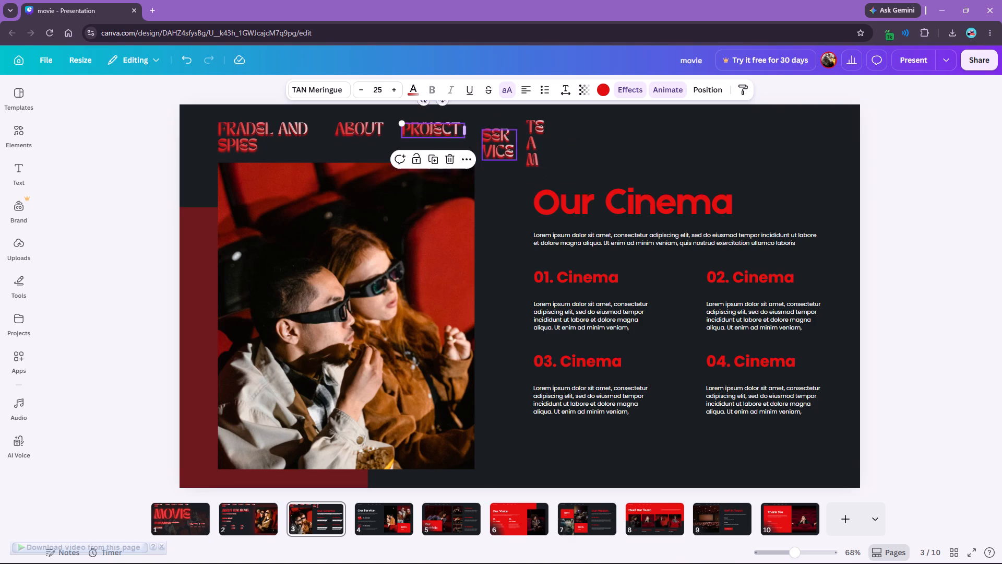
Reposition SERVICE and TEAM along the header row and widen both so each word fits on one line.
left_click_drag(494, 142, 502, 135)
left_click_drag(533, 151, 577, 151)
left_click_drag(509, 148, 503, 145)
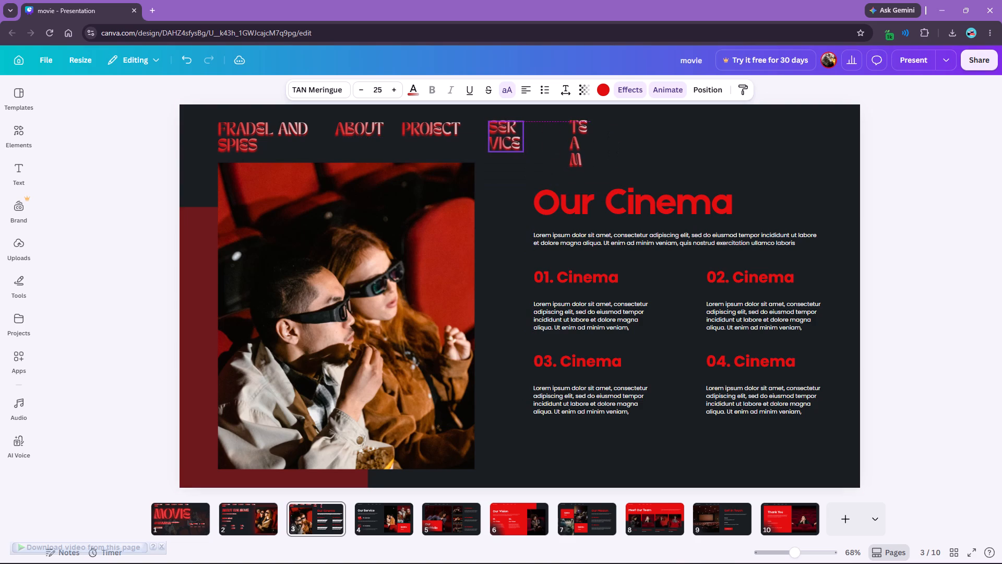
left_click_drag(503, 145, 498, 147)
left_click_drag(516, 142, 552, 142)
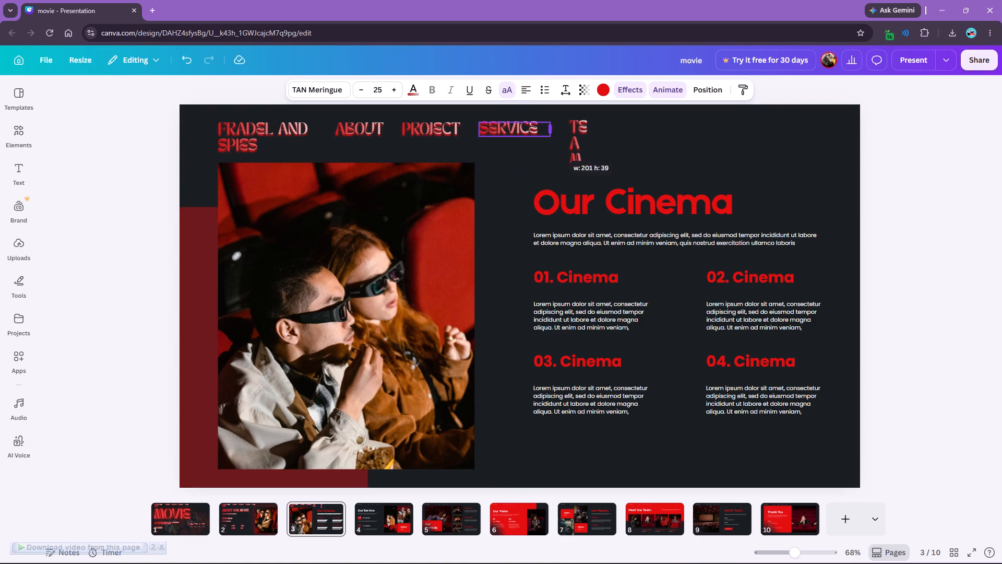
left_click_drag(552, 142, 550, 142)
left_click_drag(570, 146, 562, 146)
left_click_drag(586, 147, 662, 150)
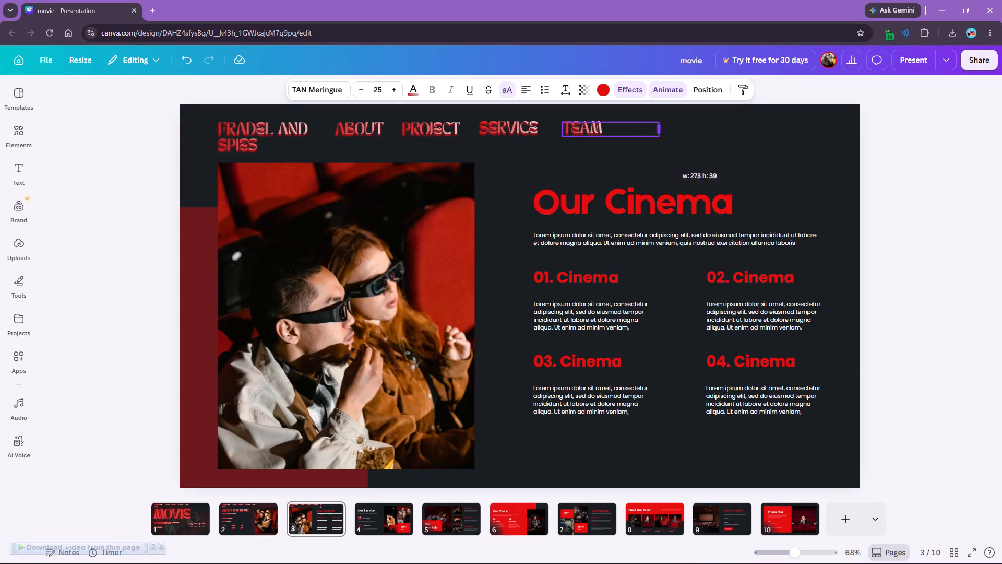
left_click_drag(662, 150, 607, 149)
left_click(653, 160)
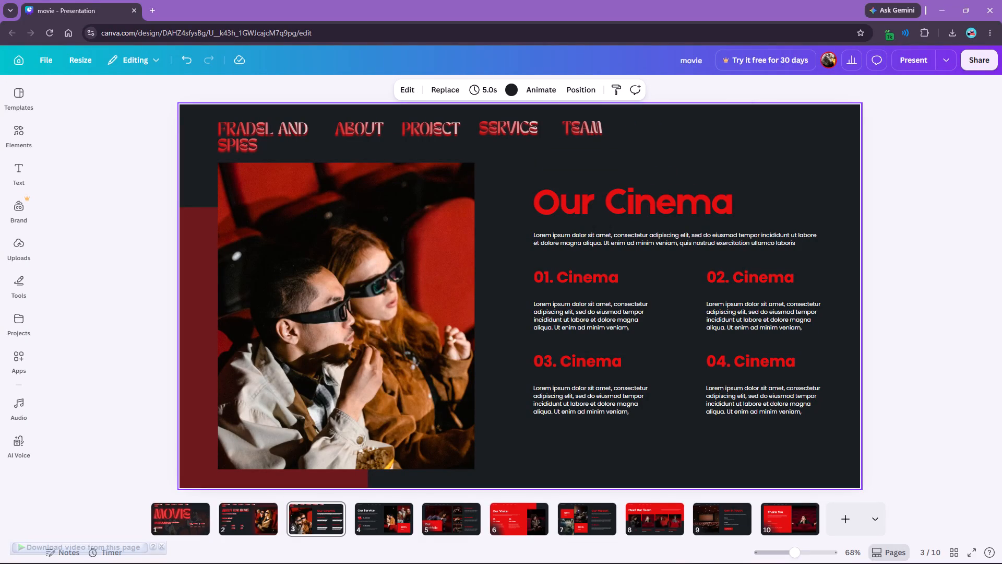
Copy the TEAM label's style onto the Our Cinema heading and set its font size to 50.
left_click(592, 115)
left_click(590, 127)
left_click(742, 90)
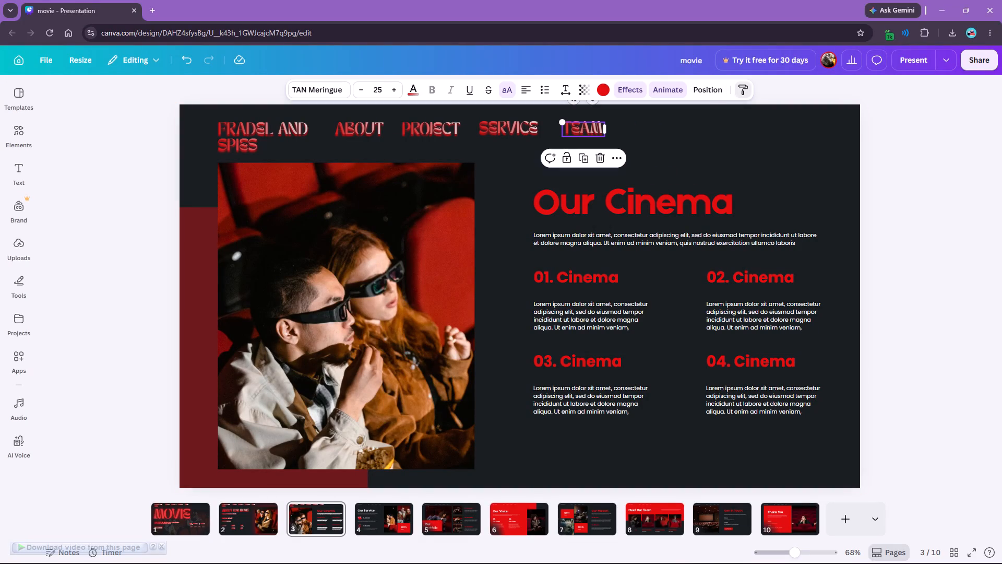
left_click(590, 197)
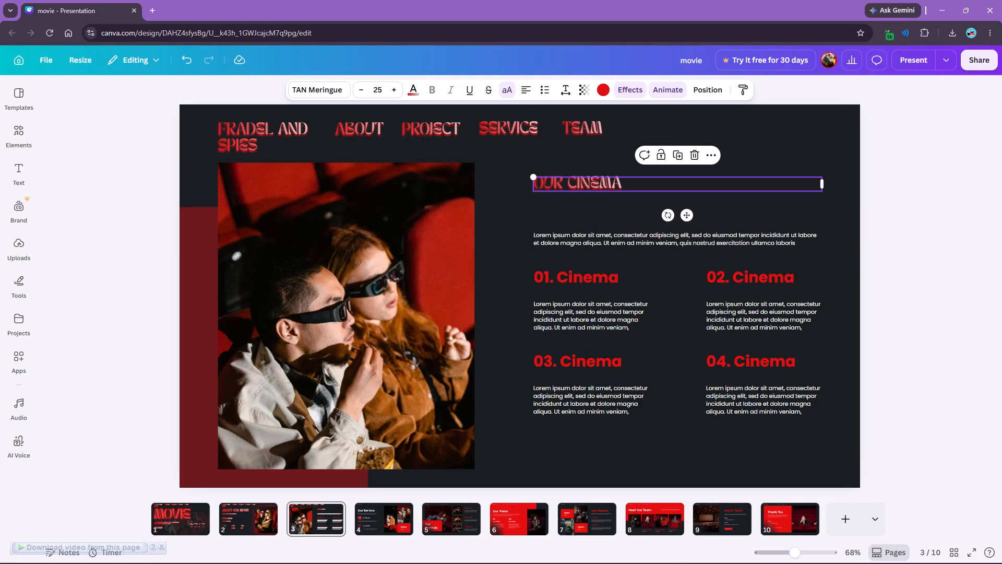
left_click(392, 91)
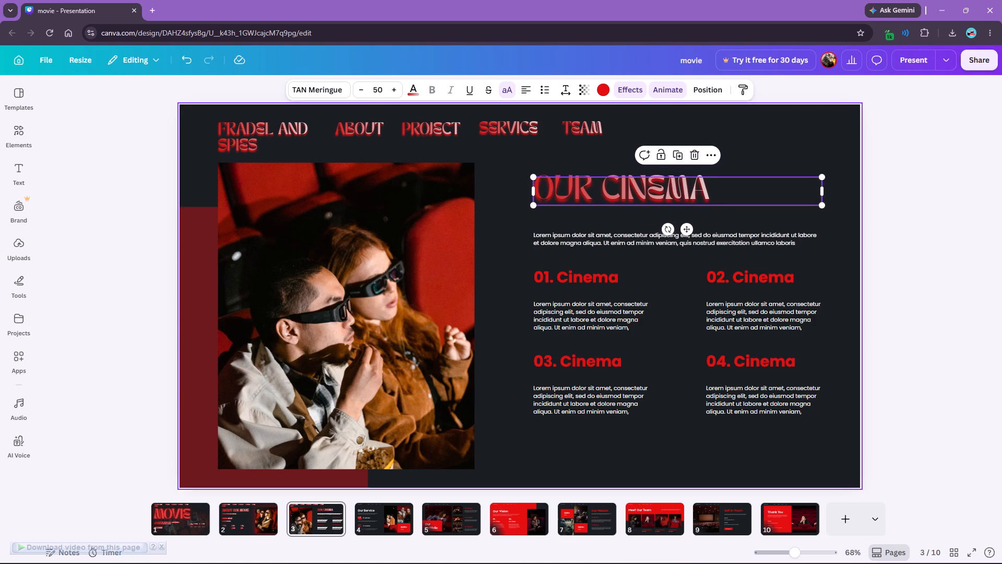
Replace the placeholder paragraph under the OUR CINEMA heading with ABOUT OUR CINEMA.
left_click(566, 246)
left_click(565, 239)
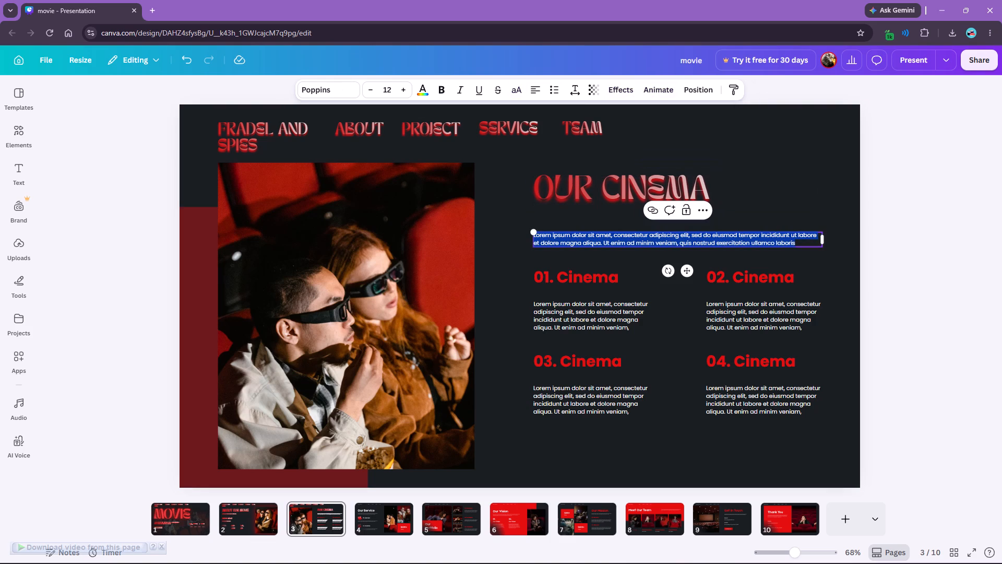
type("INTRODUCTION")
key("space")
key("shift+BackSpace")
key("shift+BackSpace")
key("shift+BackSpace")
key("shift+BackSpace")
key("shift+BackSpace")
key("shift+BackSpace")
key("shift+BackSpace")
key("shift+BackSpace")
key("shift+BackSpace")
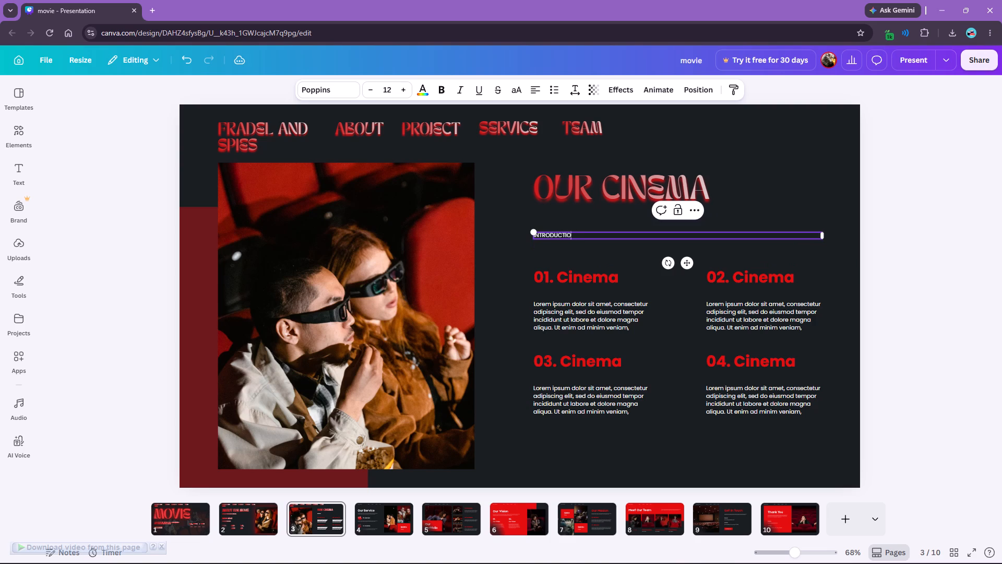
key("shift+BackSpace")
key("shift+BackSpace")
key("shift+BackSpace")
key("shift+BackSpace")
type("AO")
key("shift+BackSpace")
type("BOUTO")
key("shift+BackSpace")
key("space")
type("OPUR")
key("shift+BackSpace")
key("shift+BackSpace")
key("shift+BackSpace")
type("UR CINEMA")
Copy the OUR CINEMA heading's style onto the ABOUT OUR CINEMA line and set its font size to 20.
left_click(581, 179)
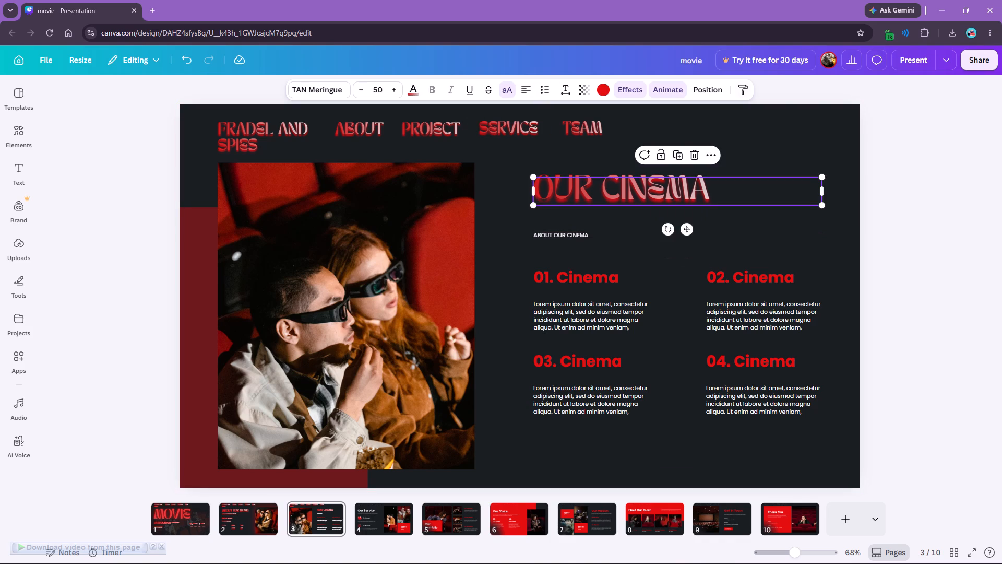
left_click(743, 89)
left_click(566, 234)
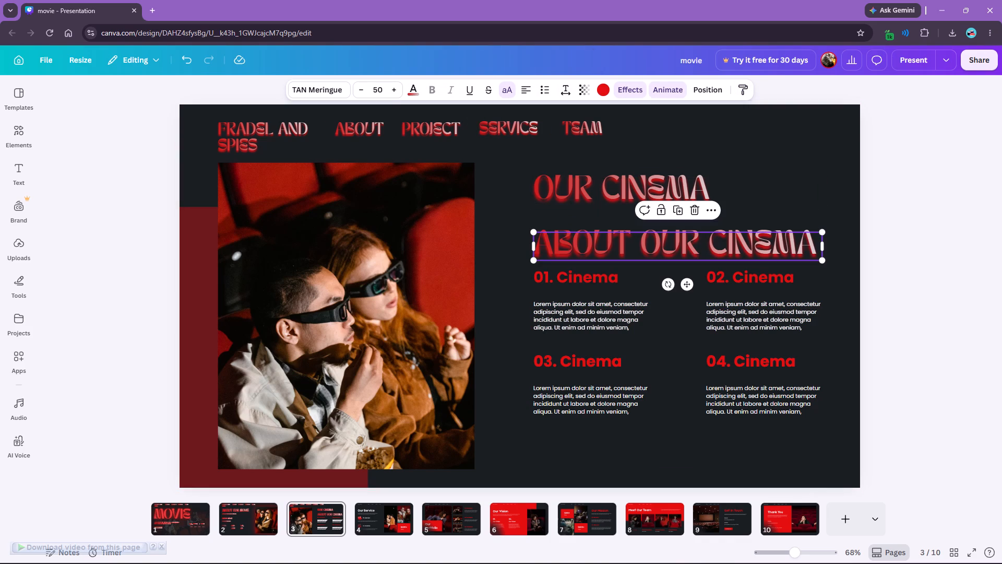
left_click(363, 87)
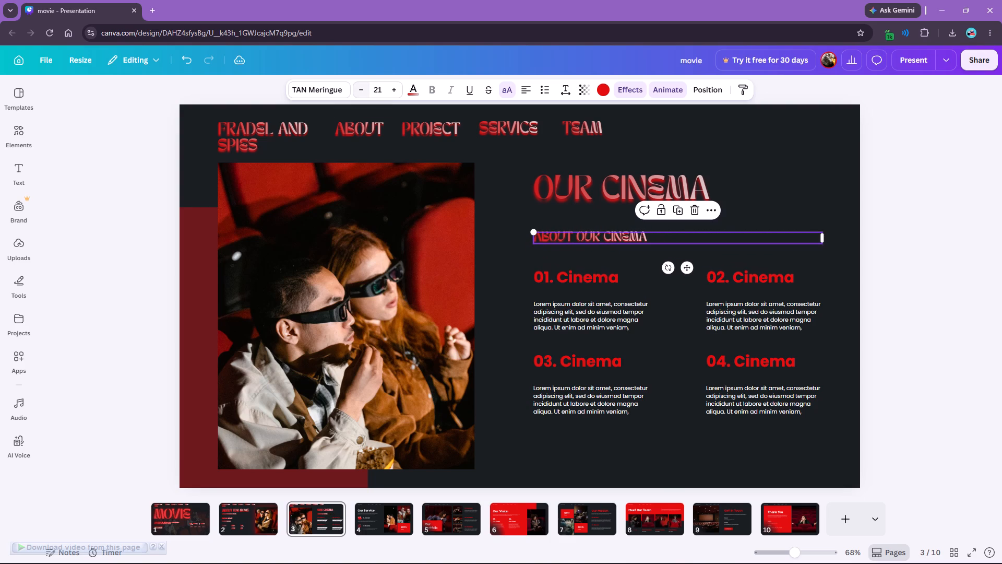
left_click(574, 239)
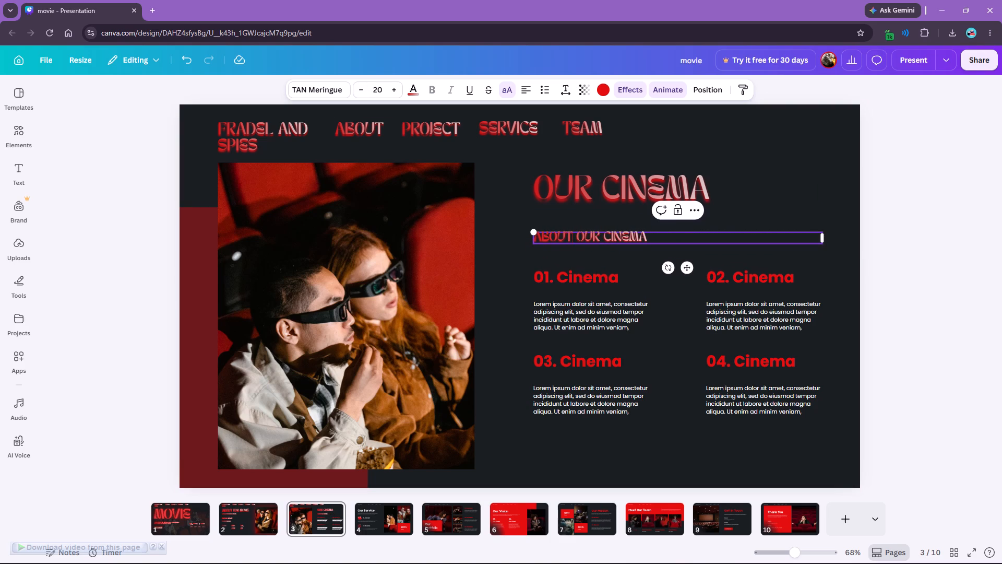
left_click(760, 209)
left_click(892, 254)
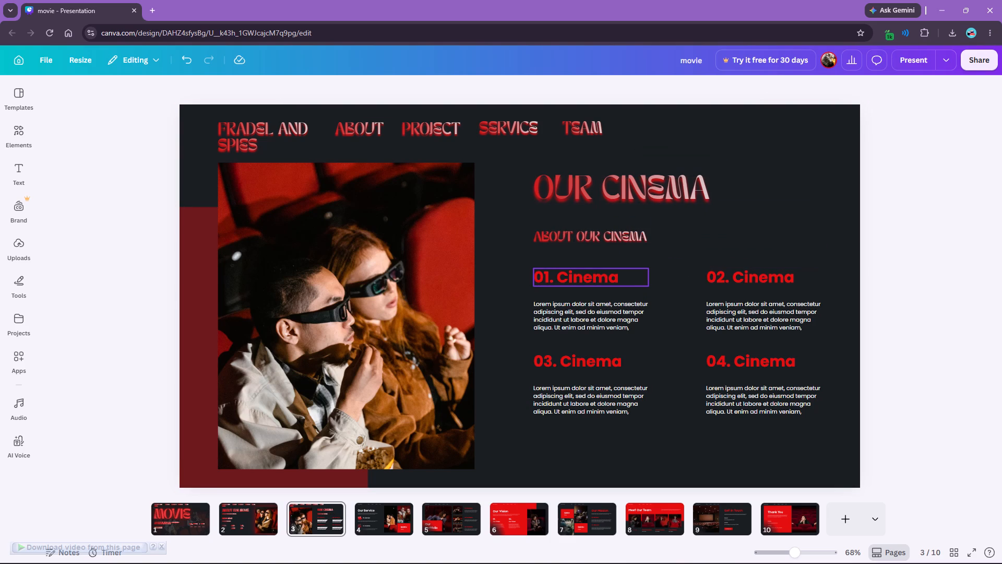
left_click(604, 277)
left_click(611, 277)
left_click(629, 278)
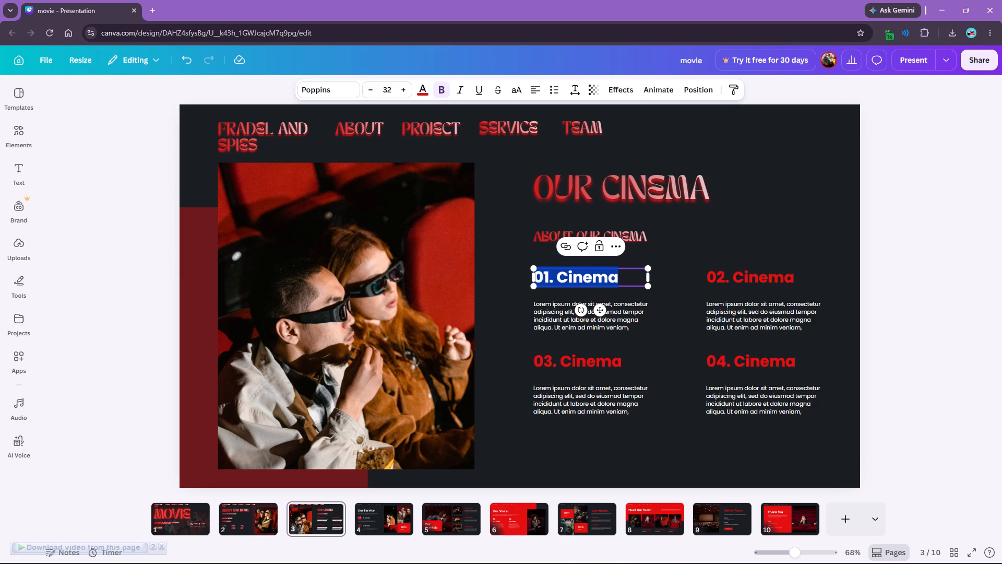
Change the word Cinema in the 02 heading to LIGHTING.
left_click(733, 285)
left_click(733, 285)
left_click(786, 276)
left_click_drag(799, 275, 736, 277)
type("LIGHTING")
Change the word Cinema in the 03 heading to Screens.
double_click(602, 364)
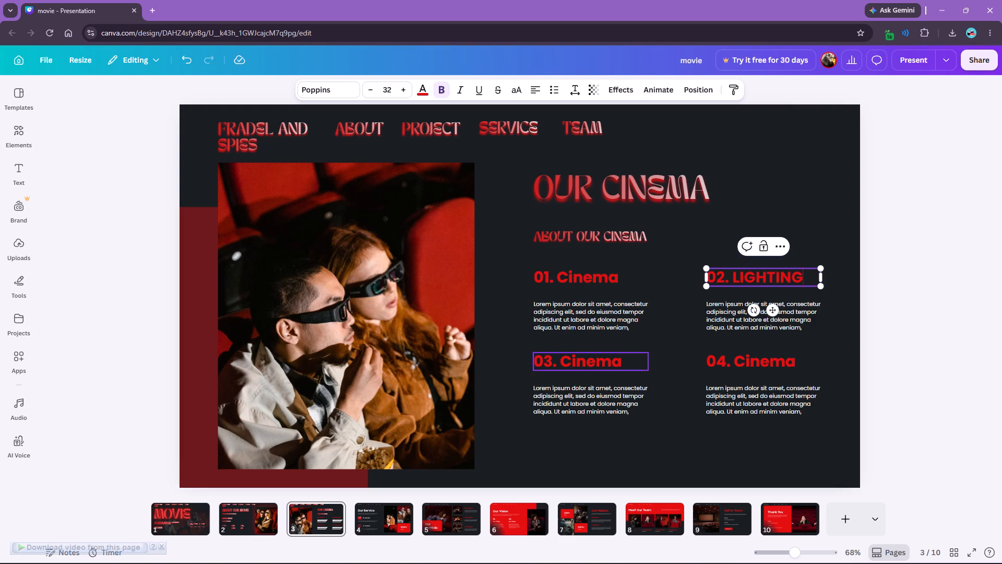
left_click(625, 362)
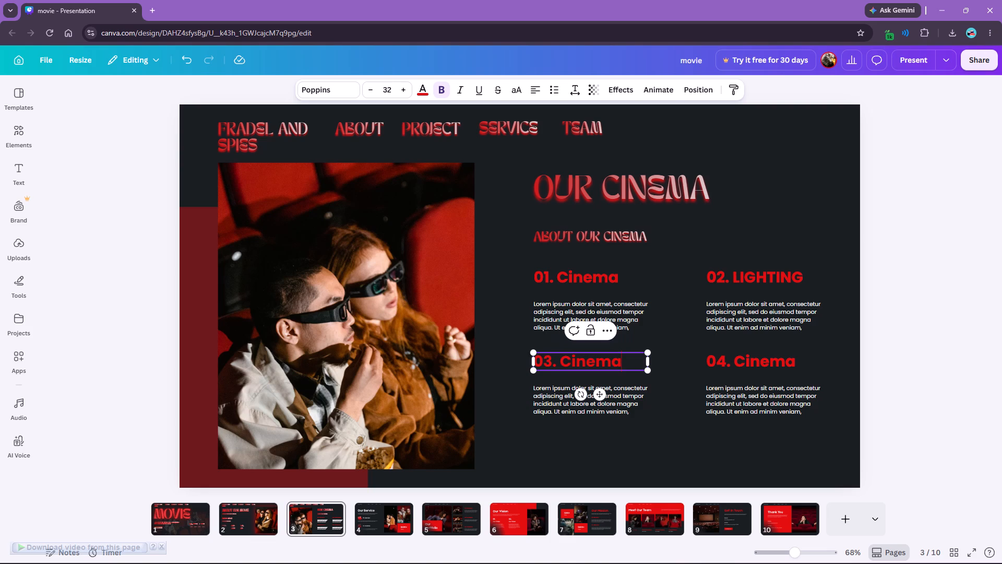
key("Menu")
key("BackSpace")
key("Escape")
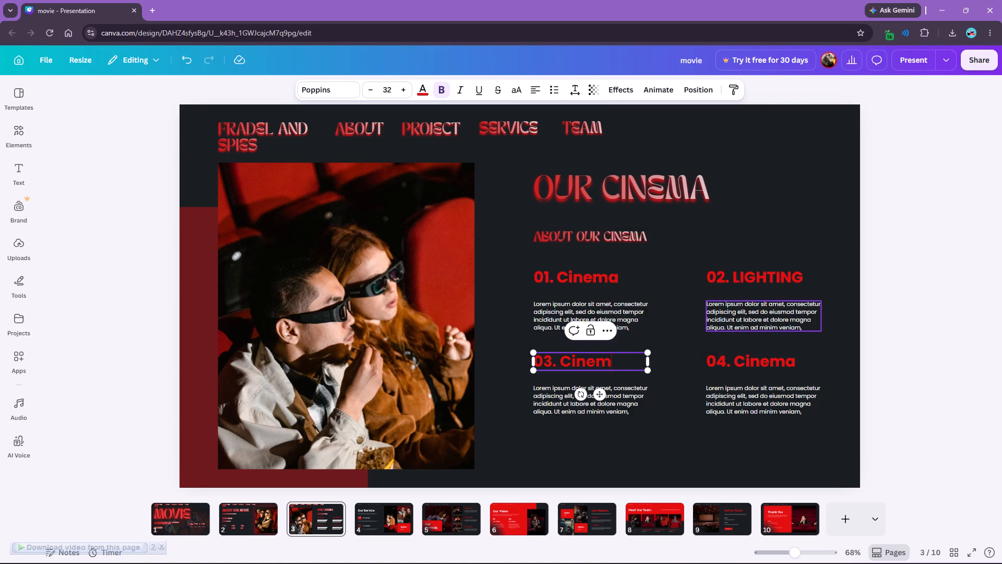
key("ctrl+BackSpace")
key("shift+s")
type("cree")
type("ns")
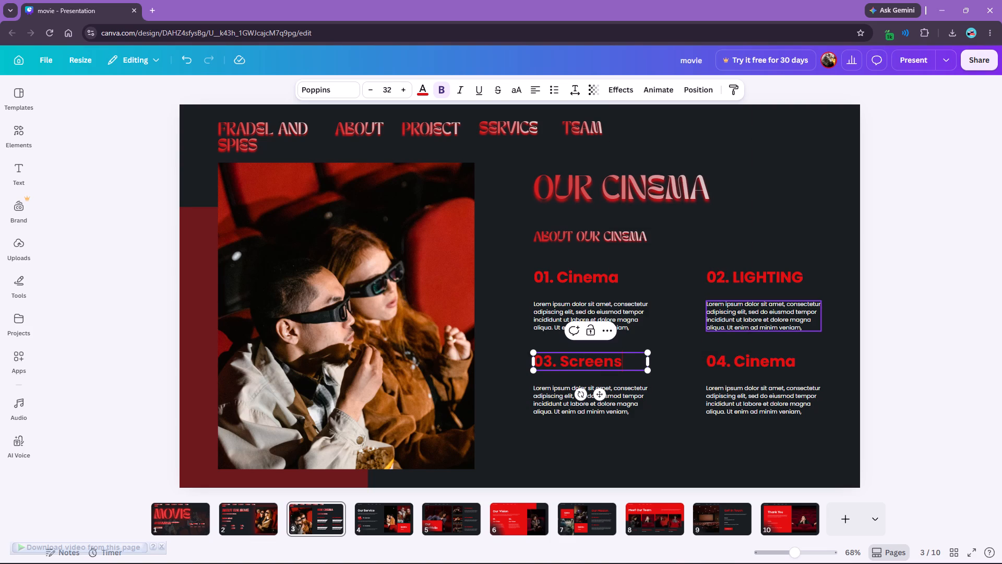
Change the word Cinema in the 04 heading to Hall.
double_click(759, 362)
left_click(773, 365)
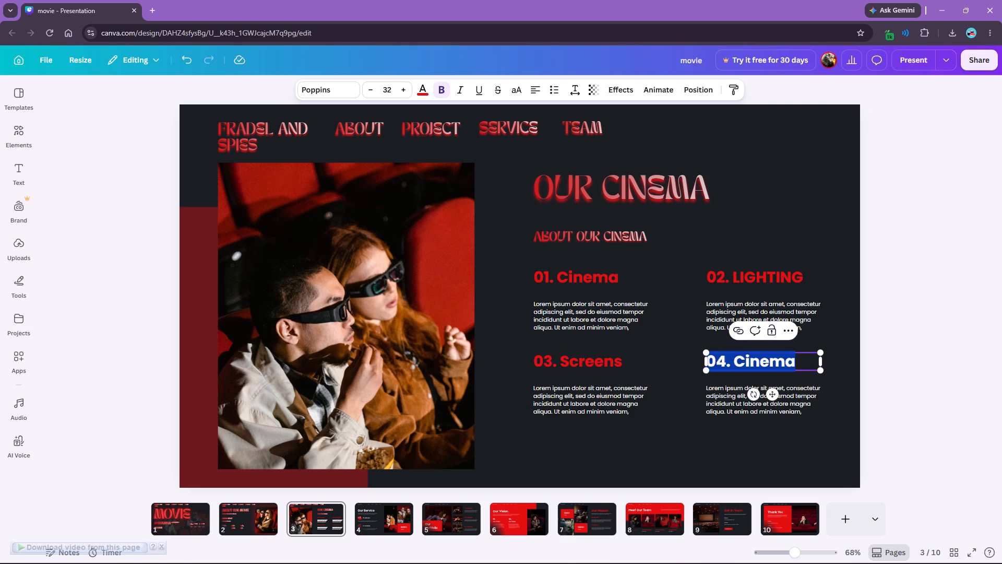
left_click_drag(800, 360, 734, 363)
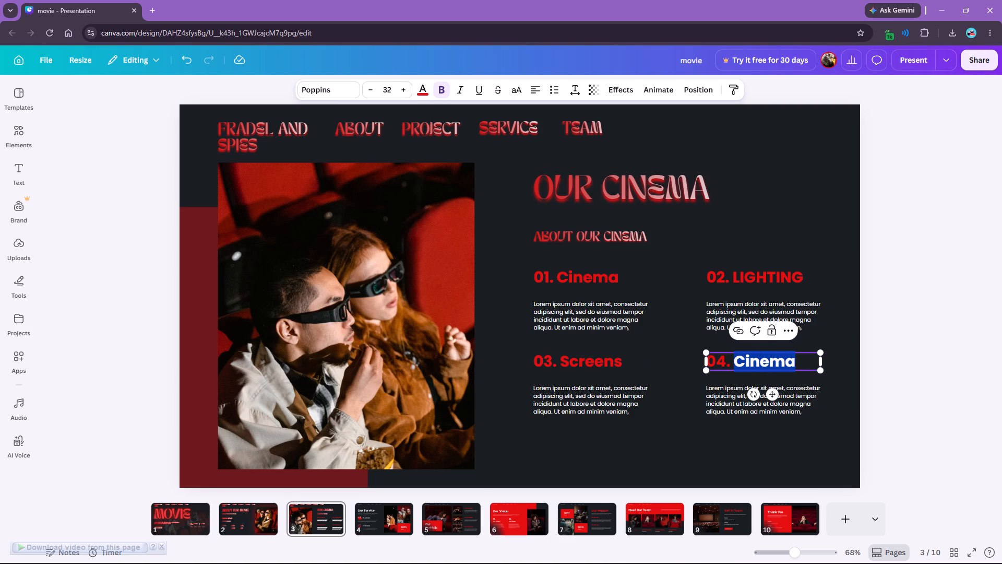
type("Hall")
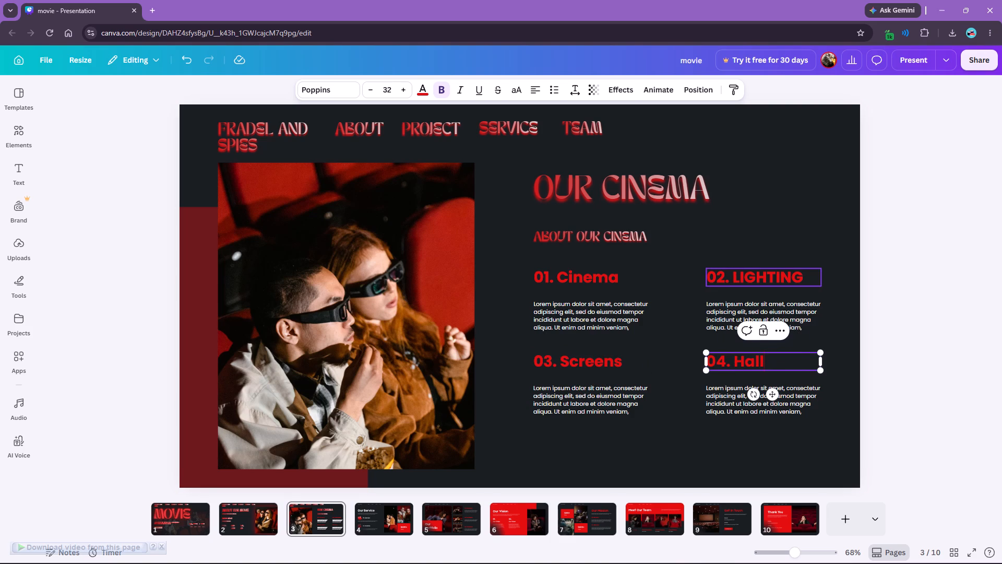
Rewrite the word LIGHTING in the 02 heading as Lighting, with only the first letter capitalised.
double_click(776, 272)
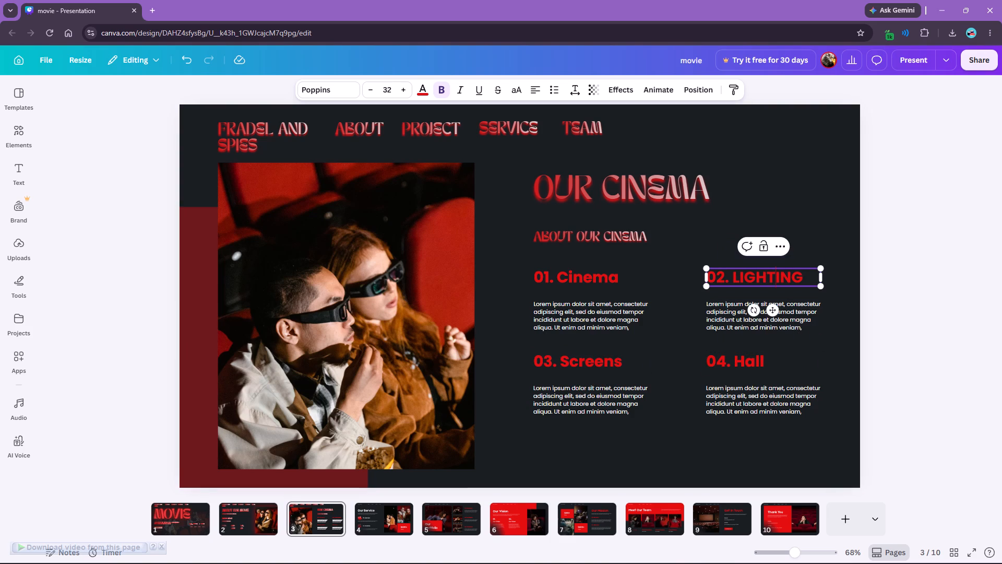
left_click(804, 279)
left_click_drag(804, 279, 750, 280)
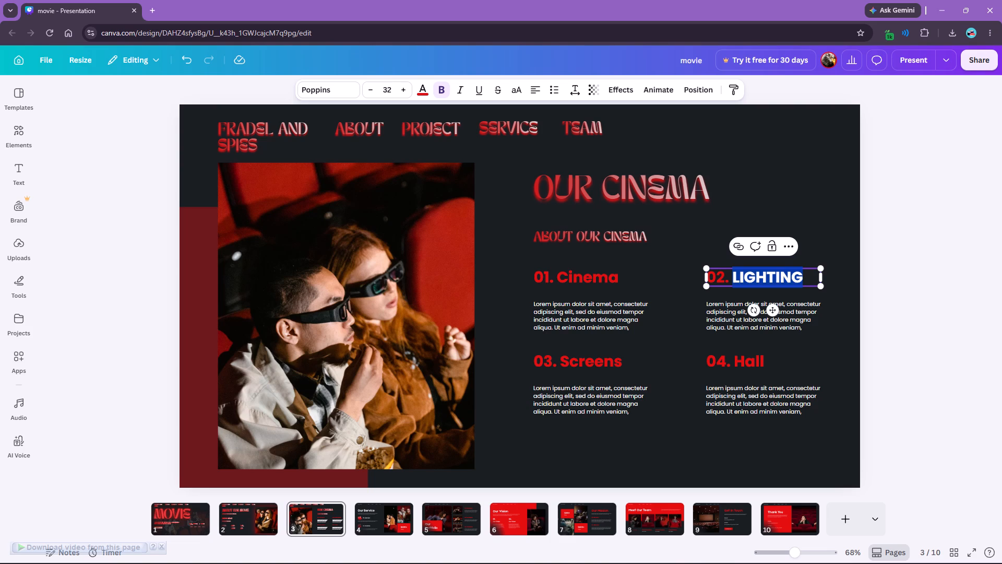
type("LIghting")
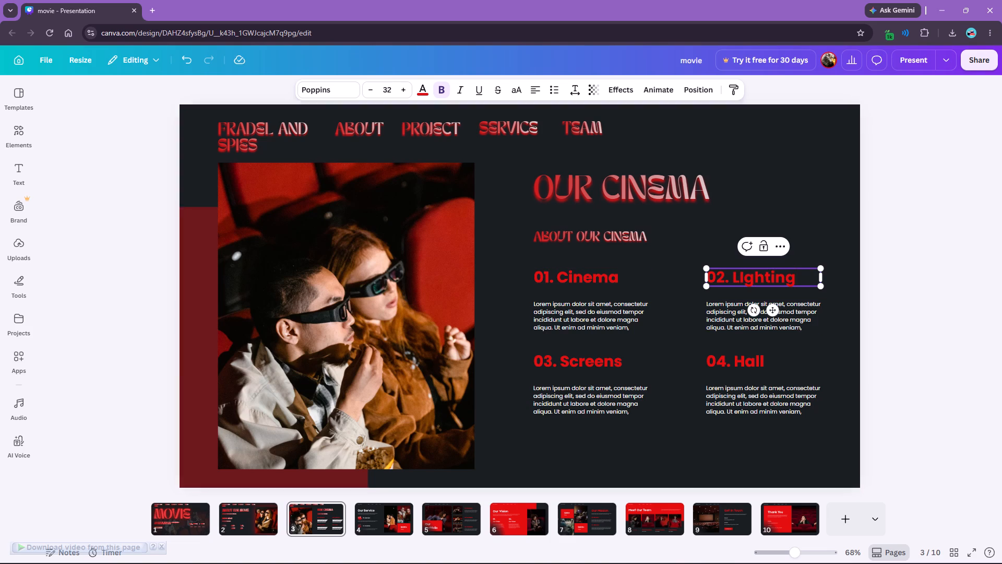
left_click(747, 275)
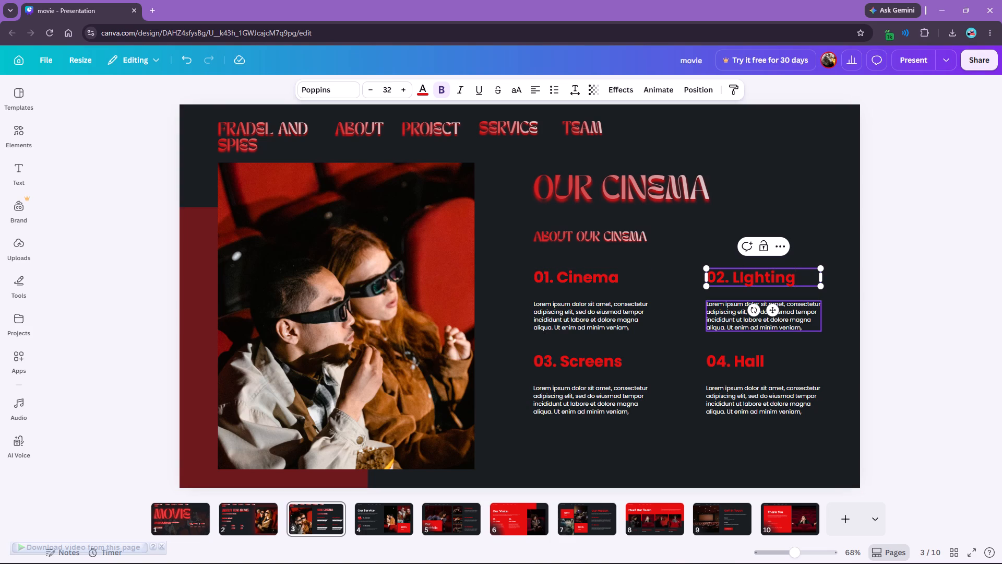
key("BackSpace")
key("i")
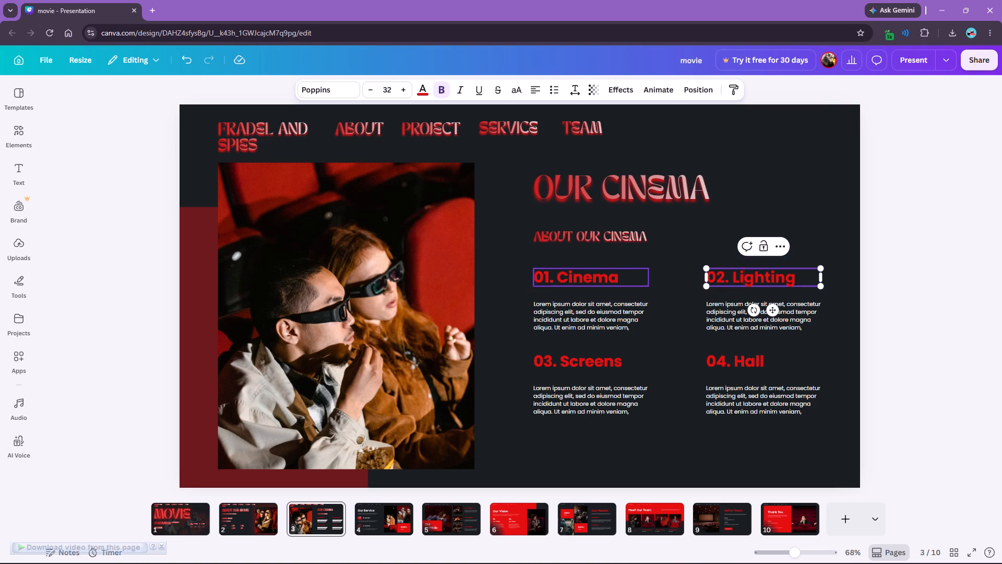
Change the word Cinema in the 01 heading to Menu.
left_click(612, 286)
left_click(619, 276)
left_click(627, 275)
left_click_drag(629, 279, 562, 278)
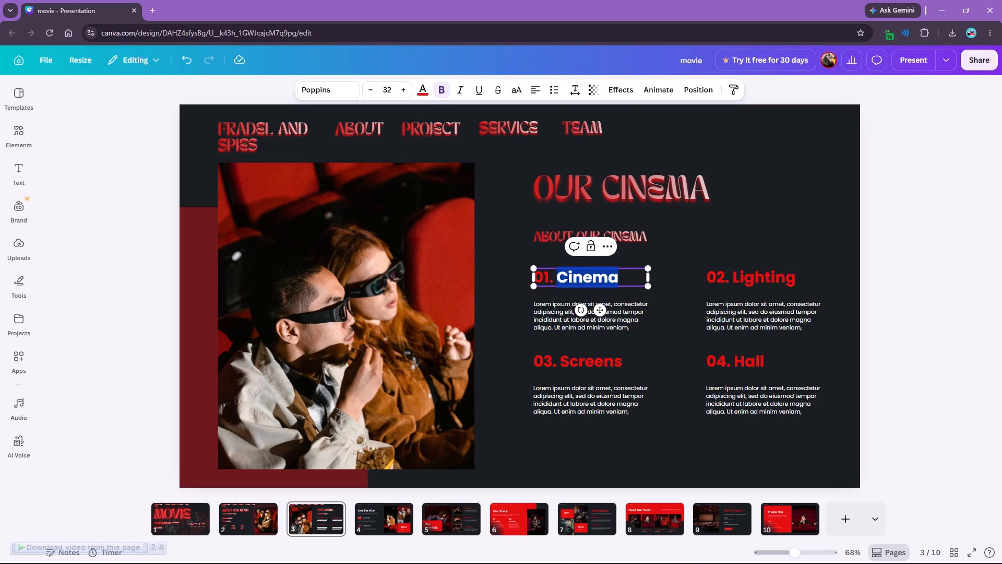
left_click_drag(562, 278, 562, 278)
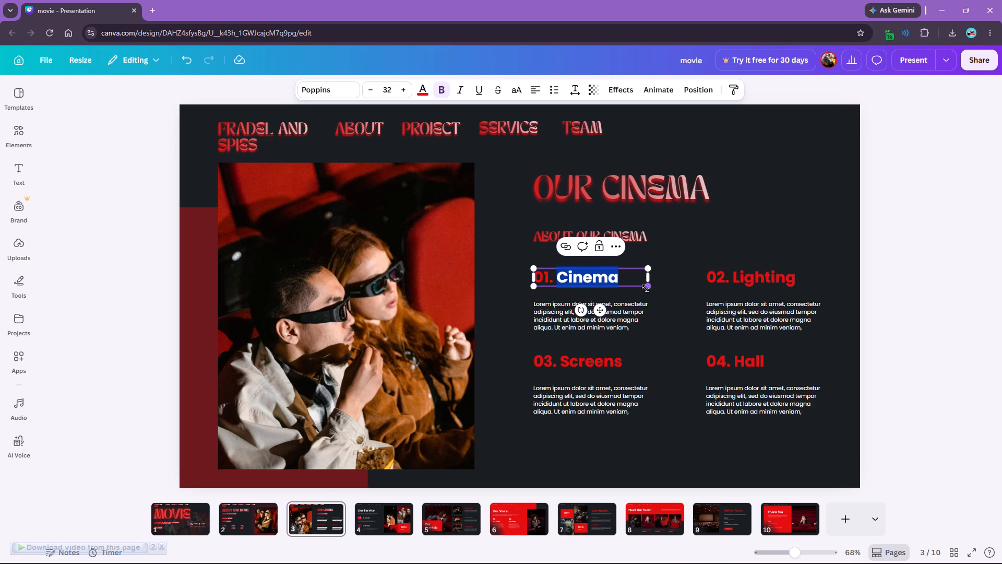
type("Menu")
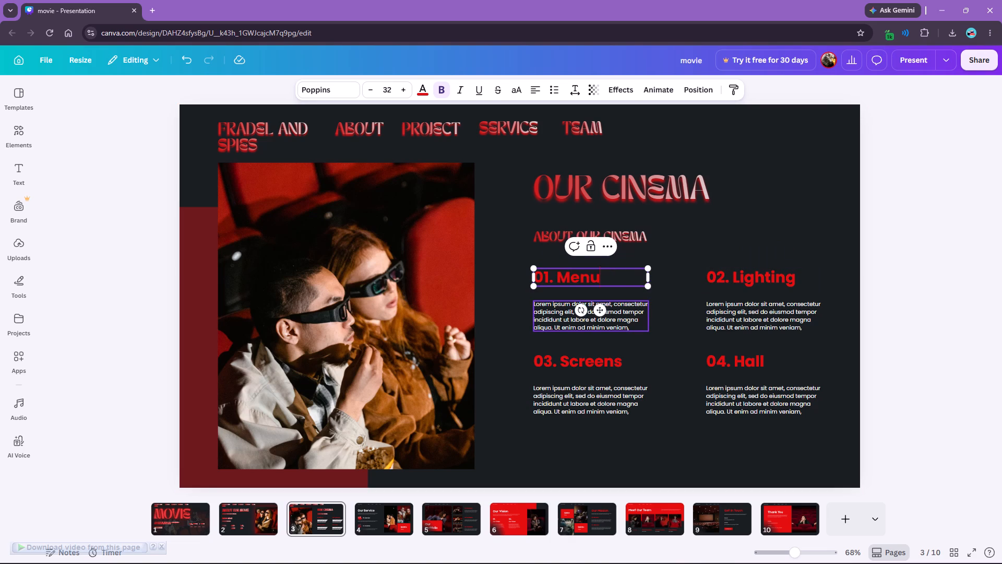
Replace the placeholder paragraph under the 01. Menu heading with INTRO TO MENU.
double_click(628, 323)
type("INTRO TO MENU")
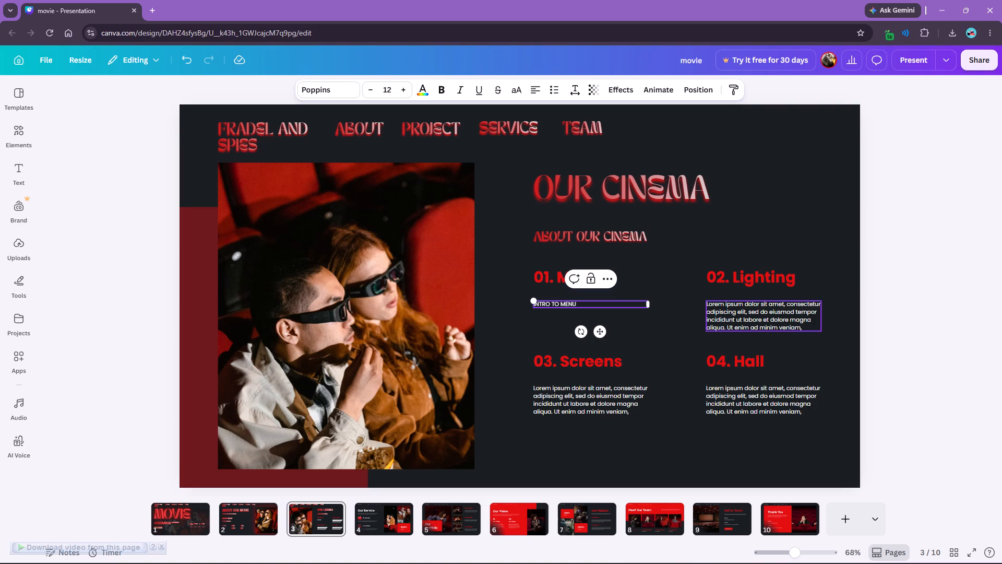
Replace the placeholder paragraph under the 02. Lighting heading with INTRO TO LIGHTING IN CINEMA.
double_click(728, 309)
type("INTRO TO LIGHTING IN CEI")
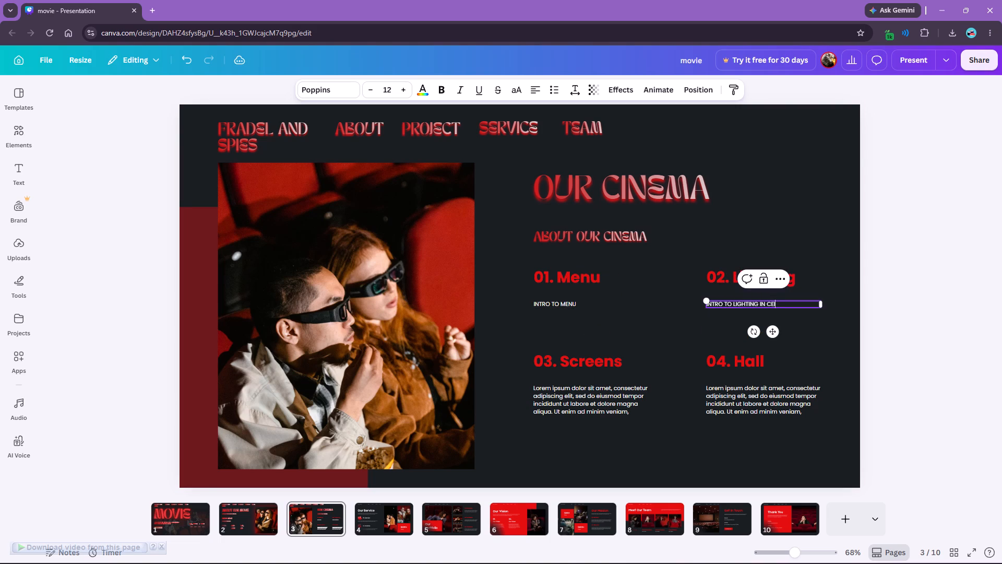
key("shift+BackSpace")
key("shift+BackSpace")
type("INEMA")
Replace the placeholder paragraph under the 03. Screens heading with INTRO TO SCREENS.
double_click(565, 393)
type("INTRO TO")
key("shift+space")
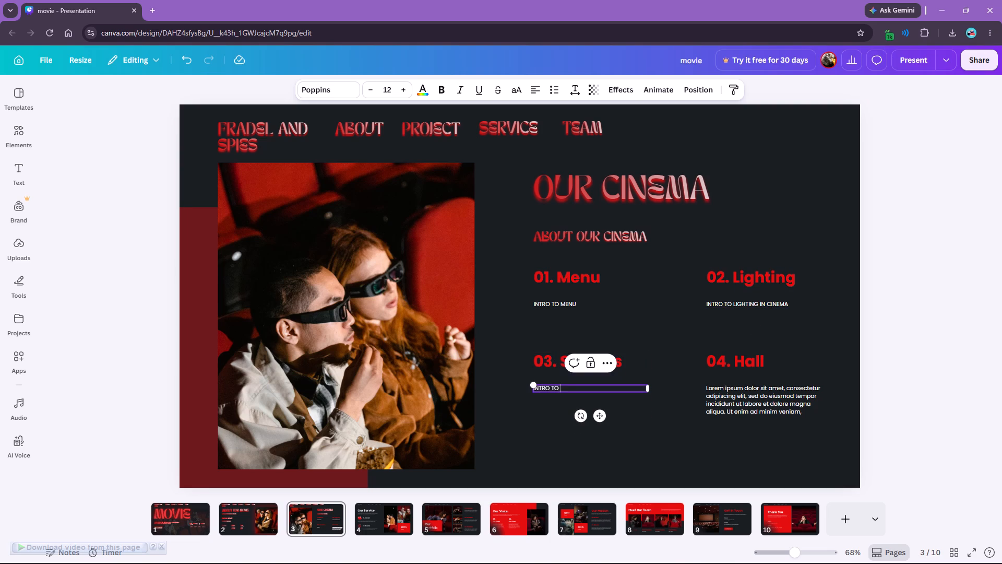
key("shift+s")
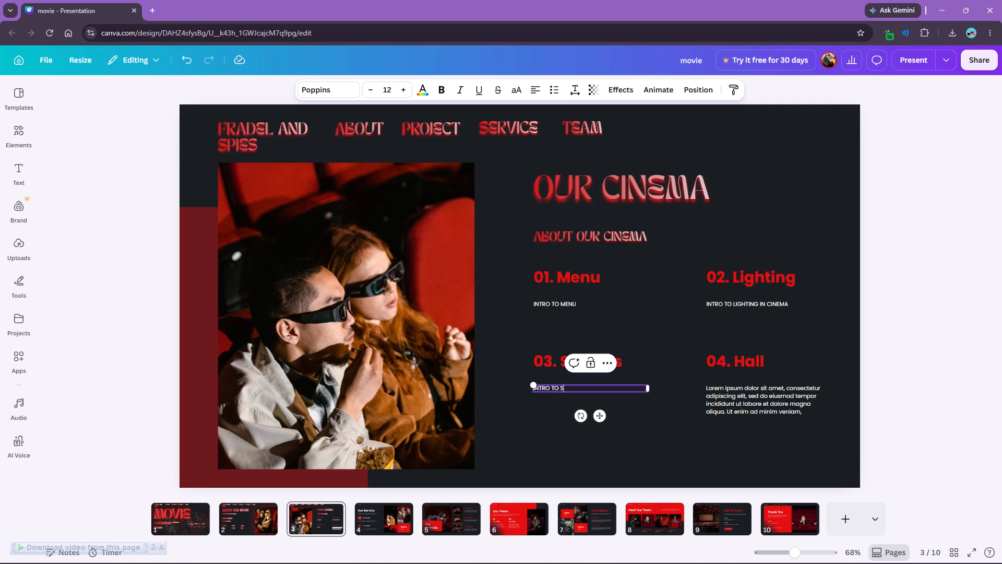
left_click(651, 409)
left_click(570, 393)
double_click(573, 389)
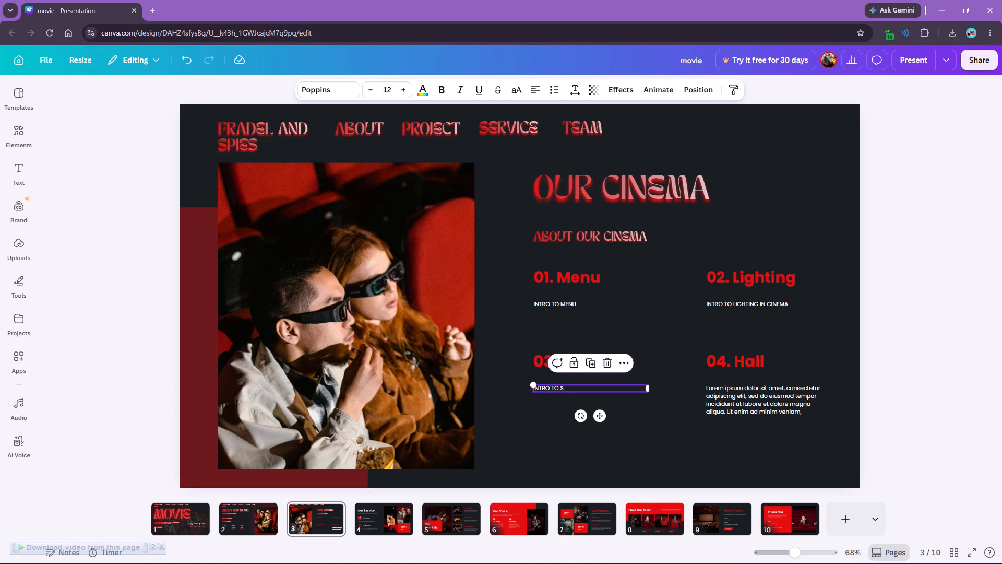
type("SC")
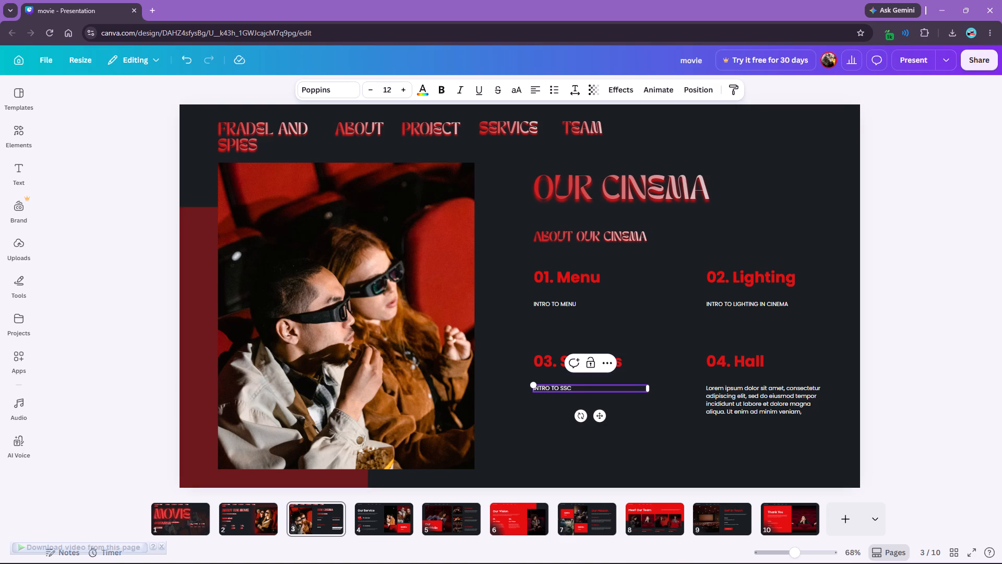
key("shift+BackSpace")
key("shift+BackSpace")
type("CREEN")
key("shift+s")
Replace the placeholder paragraph under the 04. Hall heading with INTRO TO HALL.
left_click(734, 357)
left_click(760, 405)
double_click(725, 405)
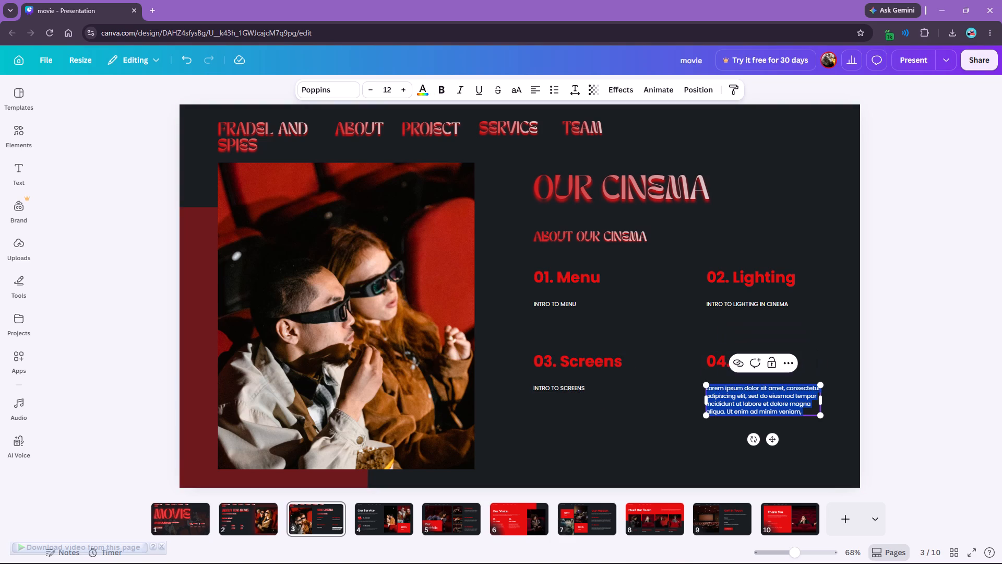
type("INTRO TO HALL")
Copy the 01. Menu heading's style onto the INTRO TO MENU line and reduce its font size until it fits on one line.
left_click(560, 302)
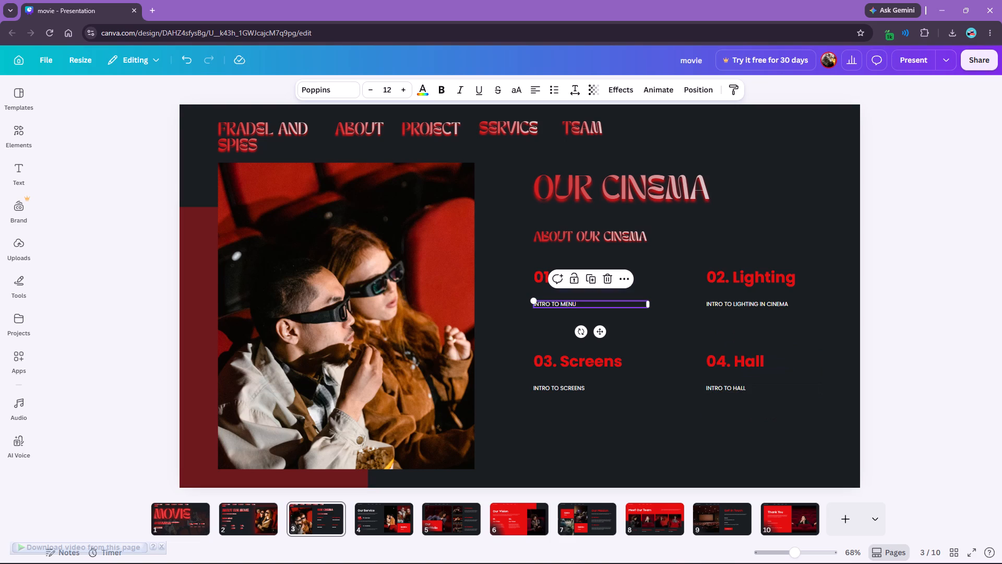
left_click(537, 279)
left_click(742, 88)
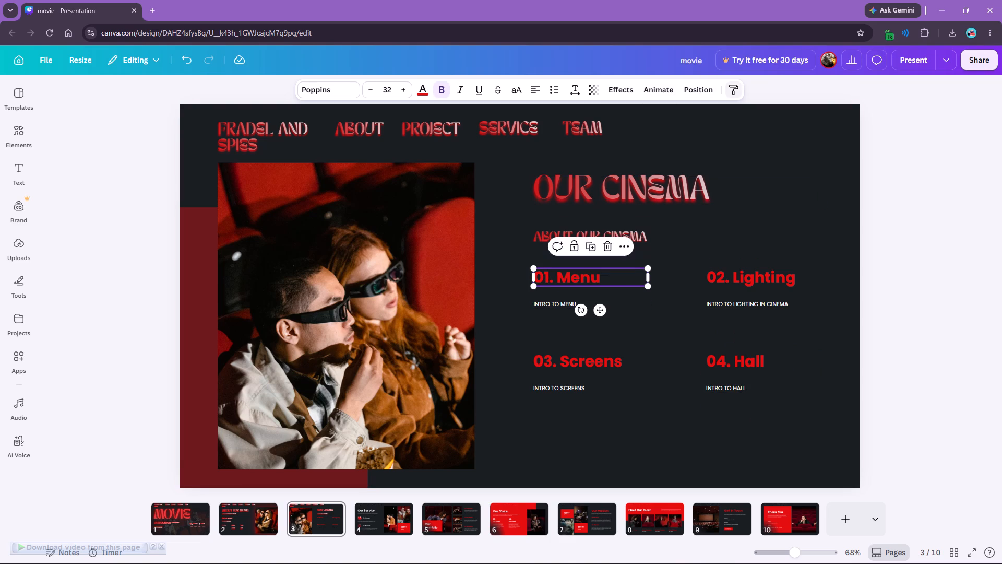
left_click(575, 305)
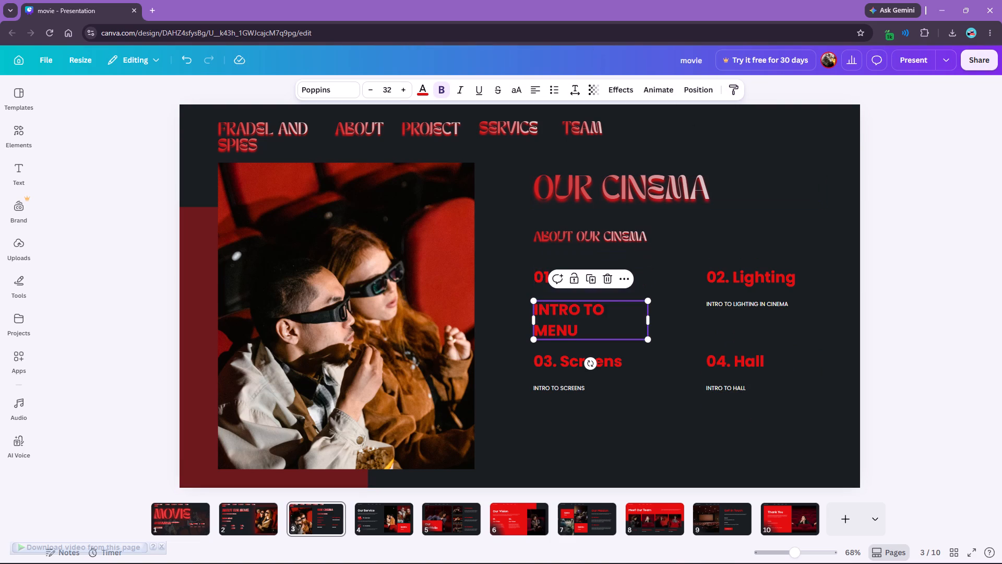
left_click(367, 92)
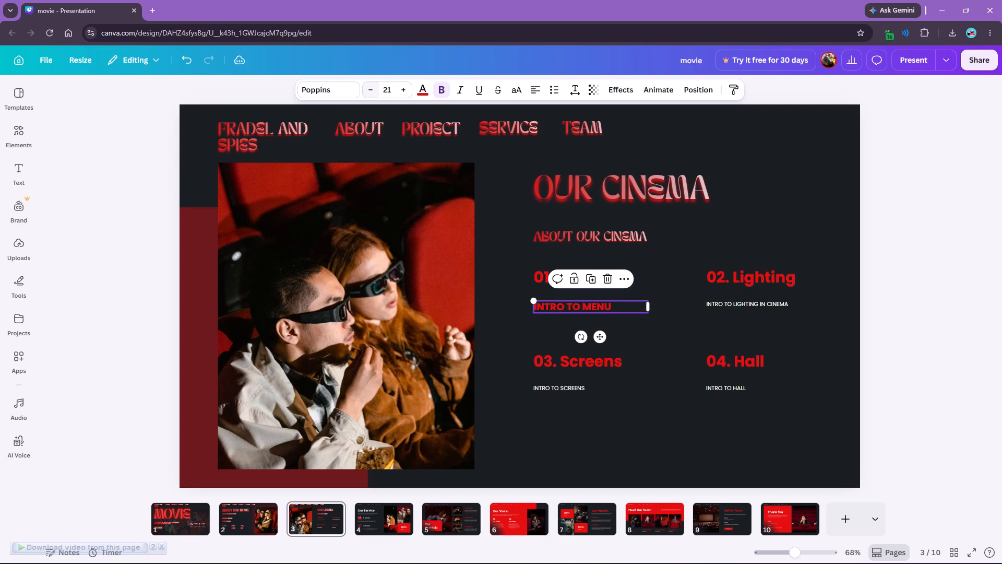
Copy the ABOUT OUR CINEMA line's style onto the 01. Menu heading and set its font size to 32.
left_click(633, 229)
left_click(627, 240)
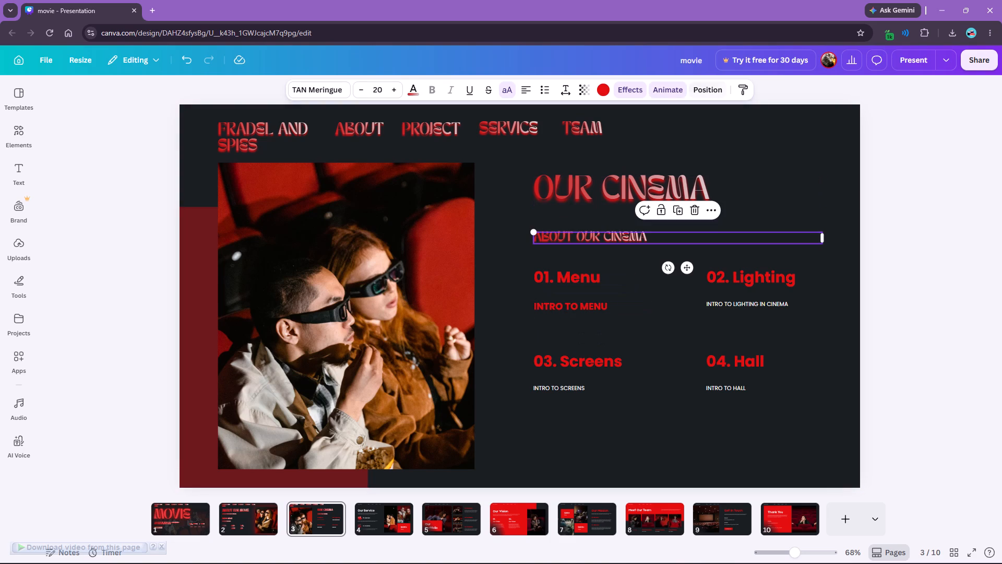
left_click(741, 86)
left_click(574, 275)
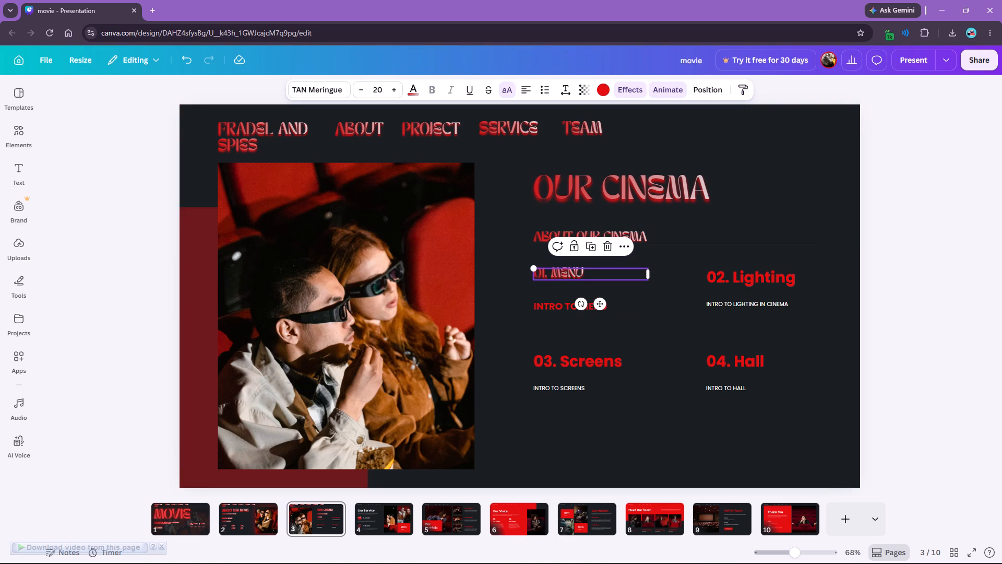
left_click(396, 90)
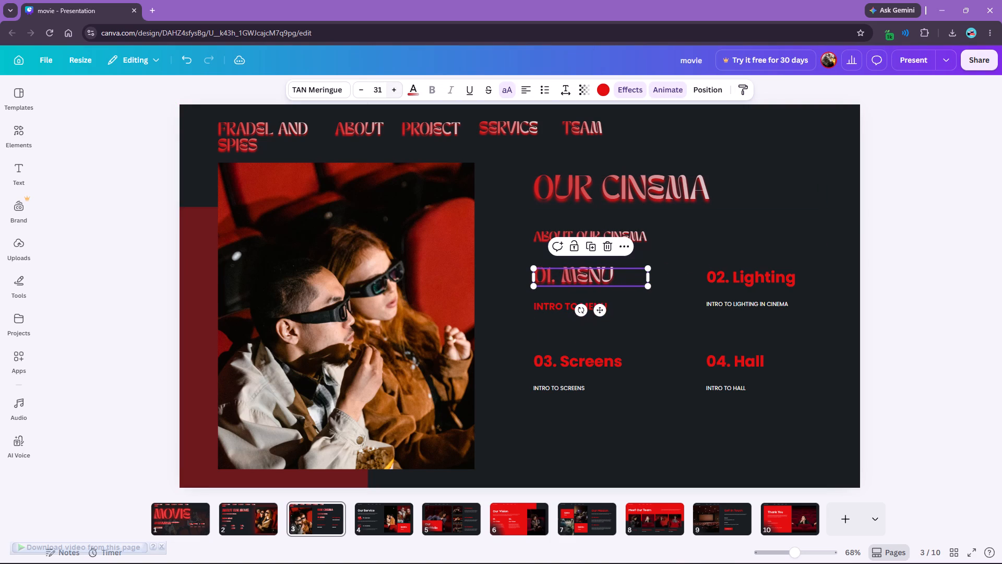
Copy the 01. Menu heading's style onto the 02. Lighting heading and widen its text box to fit one line.
left_click(747, 90)
left_click(761, 280)
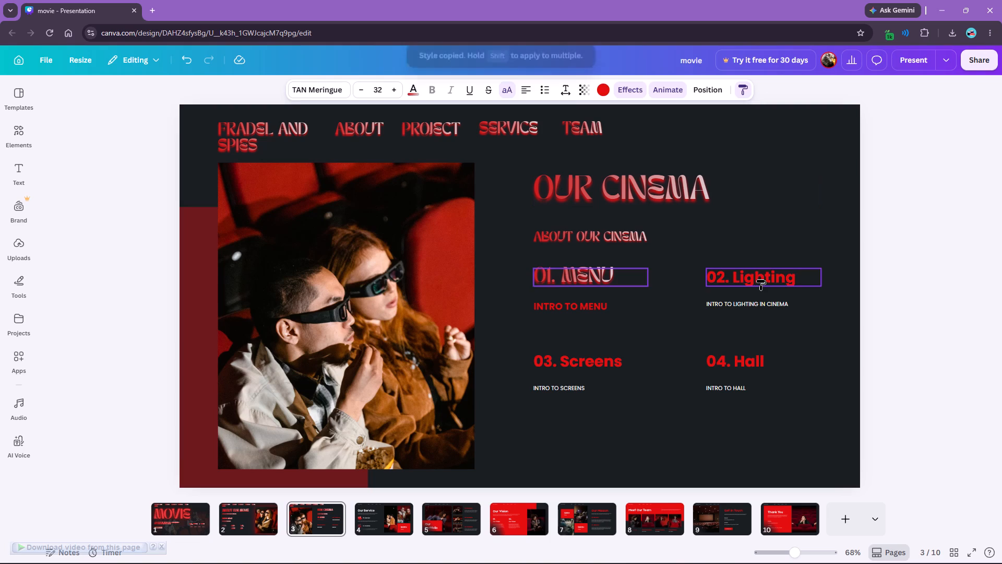
left_click_drag(824, 288, 837, 288)
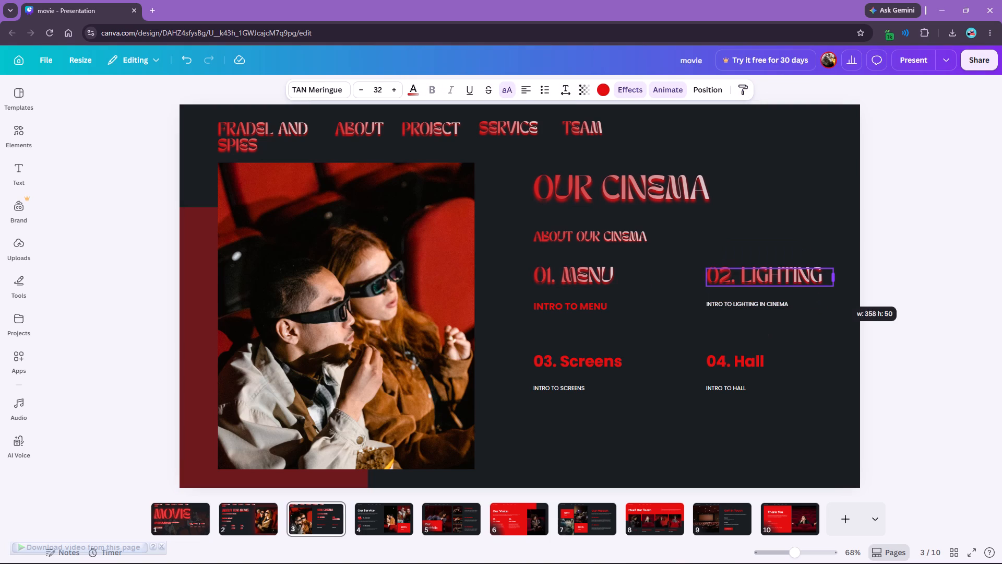
left_click_drag(837, 288, 834, 288)
Copy the 02. Lighting heading's style onto the 03. Screens and 04. Hall headings.
left_click(747, 89)
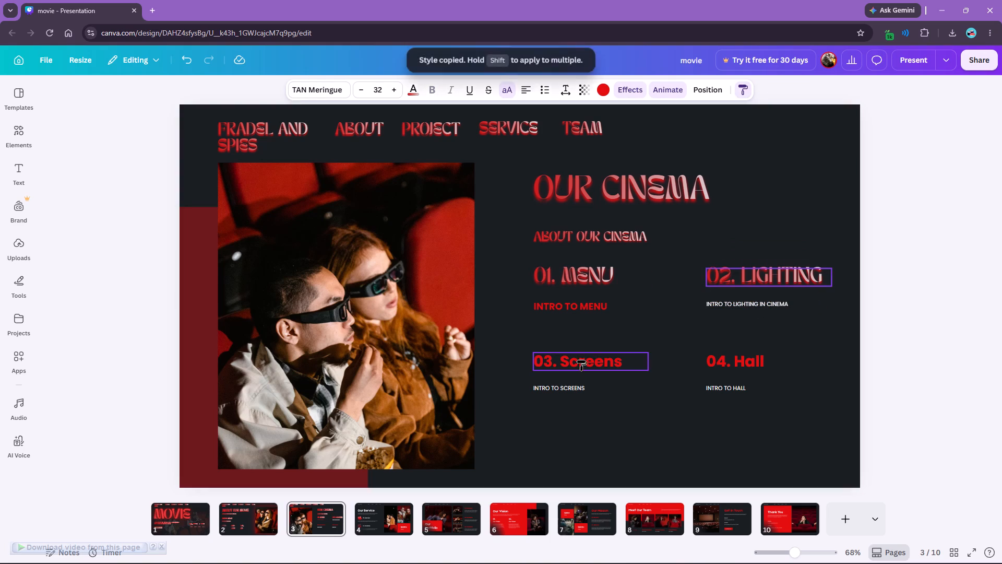
left_click(581, 360)
left_click(742, 88)
left_click(739, 362)
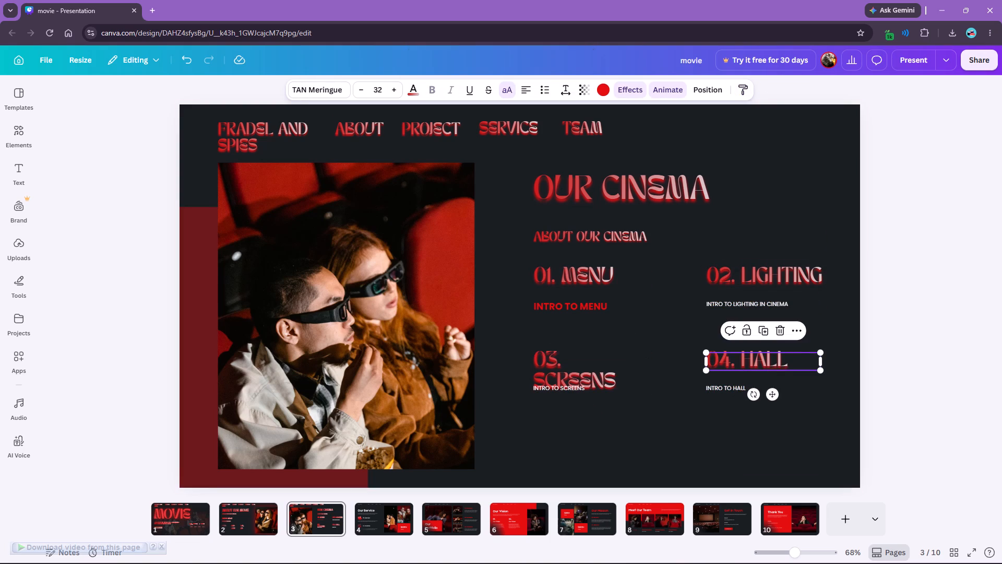
Widen the 03. Screens heading's text box on page 3 so that it fits on one line.
left_click(585, 369)
left_click_drag(650, 375, 667, 374)
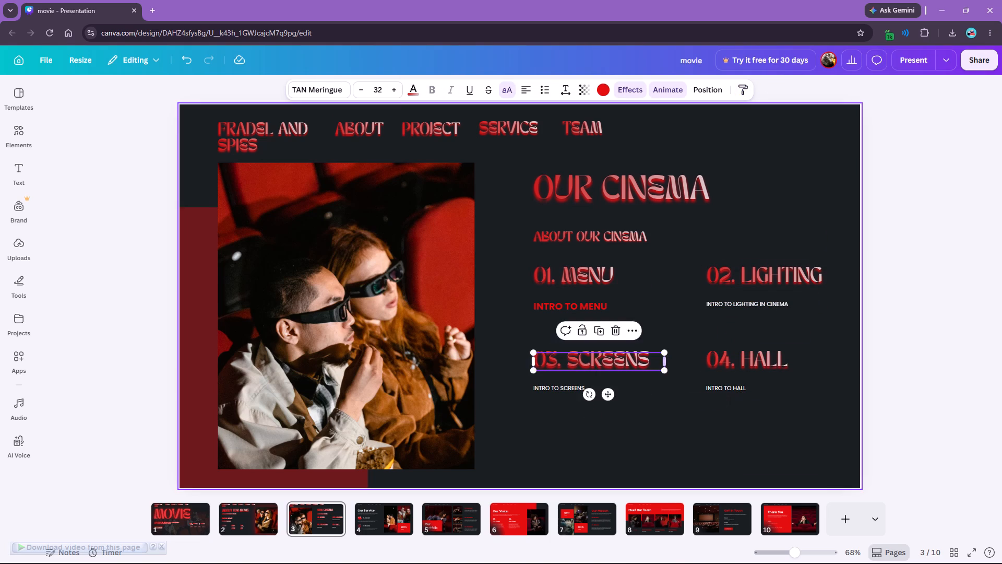
left_click(649, 407)
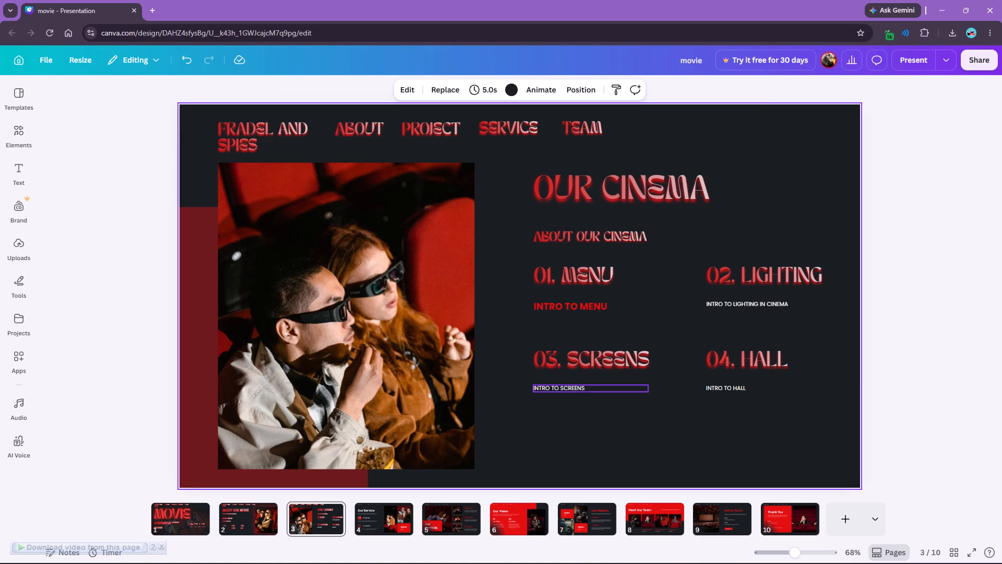
Copy the 01. Menu heading's style onto the INTRO TO MENU line and set its font size to 20.
left_click(583, 277)
left_click(750, 84)
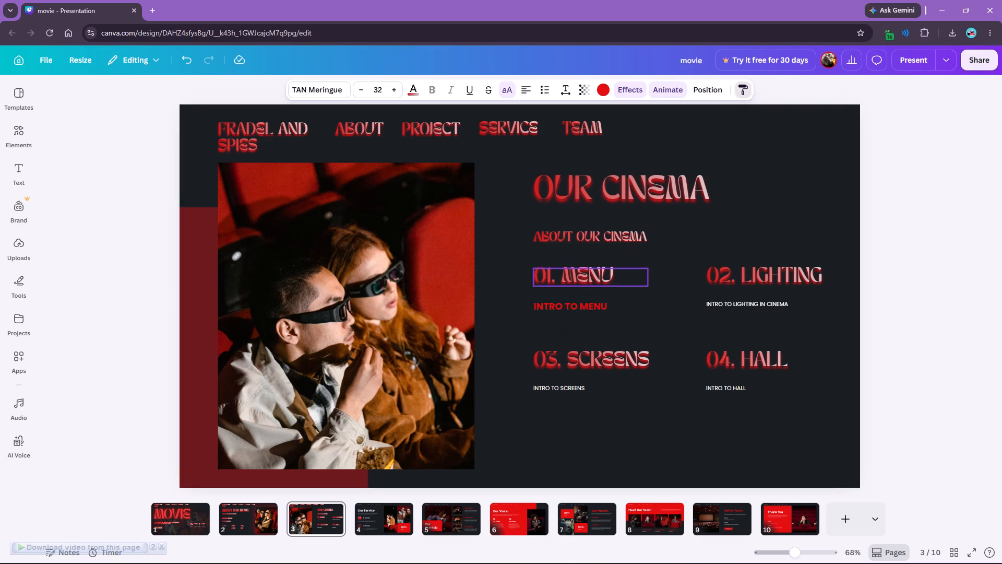
left_click(591, 303)
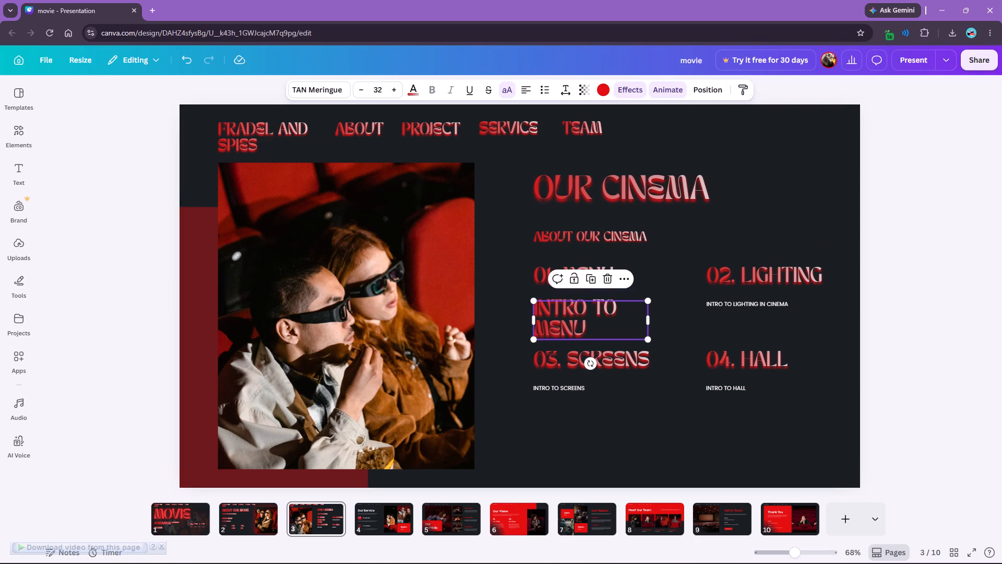
left_click(359, 88)
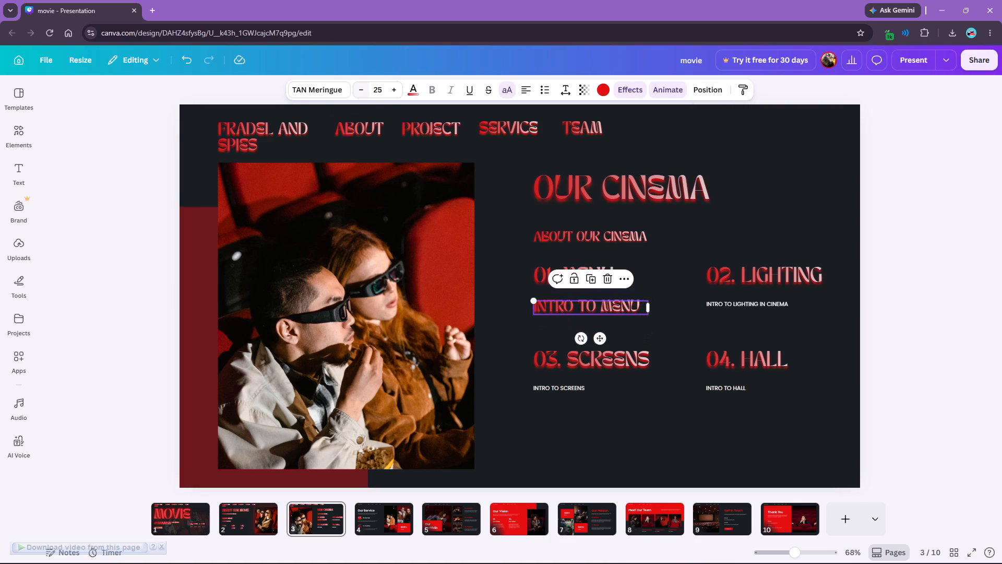
triple_click(359, 88)
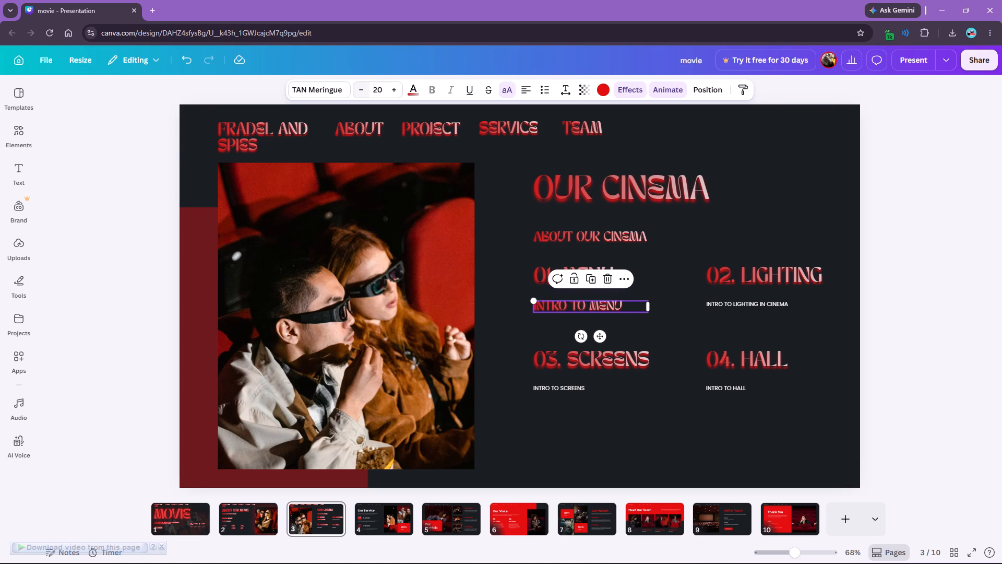
left_click(629, 410)
Copy the INTRO TO MENU line's style onto the intro lines for lighting, screens and hall.
left_click(604, 308)
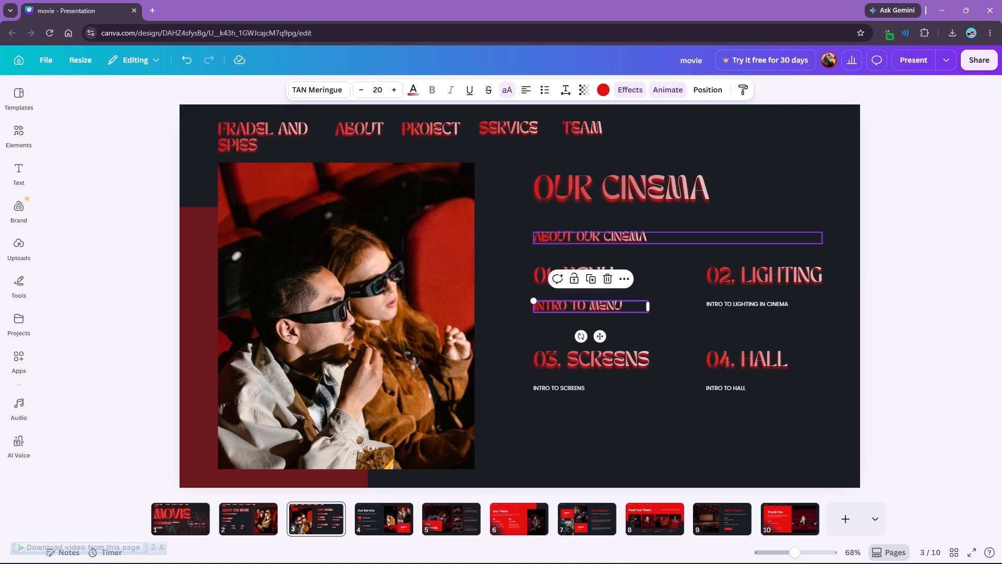
left_click(740, 97)
left_click(753, 305)
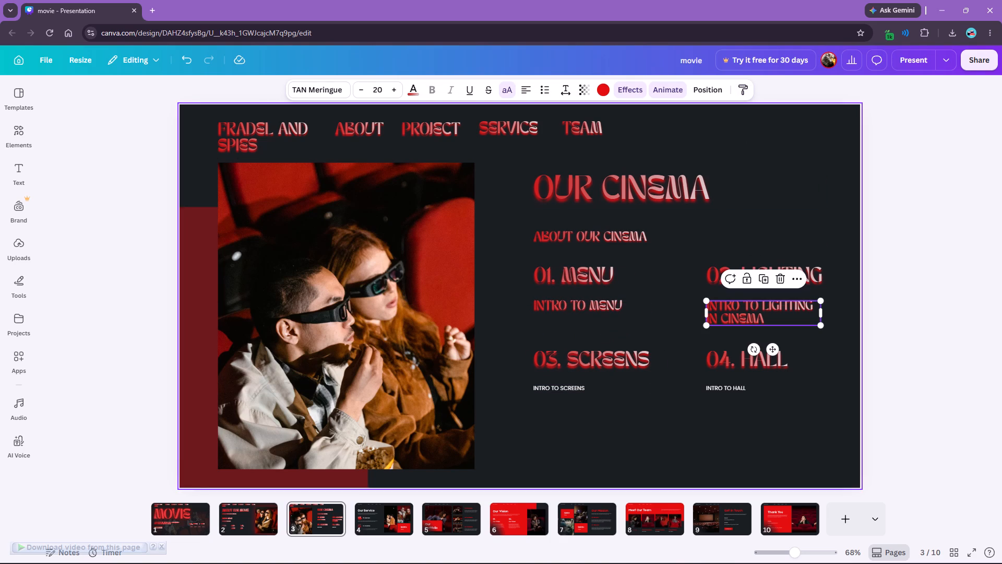
left_click(745, 86)
left_click(571, 392)
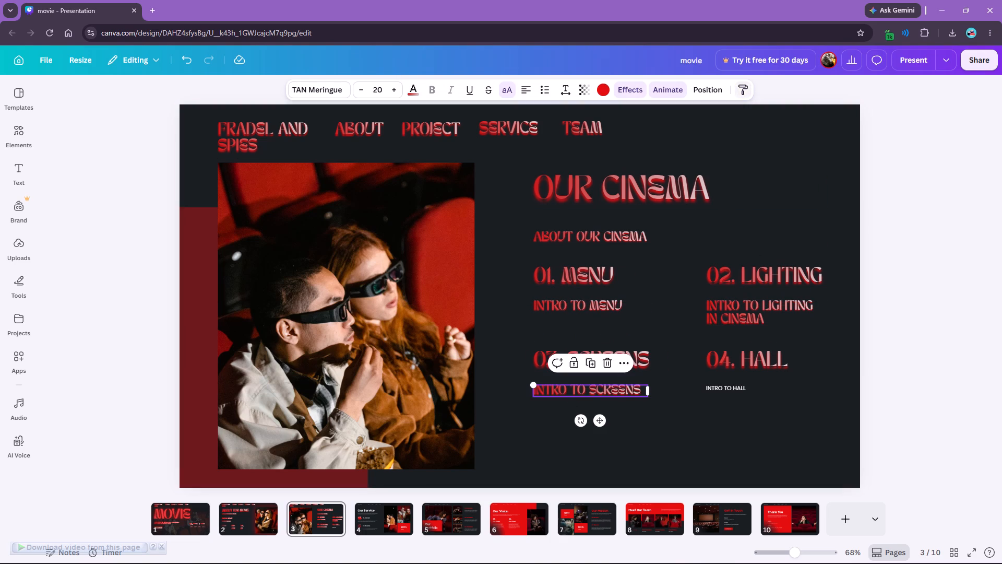
left_click(743, 91)
left_click(726, 389)
left_click(693, 442)
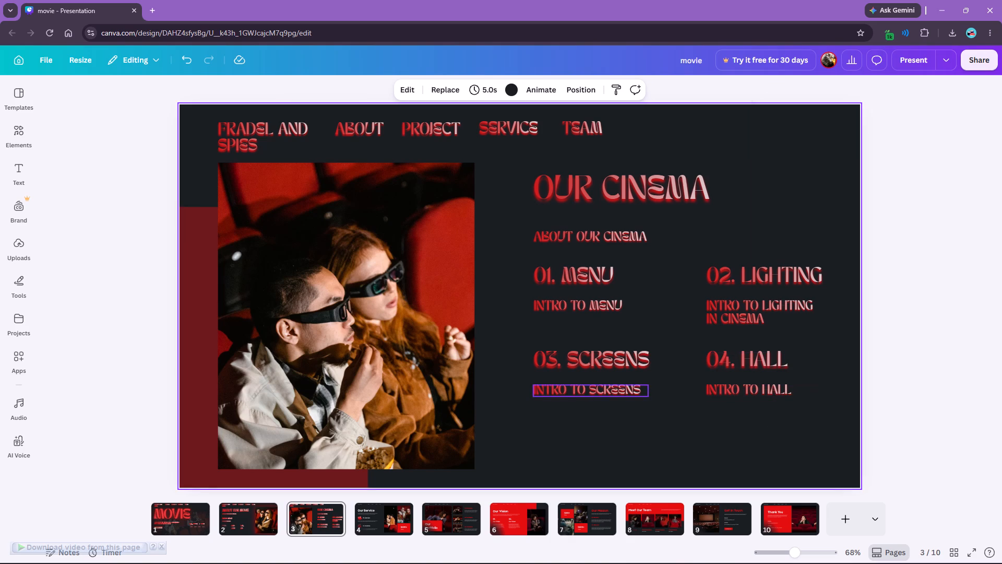
Apply the Burst animation to page 3's navigation row, set to play on both enter and exit.
left_click_drag(196, 118, 567, 134)
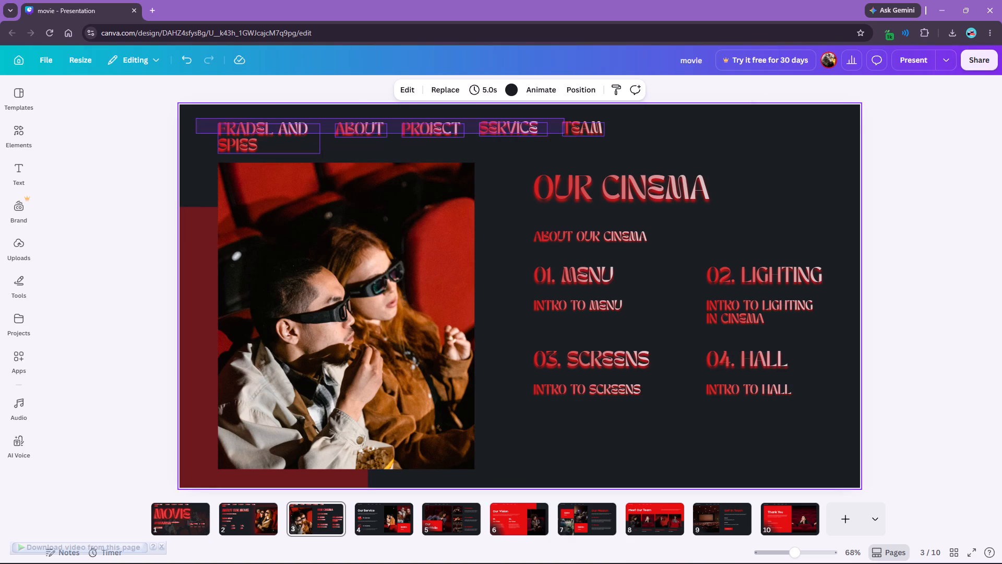
left_click_drag(567, 134, 604, 137)
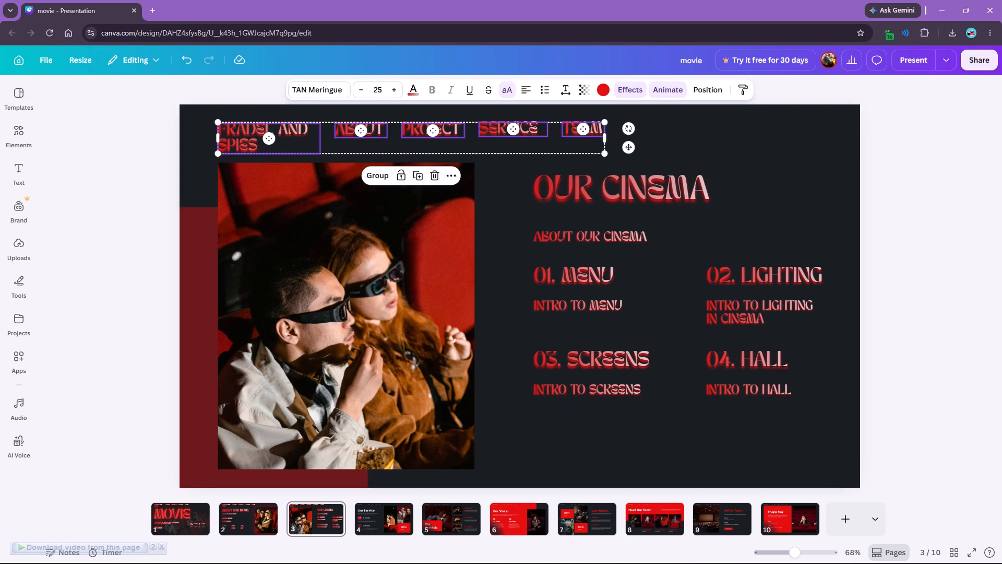
left_click(668, 90)
scroll(161, 258, "down", 2)
scroll(167, 260, "up", 1)
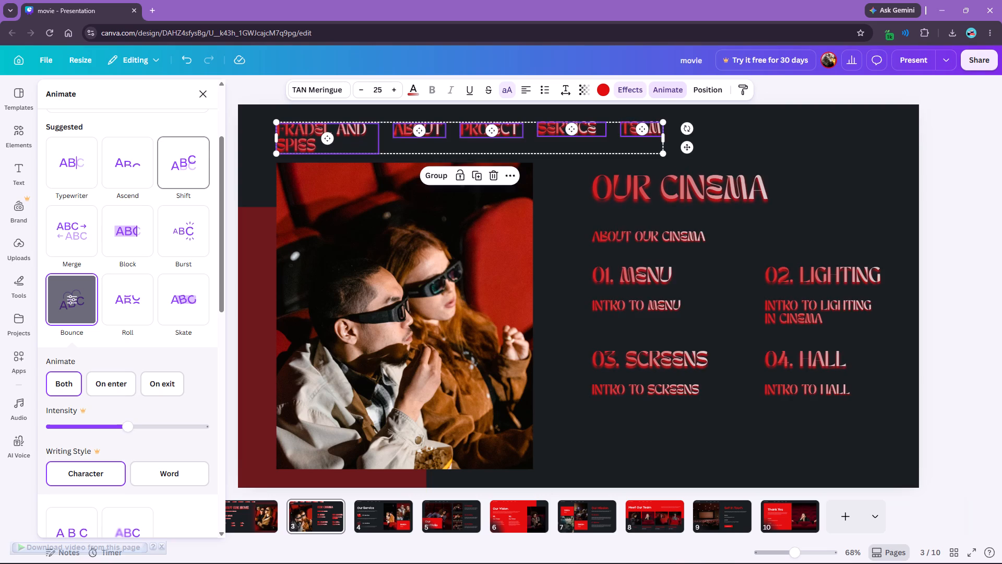
left_click(187, 229)
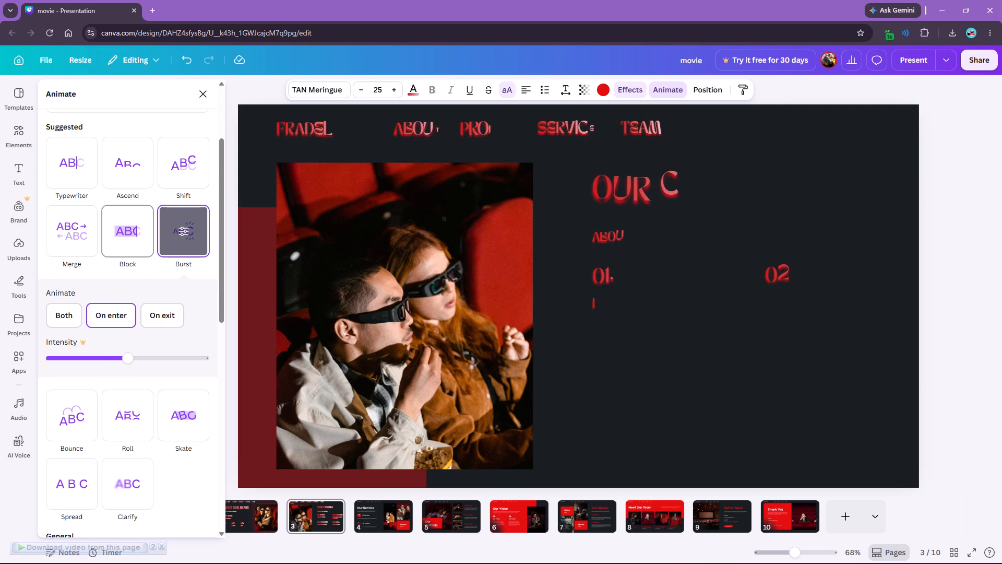
left_click(83, 311)
left_click(71, 312)
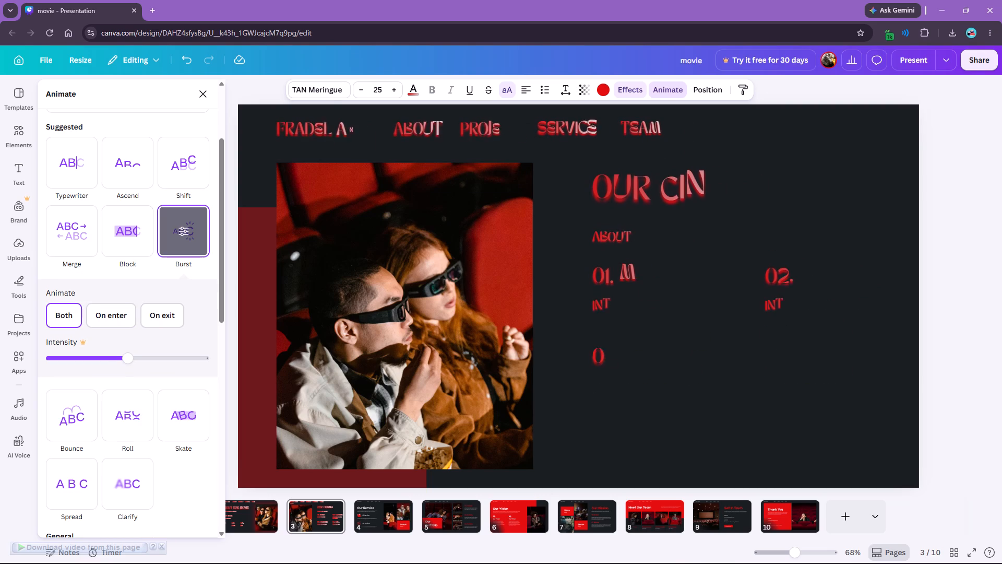
Apply the Burst animation to the Our Cinema heading and all the text below it.
left_click_drag(574, 179, 697, 275)
left_click_drag(562, 185, 820, 401)
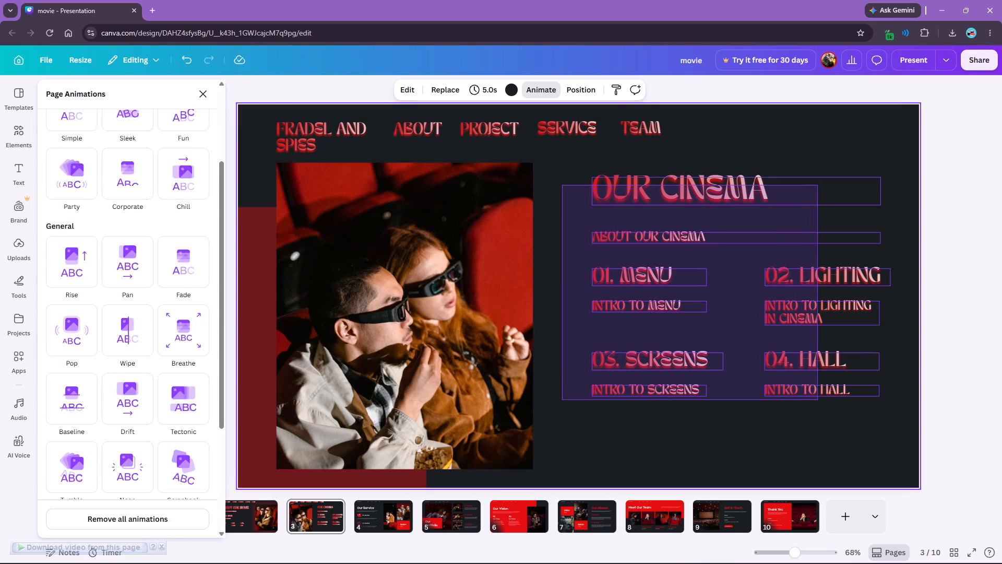
left_click_drag(820, 401, 821, 401)
left_click(666, 89)
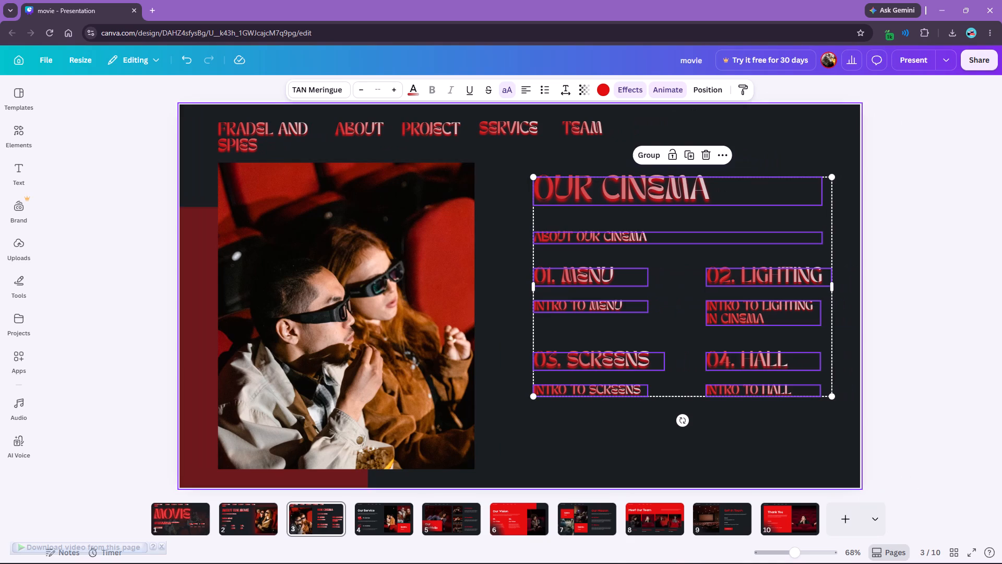
left_click(668, 86)
left_click(127, 340)
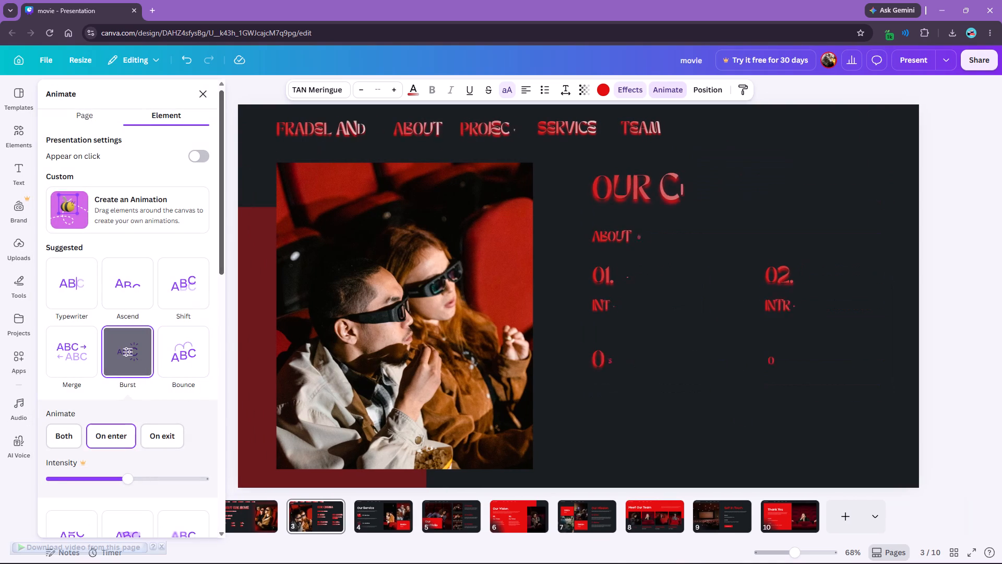
left_click(207, 92)
Add a Glow effect to page 3's photo in the design's vivid red at full intensity.
left_click(353, 295)
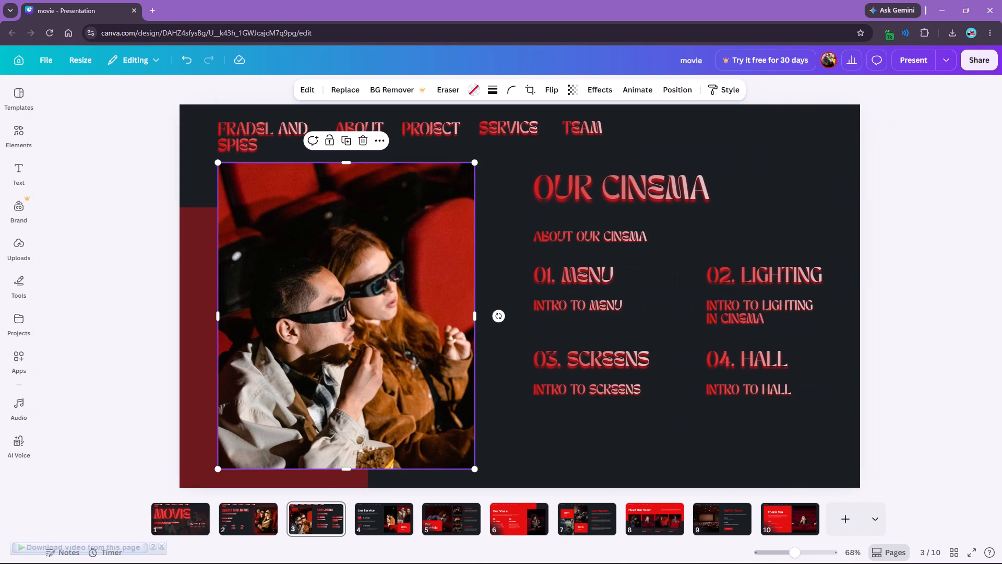
left_click(594, 89)
left_click(125, 145)
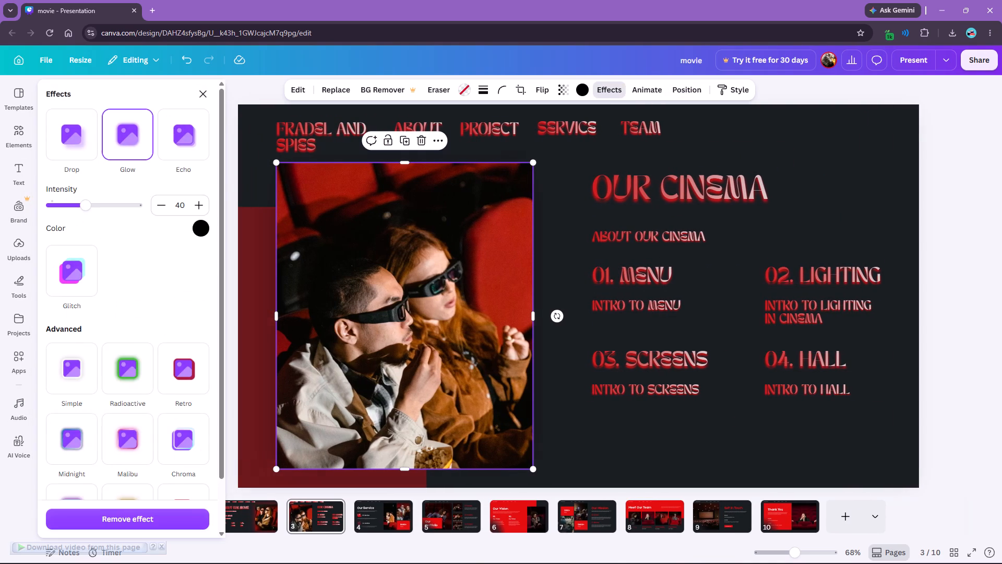
left_click(204, 223)
left_click(109, 284)
left_click(102, 195)
left_click_drag(103, 202, 115, 203)
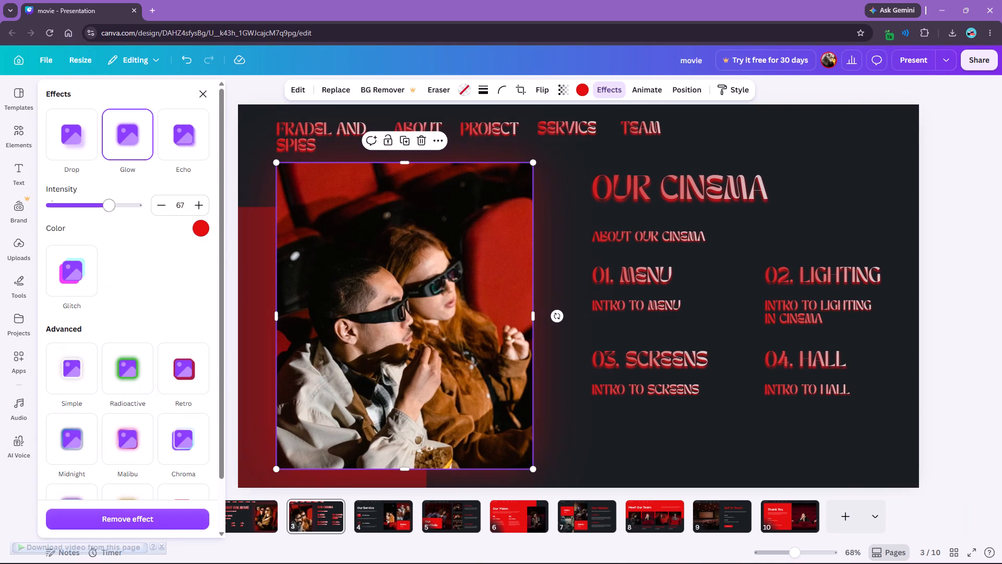
left_click_drag(115, 203, 175, 203)
Add a Glow effect to the red rectangle behind the photo at intensity 100 in a light coral red.
left_click(255, 249)
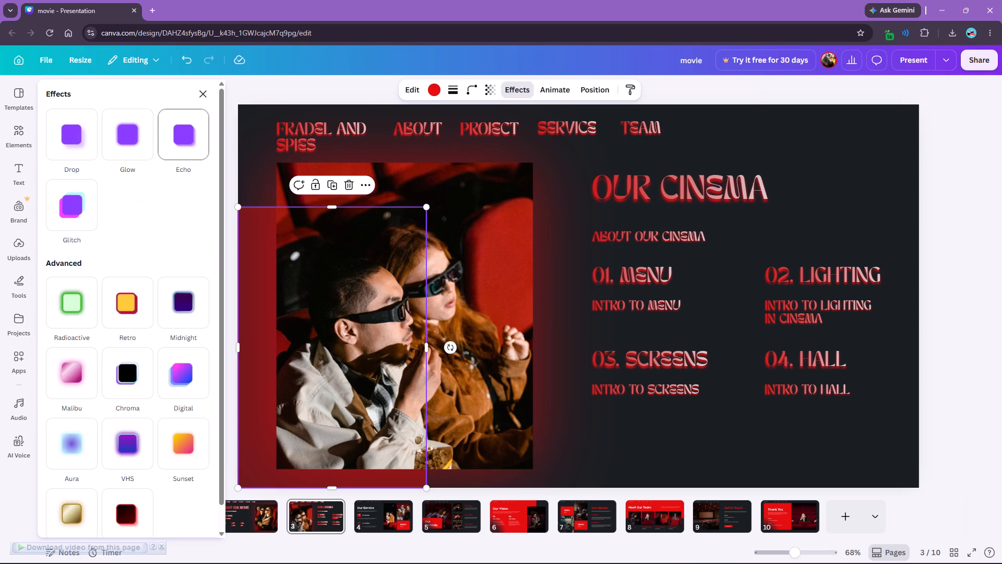
left_click(147, 131)
left_click_drag(90, 205, 163, 207)
left_click(196, 227)
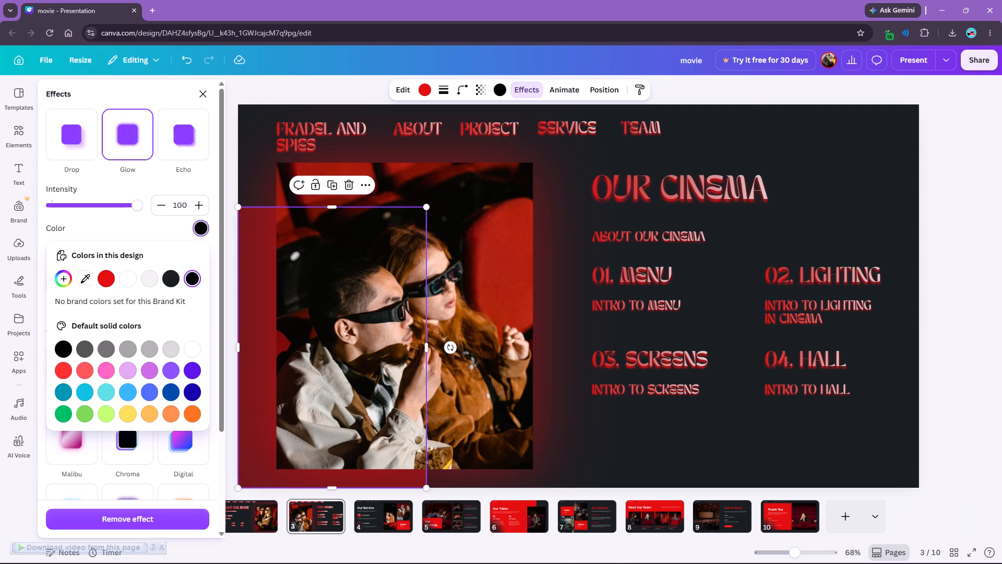
left_click(111, 279)
left_click(85, 369)
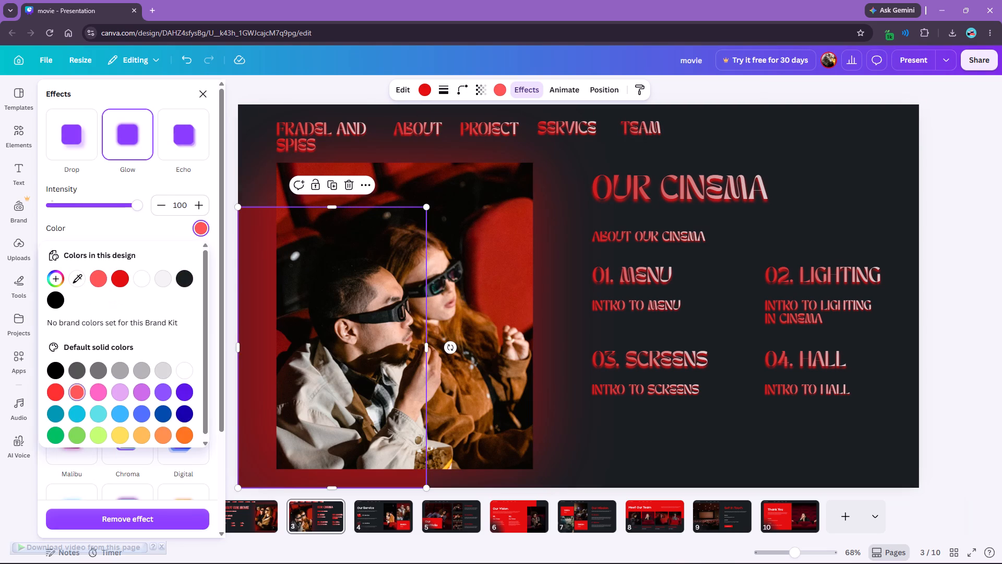
left_click(202, 95)
Apply the Blur animation to the red rectangle and to the photo on page 3.
left_click(560, 92)
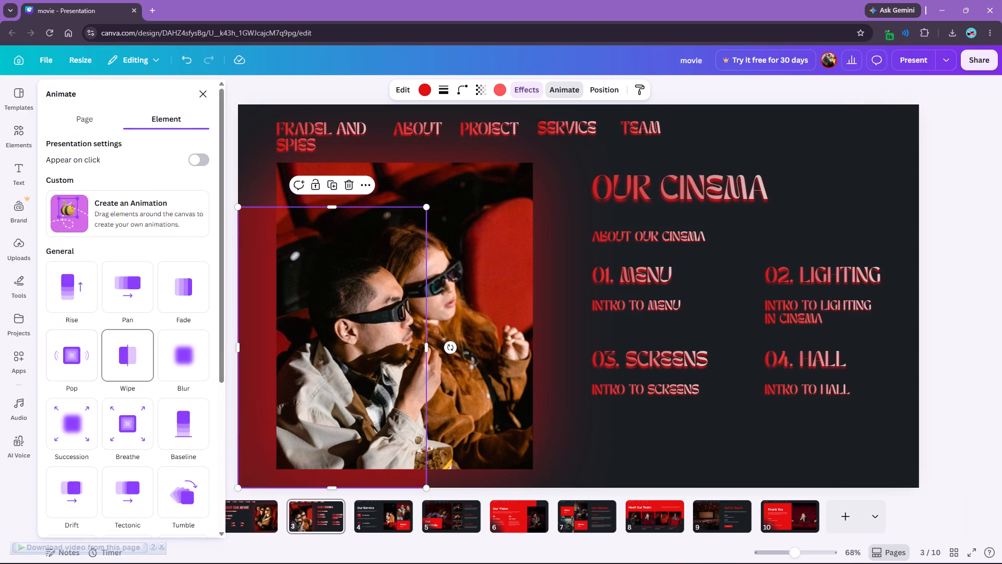
left_click(189, 361)
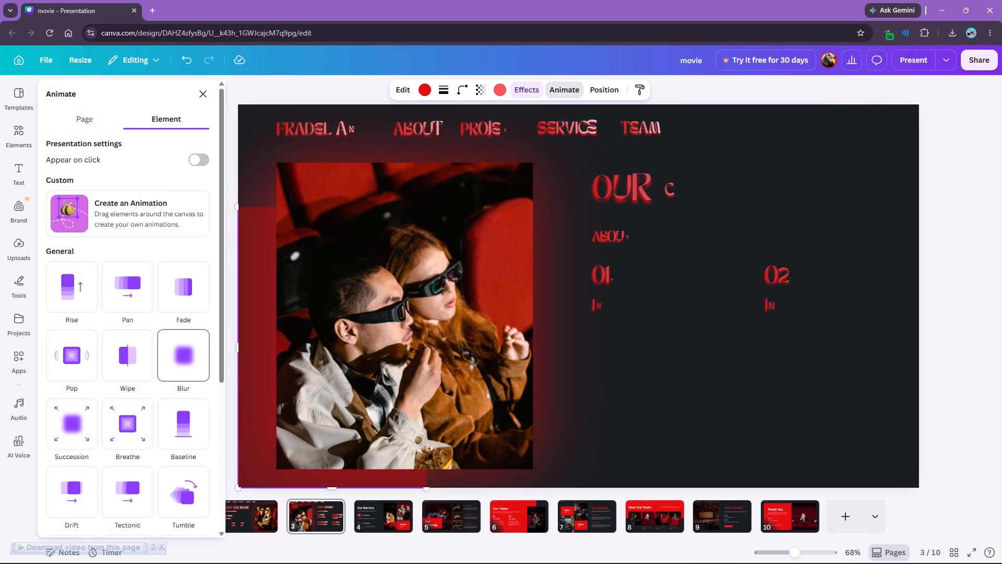
left_click(438, 246)
left_click(178, 395)
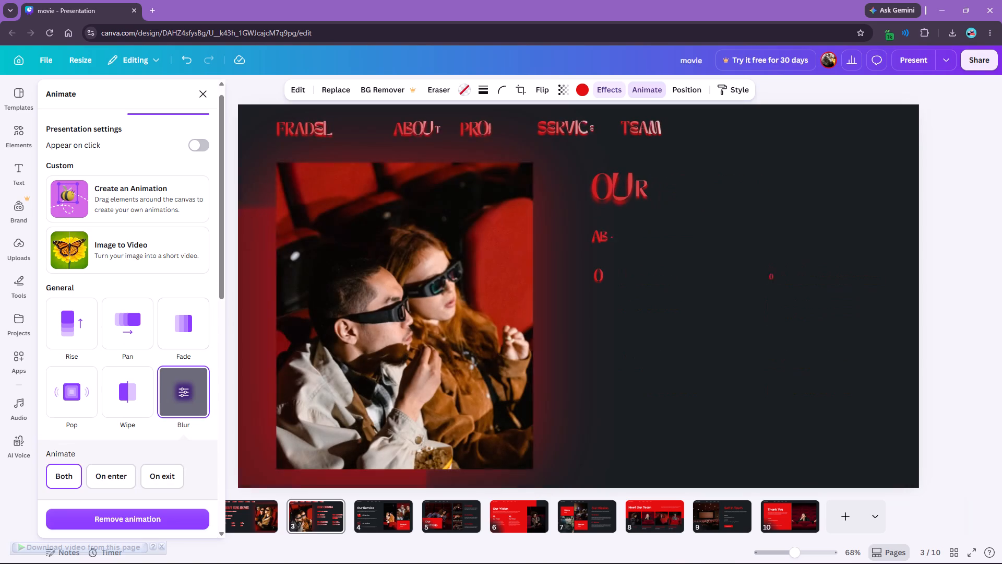
left_click(208, 96)
left_click(140, 217)
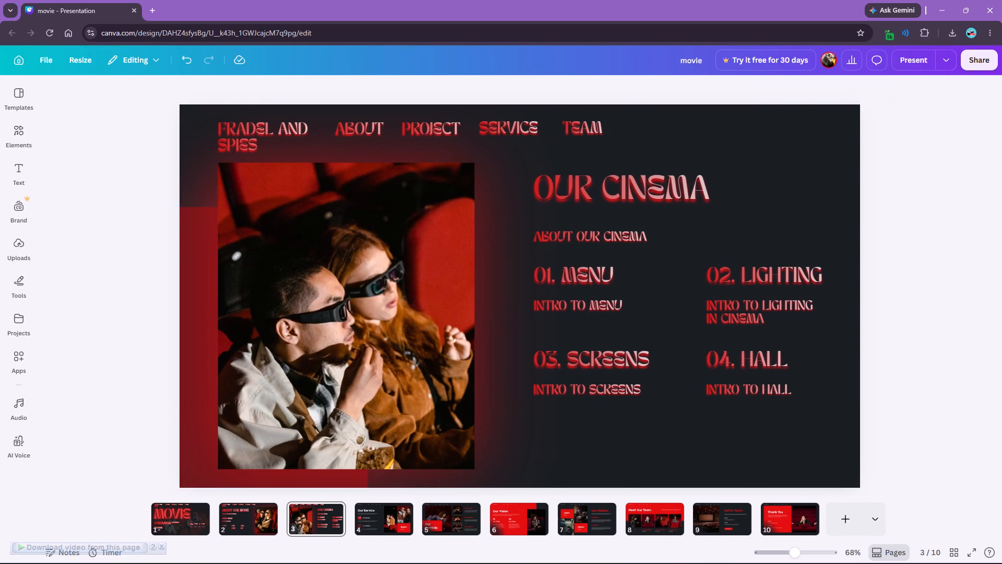
Preview the presentation full screen from page 1 through page 3 to check the styling and animations.
left_click(187, 519)
left_click(903, 57)
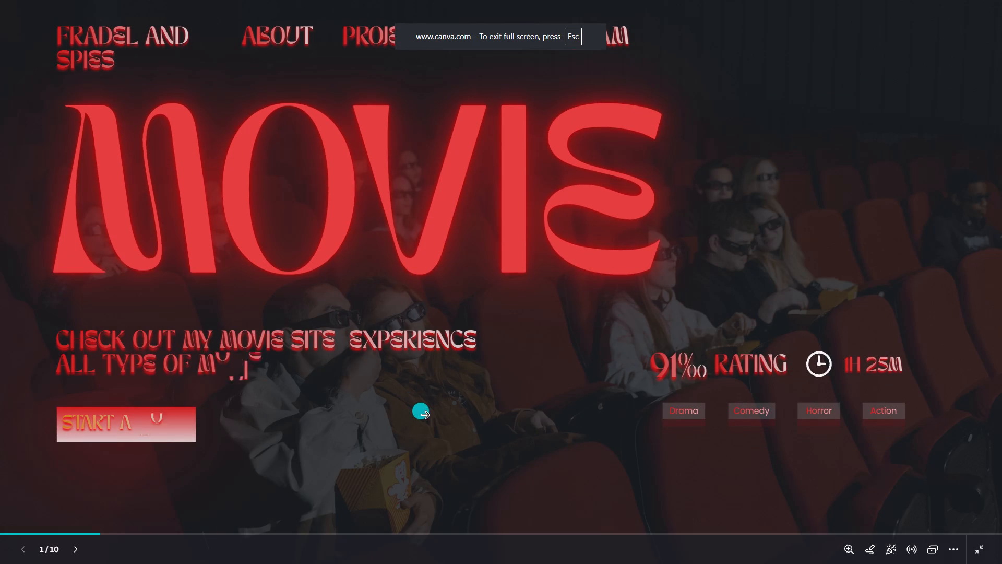
left_click(626, 310)
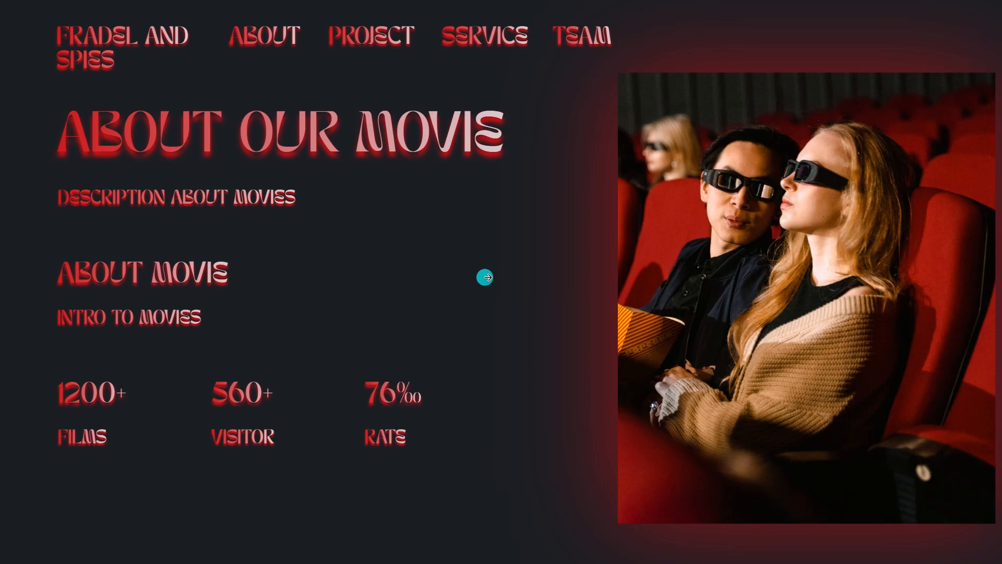
left_click(497, 277)
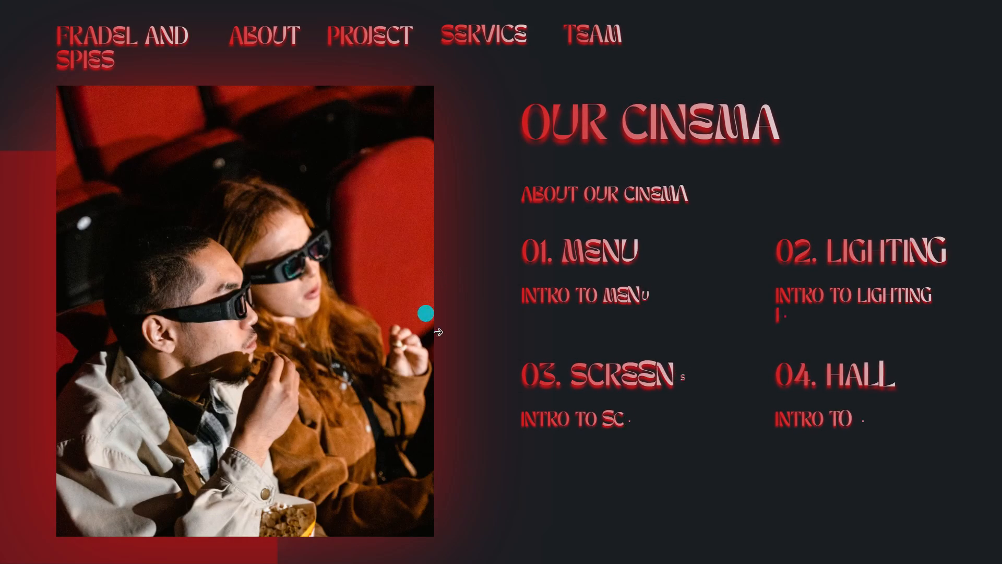
left_click(700, 354)
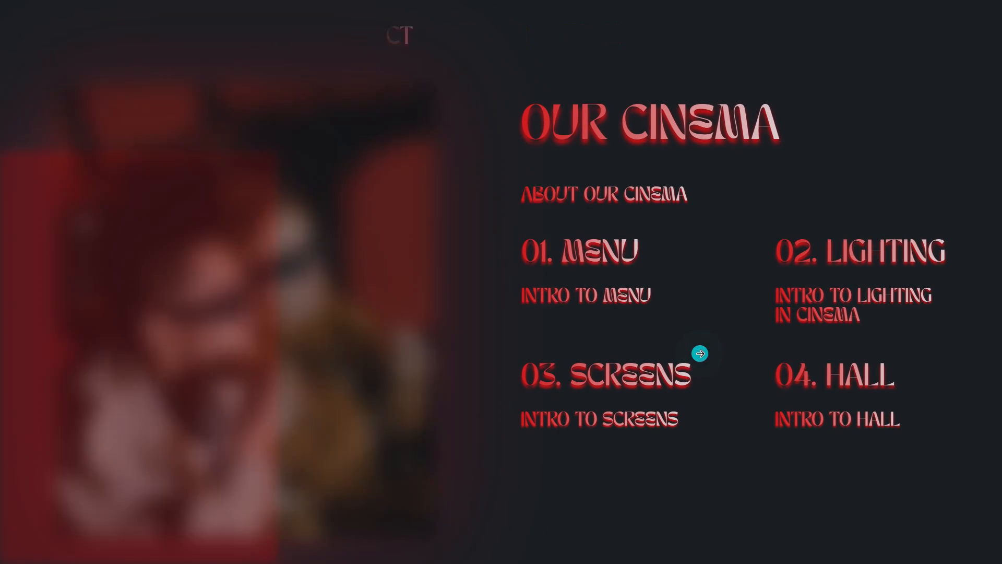
key("Escape")
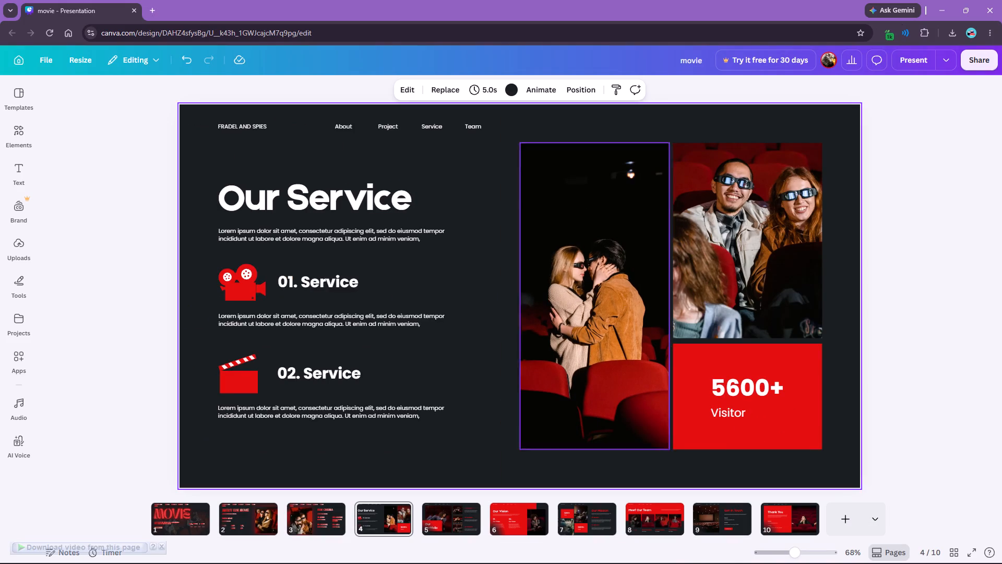
Set the Burst animation on page 3's Our Cinema heading and list texts to play both on enter and on exit.
left_click(299, 515)
left_click_drag(516, 189, 804, 389)
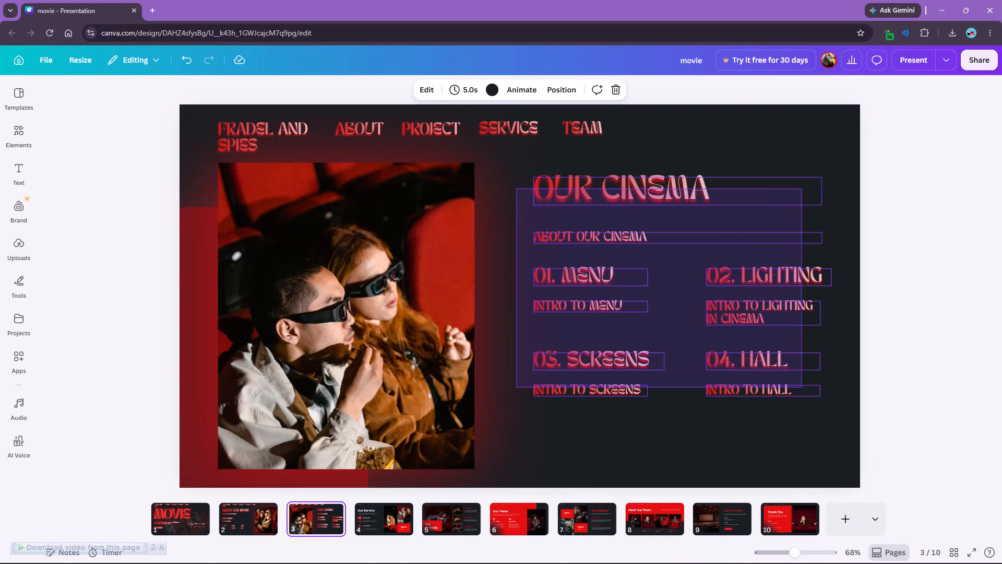
left_click_drag(804, 389, 810, 404)
left_click(669, 91)
left_click(73, 446)
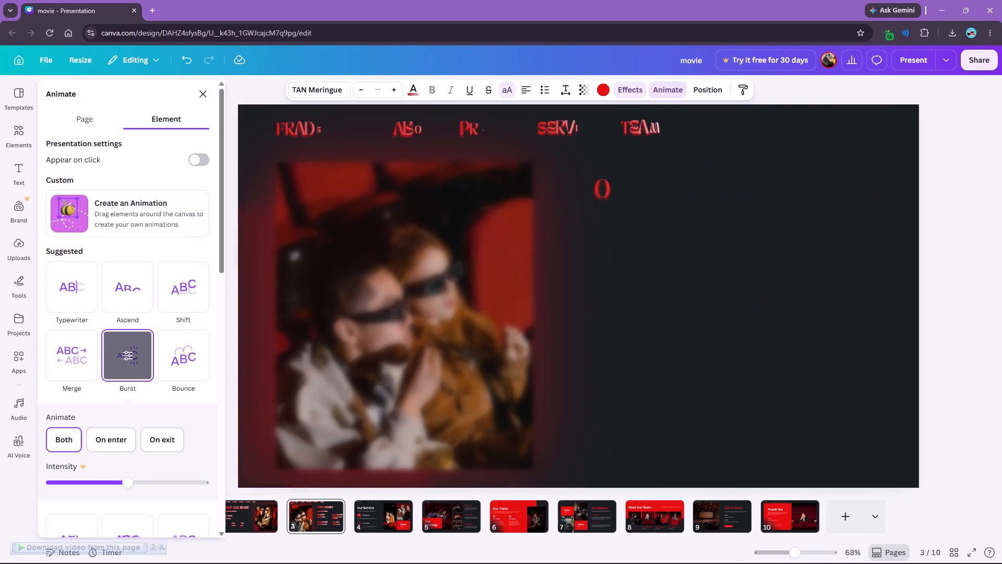
left_click(200, 97)
Apply the Pan animation to the clock icon beside the running time on page 1.
left_click(230, 520)
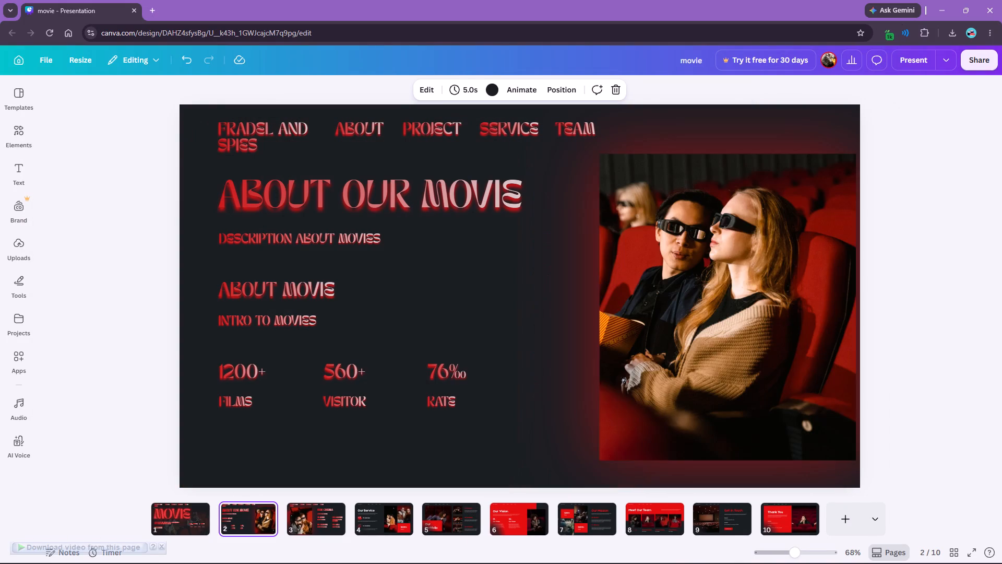
left_click(242, 507)
left_click(174, 511)
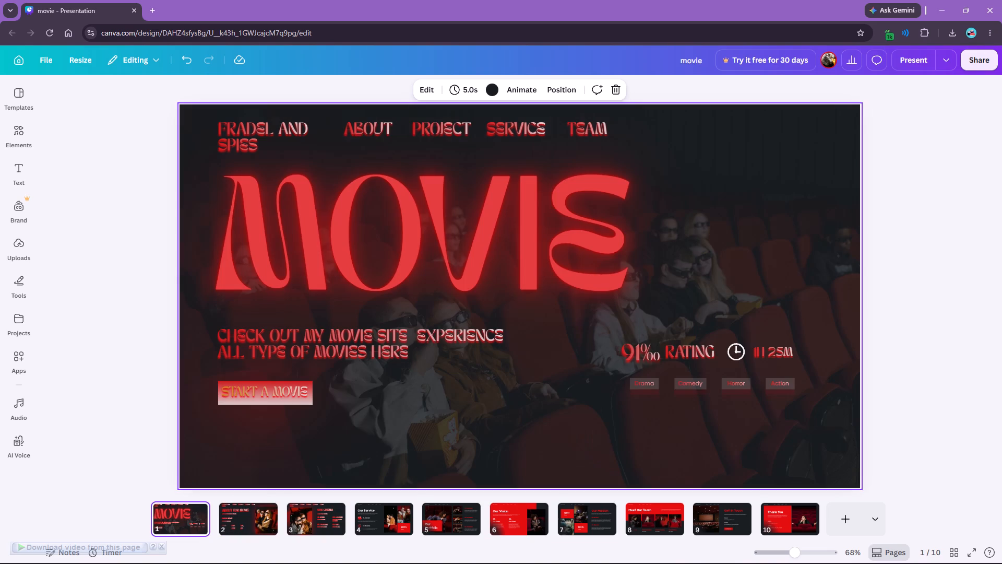
left_click(729, 353)
left_click(563, 92)
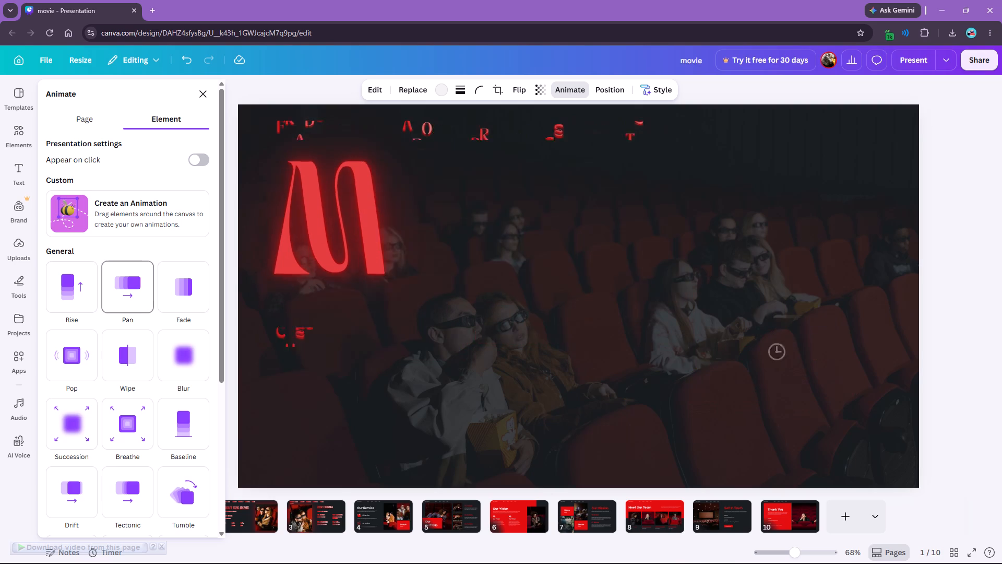
scroll(85, 359, "down", 1)
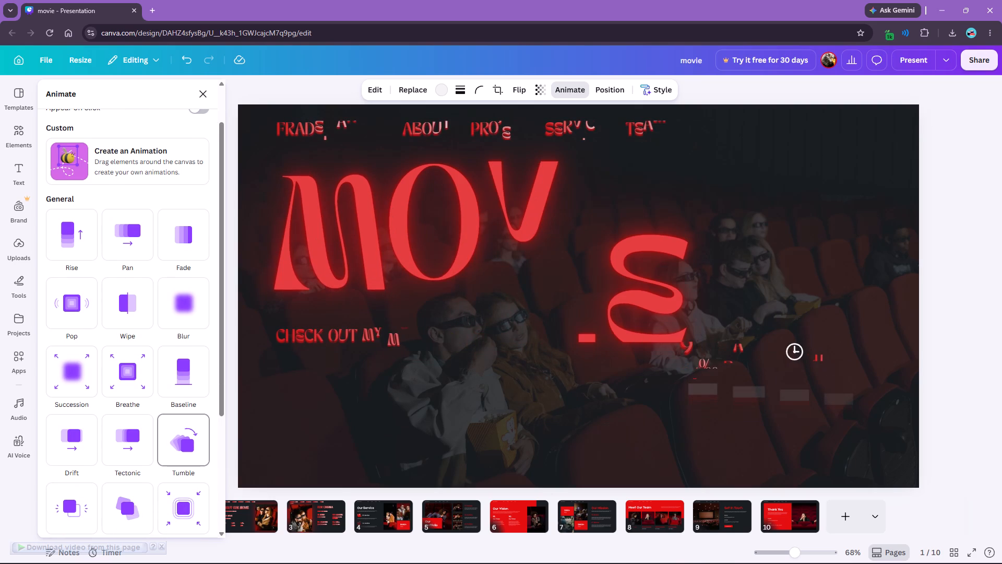
left_click(110, 237)
left_click(201, 92)
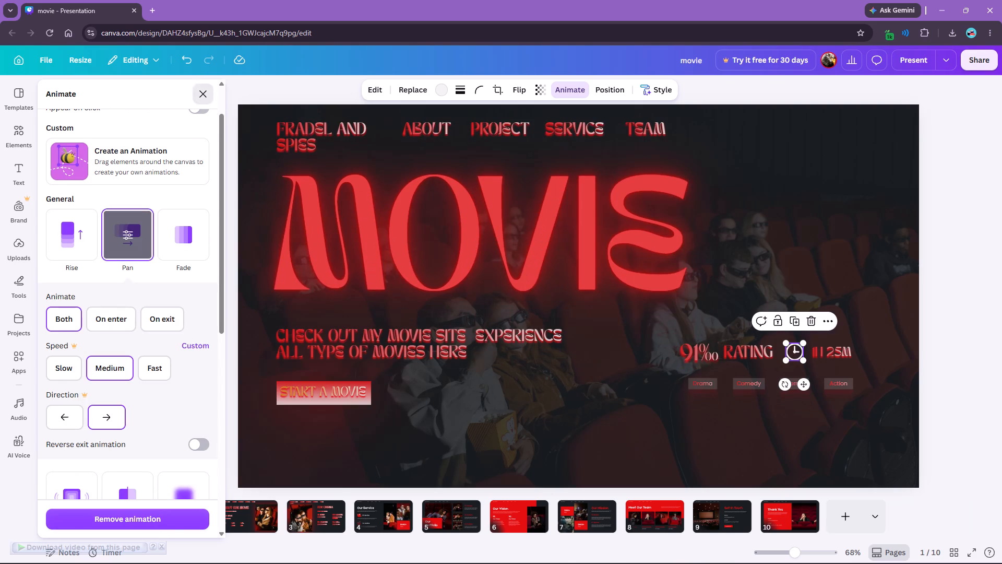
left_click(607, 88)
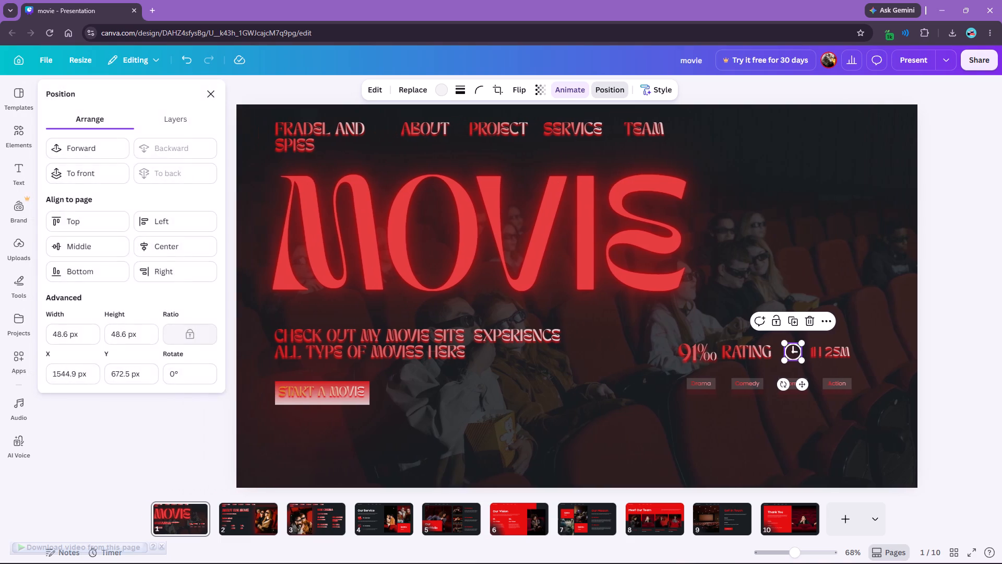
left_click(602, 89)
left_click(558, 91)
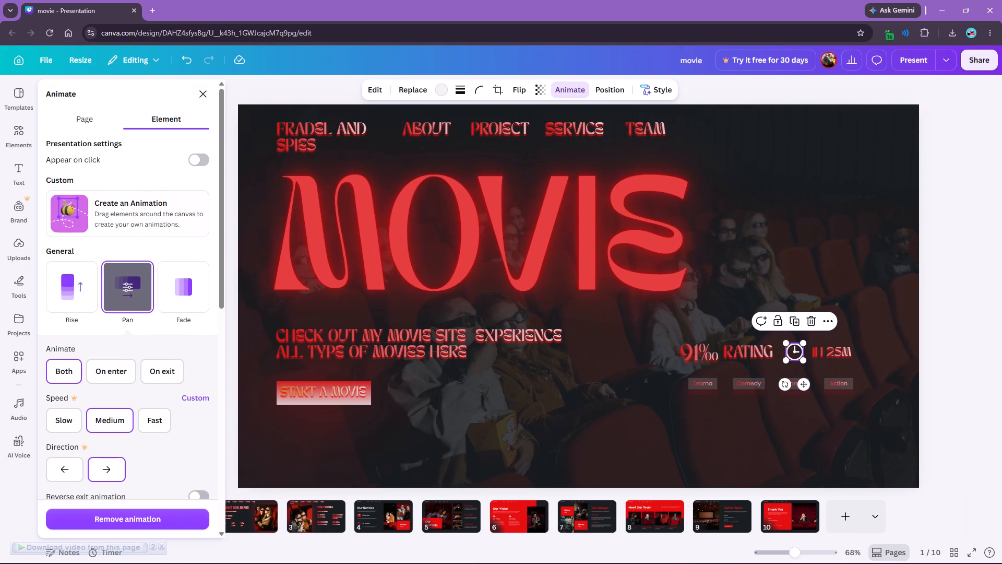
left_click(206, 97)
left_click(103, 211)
Copy page 3's styled FRADEL AND SPIES text onto page 4, replacing the plain header name there.
left_click(384, 518)
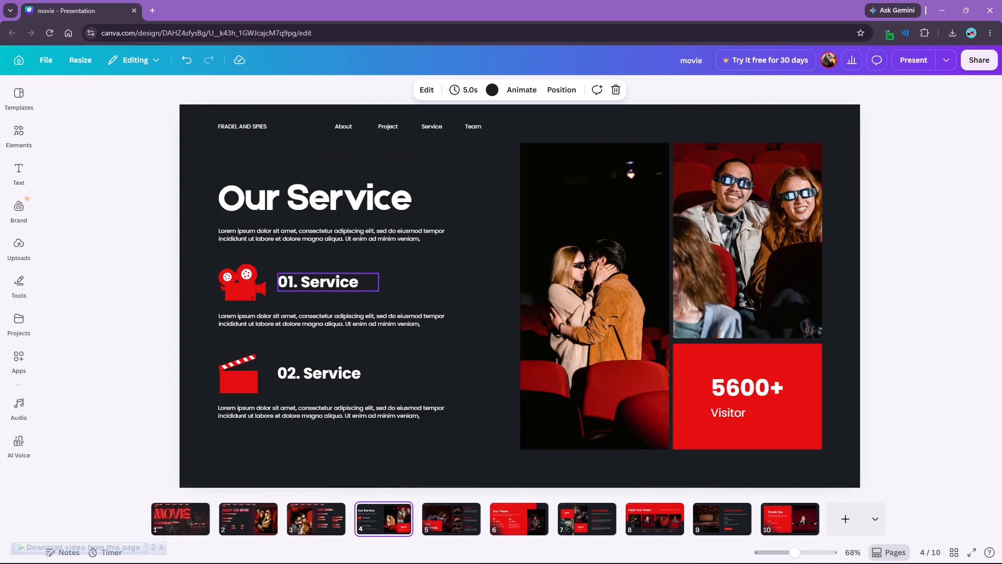
scroll(361, 512, "up", 1)
left_click(319, 523)
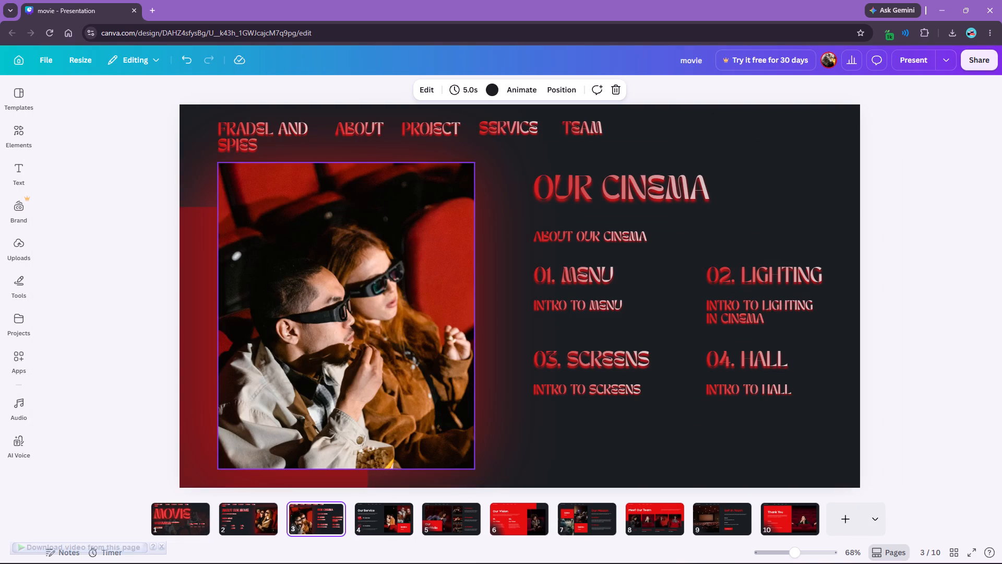
left_click(287, 132)
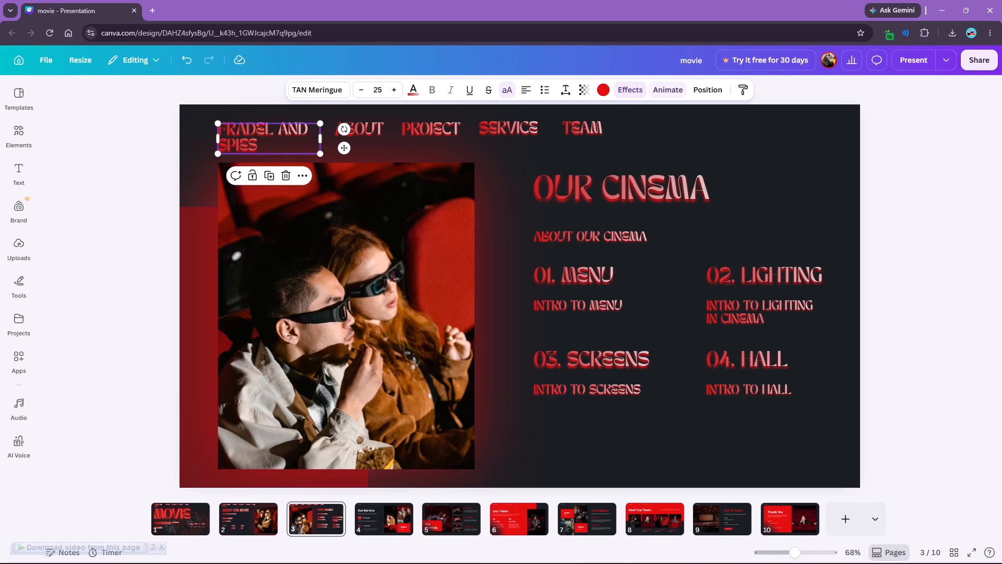
key("ctrl+c")
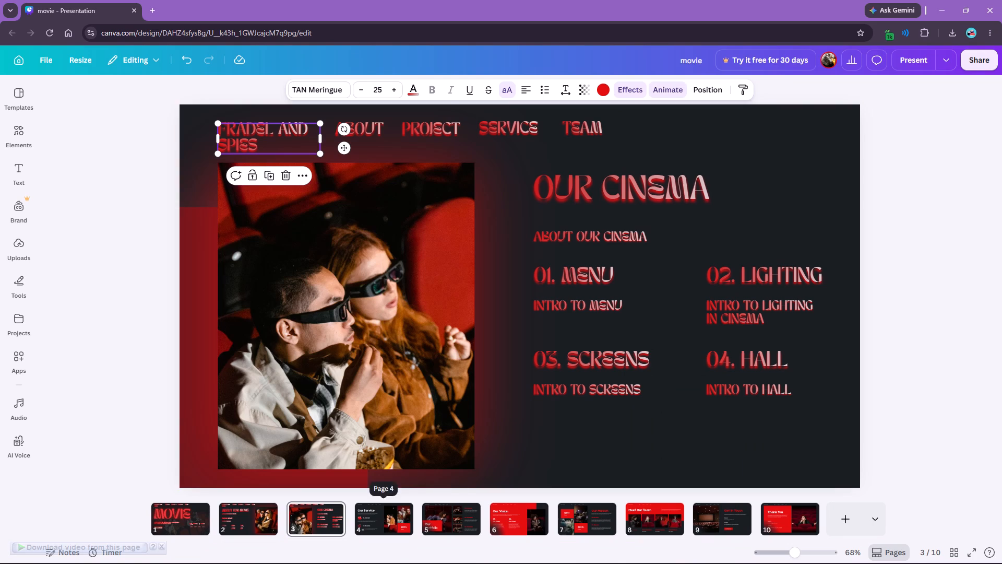
left_click(363, 519)
left_click(253, 128)
key("ctrl+v")
left_click_drag(261, 136, 256, 166)
left_click(447, 160)
left_click(247, 123)
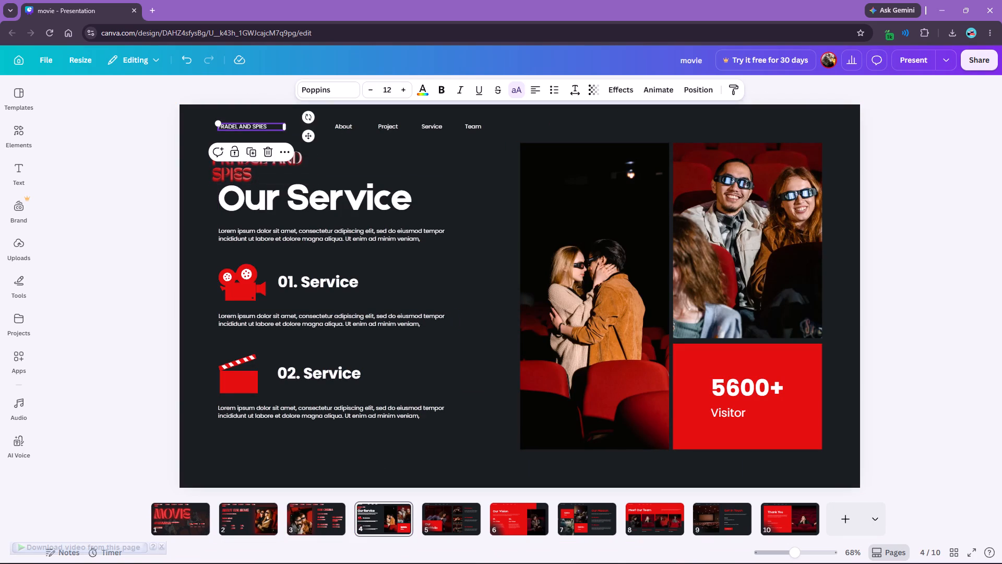
left_click(263, 155)
left_click_drag(269, 165, 269, 137)
Copy the style of page 4's FRADEL AND SPIES text onto the About, Project, Service and Team header labels.
left_click(748, 89)
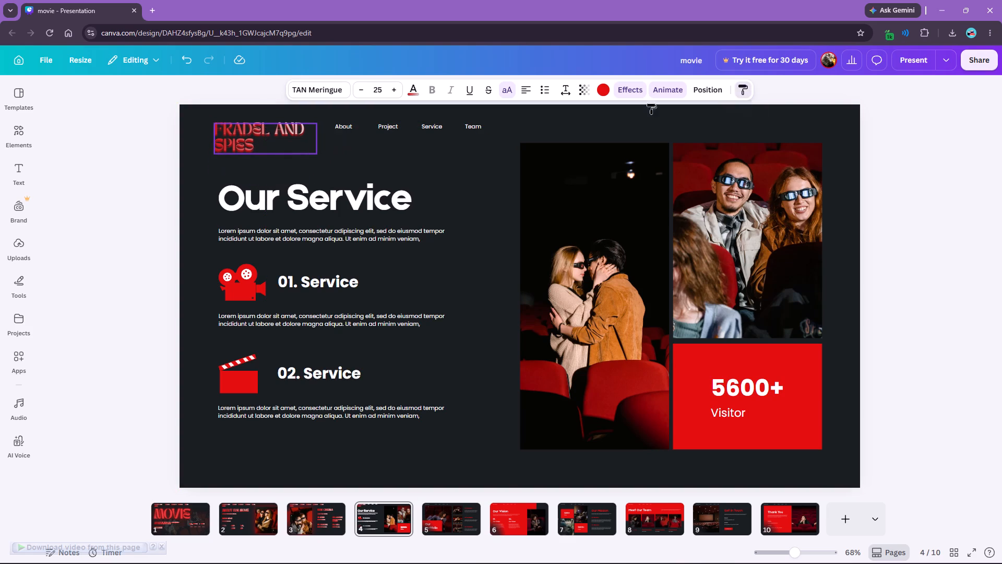
left_click(345, 126)
left_click(744, 89)
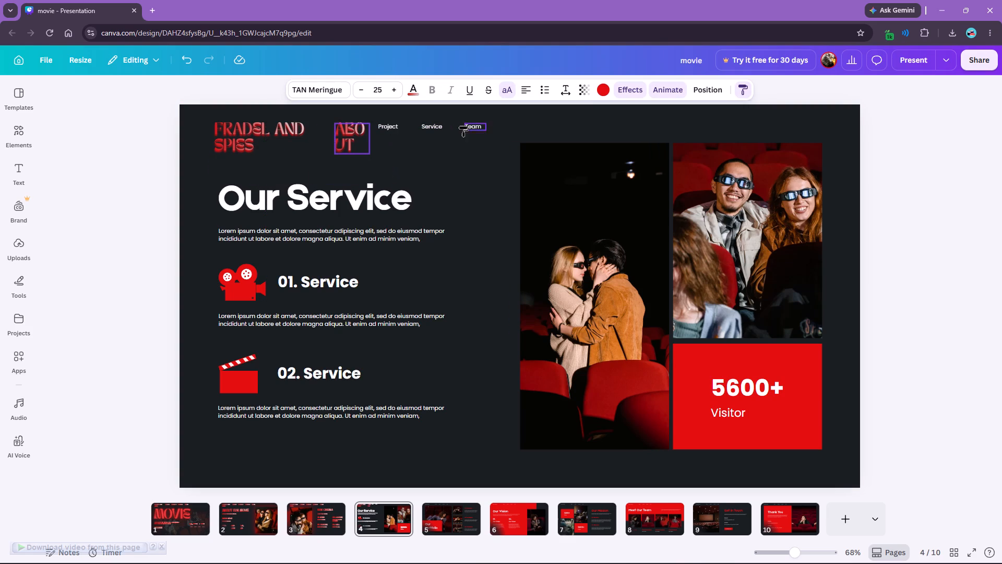
left_click(402, 125)
left_click(743, 87)
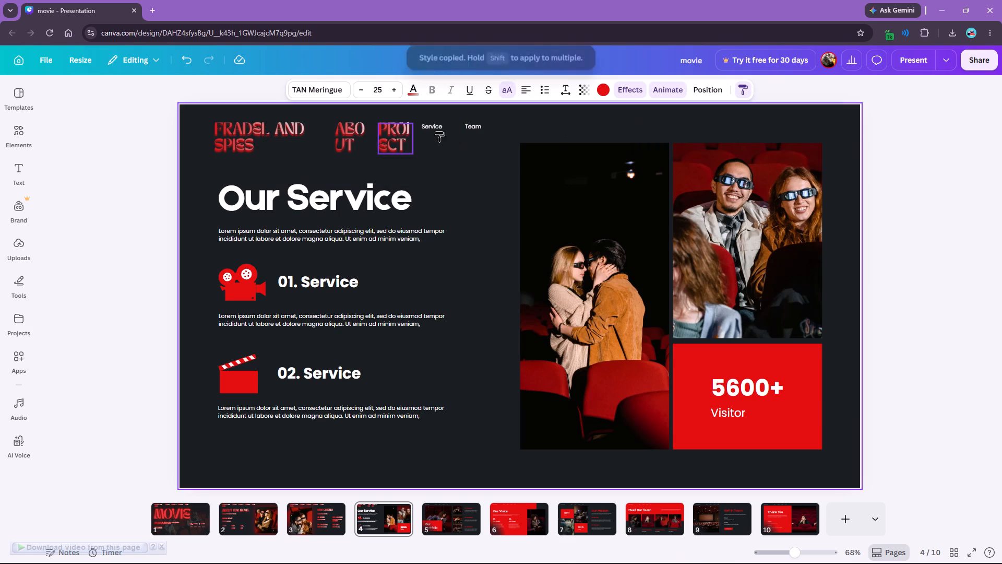
left_click(439, 129)
left_click(742, 89)
left_click(484, 128)
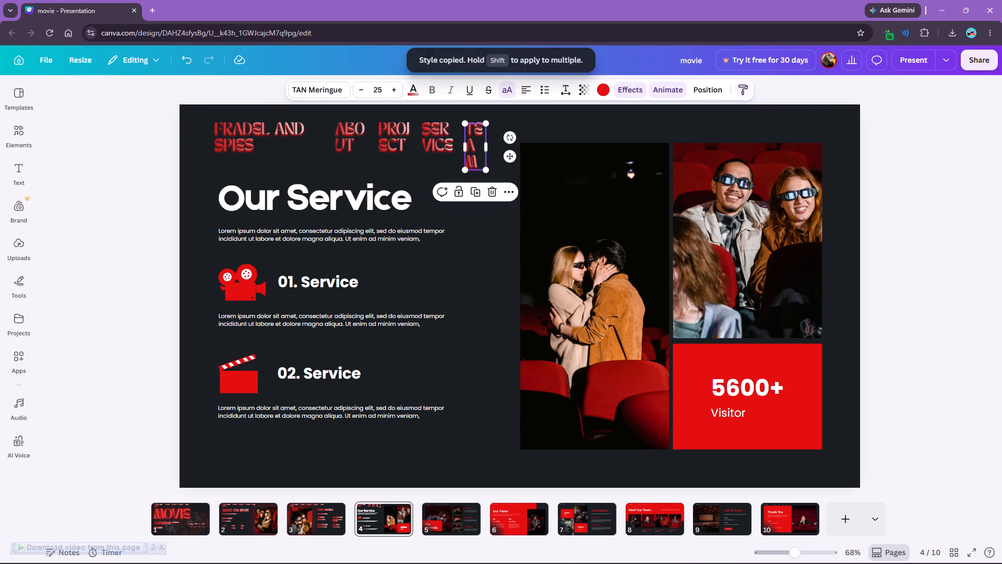
Spread out the Team, Service and Project labels, and widen About to about 142 so it fits on one line near the header name.
left_click(476, 243)
left_click_drag(481, 151, 571, 149)
left_click_drag(450, 143, 503, 144)
left_click_drag(403, 139, 467, 140)
left_click(341, 134)
left_click_drag(373, 139, 388, 139)
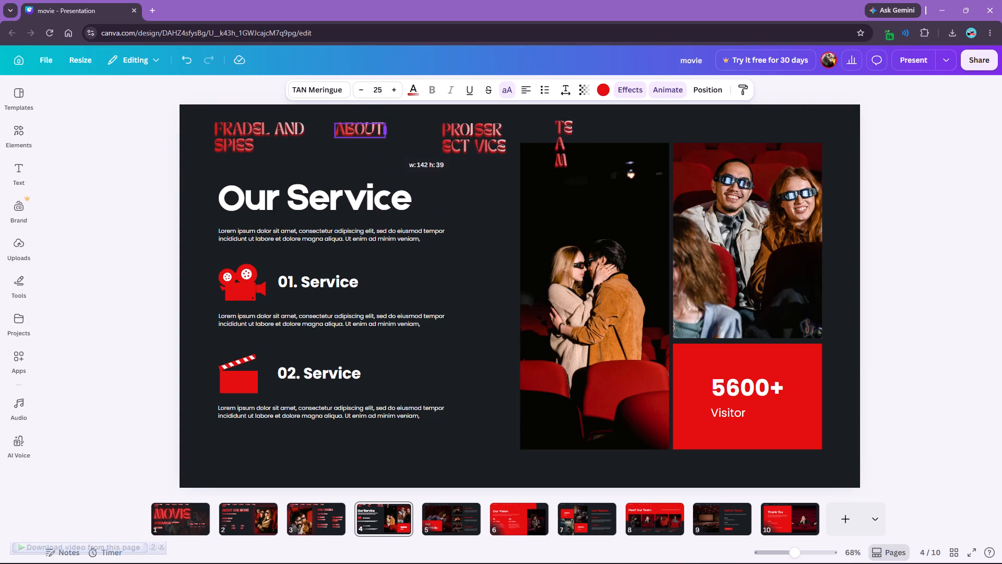
left_click_drag(388, 139, 389, 139)
left_click_drag(353, 128, 345, 127)
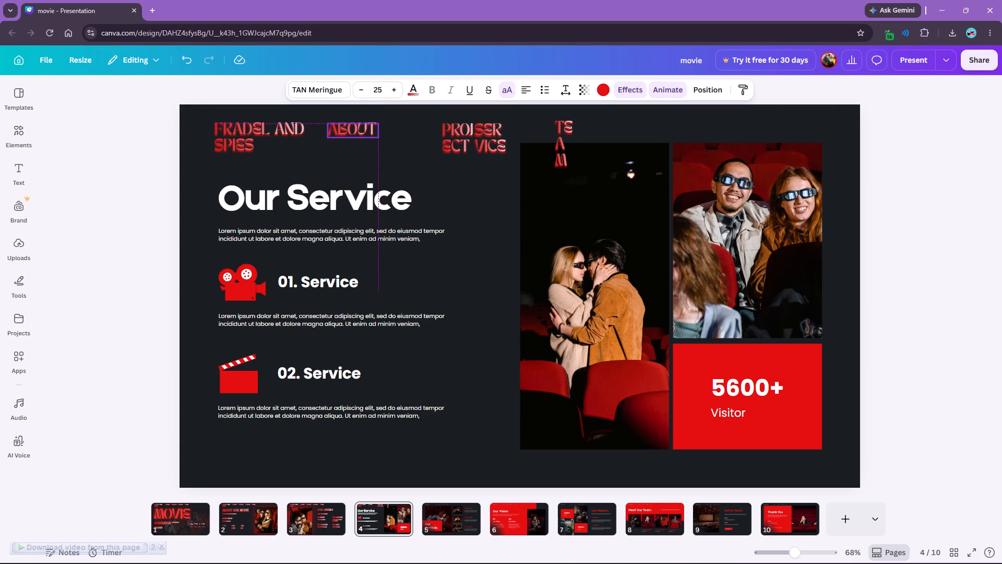
left_click_drag(345, 127, 347, 127)
Place the Project label beside About and widen it to a single line, keeping Service clear of it.
left_click_drag(462, 136, 418, 135)
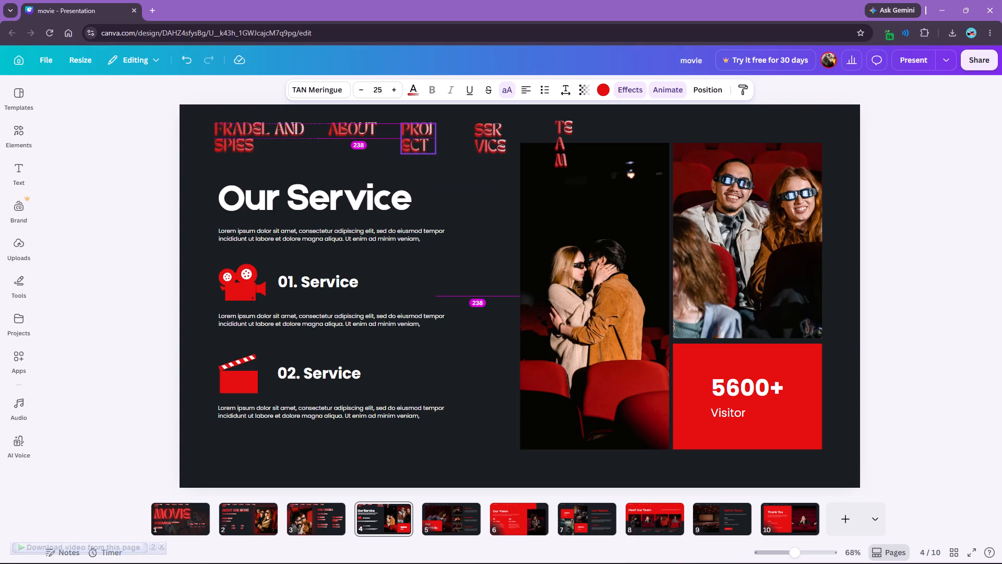
left_click_drag(418, 135, 419, 134)
left_click_drag(437, 140, 463, 140)
left_click_drag(495, 145, 505, 142)
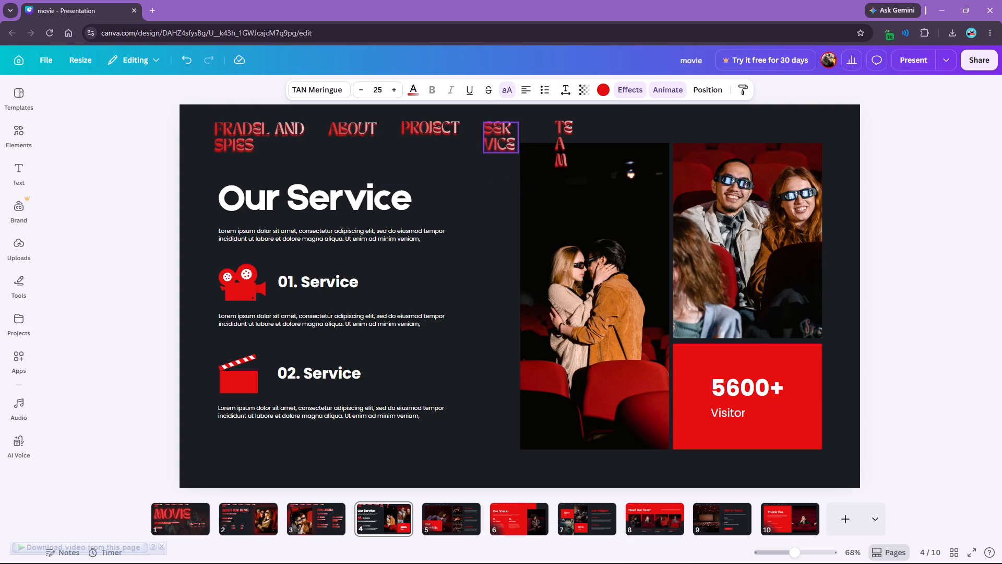
left_click_drag(505, 142, 503, 142)
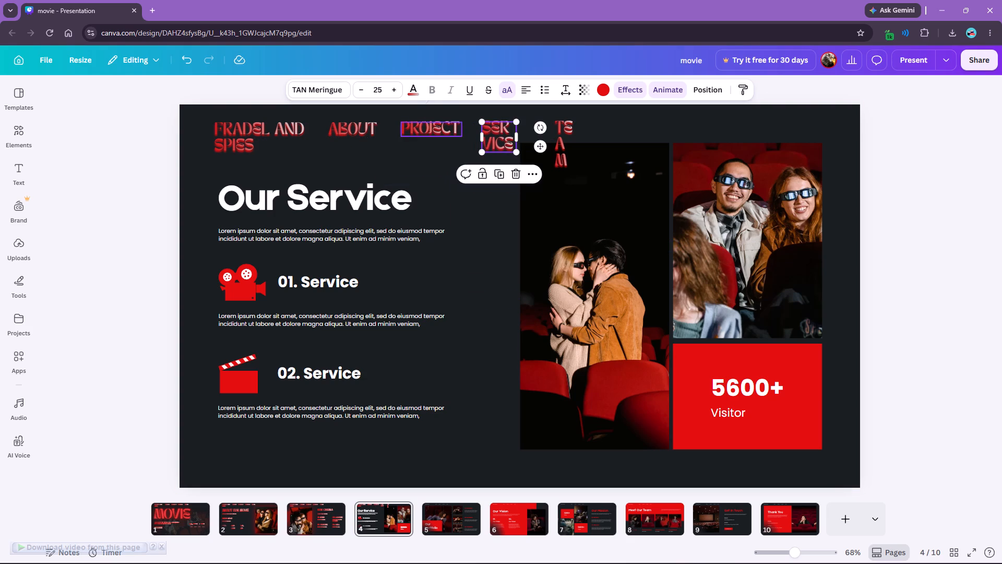
left_click_drag(432, 131, 423, 133)
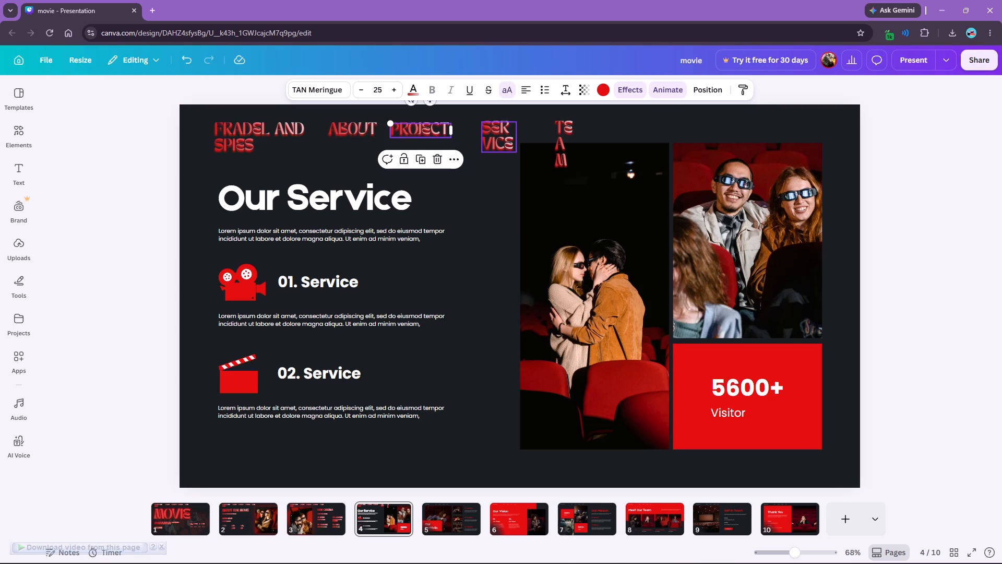
Line up Service and Team after Project in the header, widening them to about 182 and 176 to fit on one line each.
left_click_drag(493, 135, 475, 136)
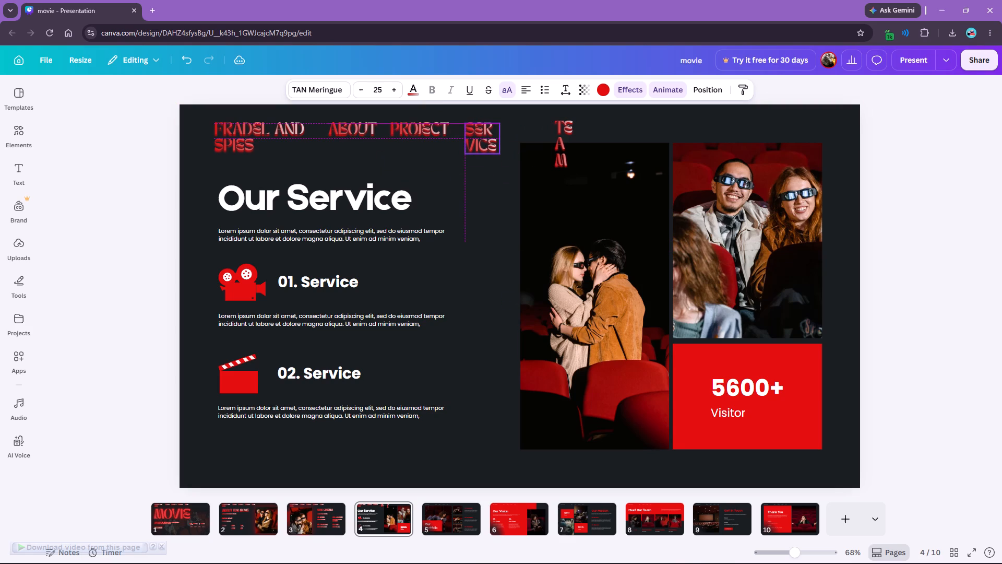
left_click_drag(475, 136, 473, 136)
left_click_drag(501, 138, 533, 140)
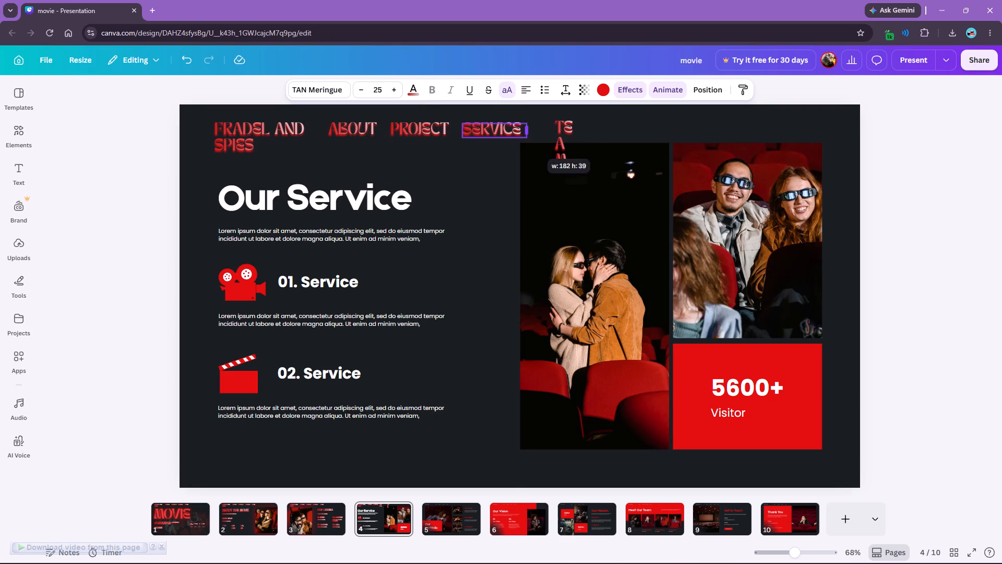
left_click_drag(533, 140, 532, 140)
left_click_drag(558, 136, 543, 139)
left_click_drag(564, 146, 605, 147)
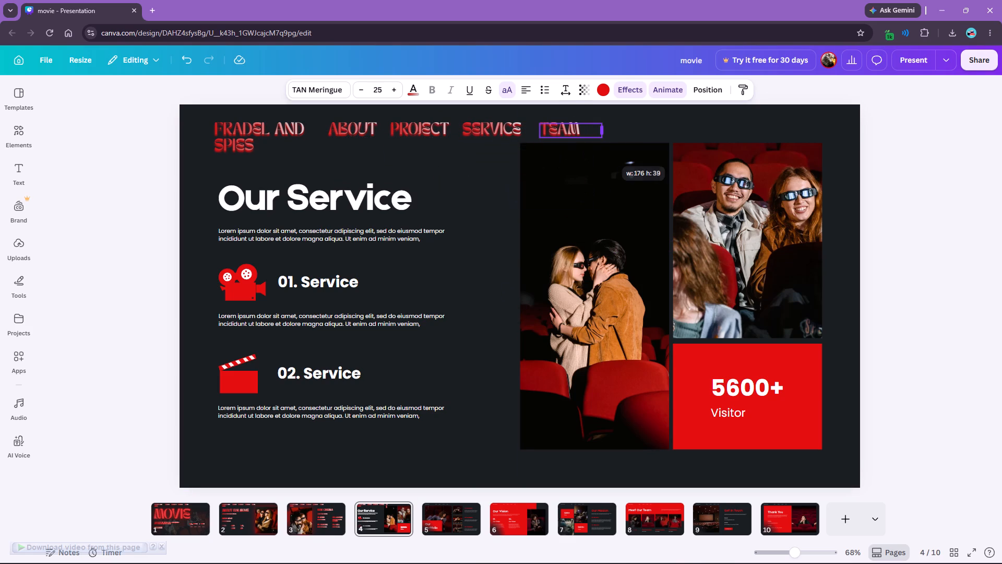
left_click_drag(605, 147, 606, 147)
left_click(666, 116)
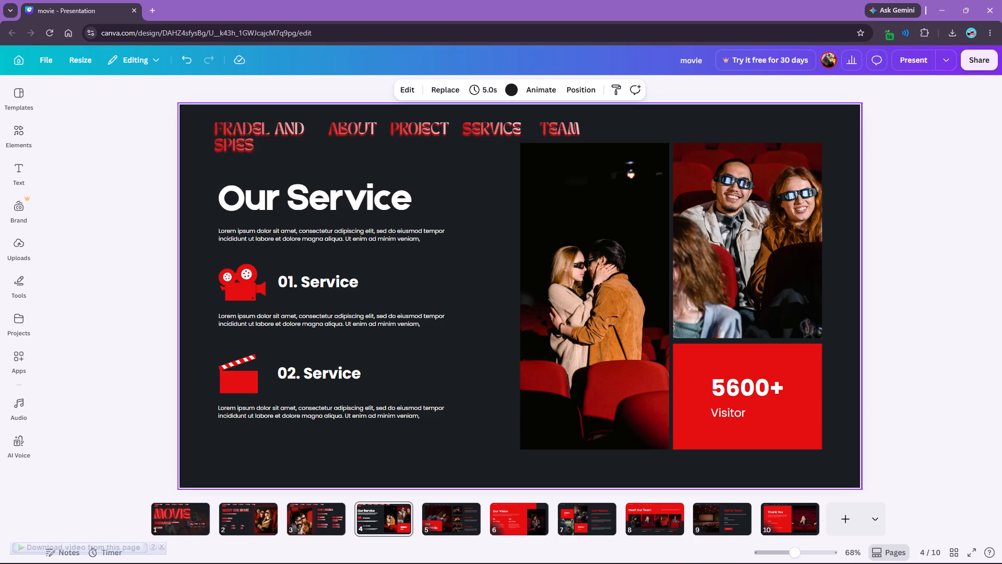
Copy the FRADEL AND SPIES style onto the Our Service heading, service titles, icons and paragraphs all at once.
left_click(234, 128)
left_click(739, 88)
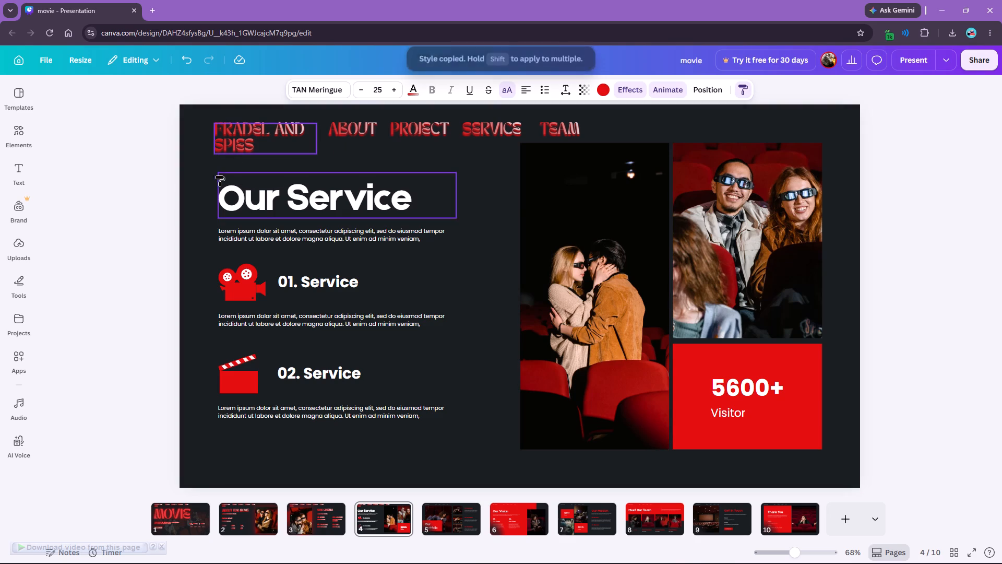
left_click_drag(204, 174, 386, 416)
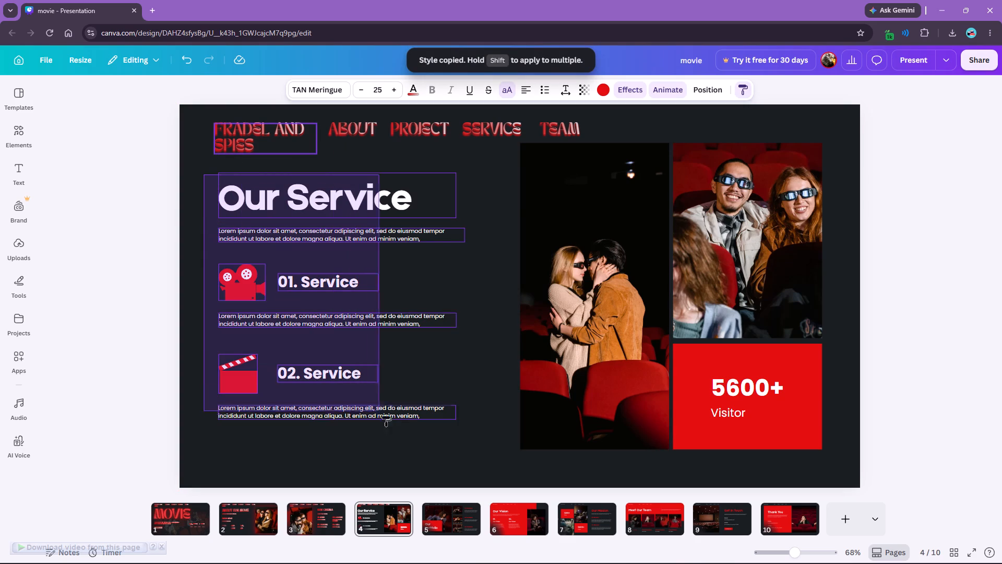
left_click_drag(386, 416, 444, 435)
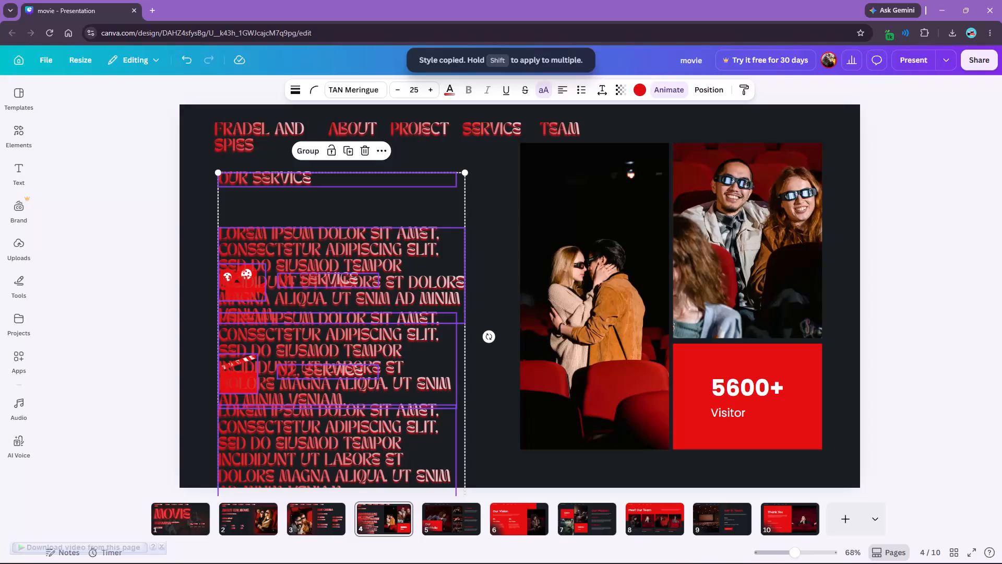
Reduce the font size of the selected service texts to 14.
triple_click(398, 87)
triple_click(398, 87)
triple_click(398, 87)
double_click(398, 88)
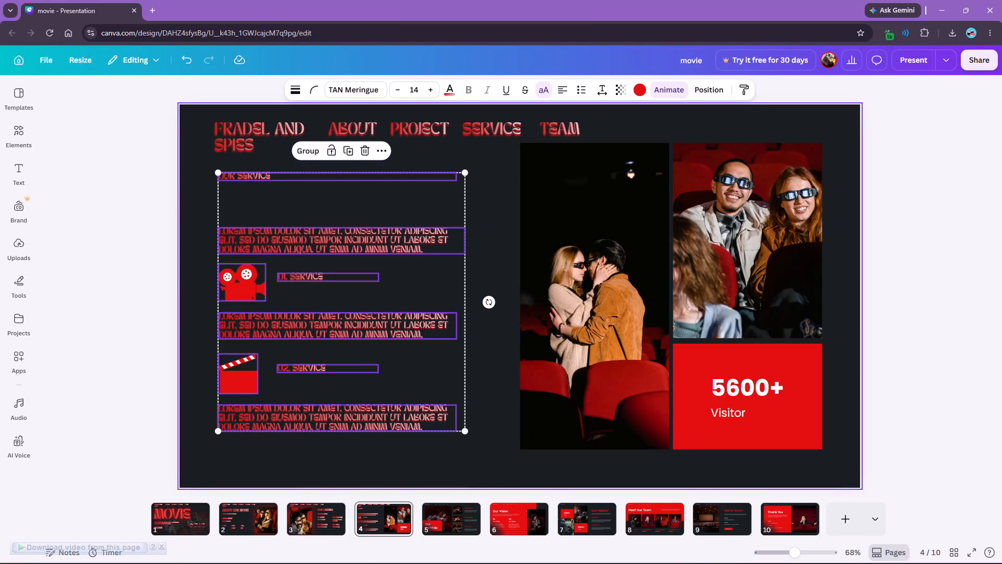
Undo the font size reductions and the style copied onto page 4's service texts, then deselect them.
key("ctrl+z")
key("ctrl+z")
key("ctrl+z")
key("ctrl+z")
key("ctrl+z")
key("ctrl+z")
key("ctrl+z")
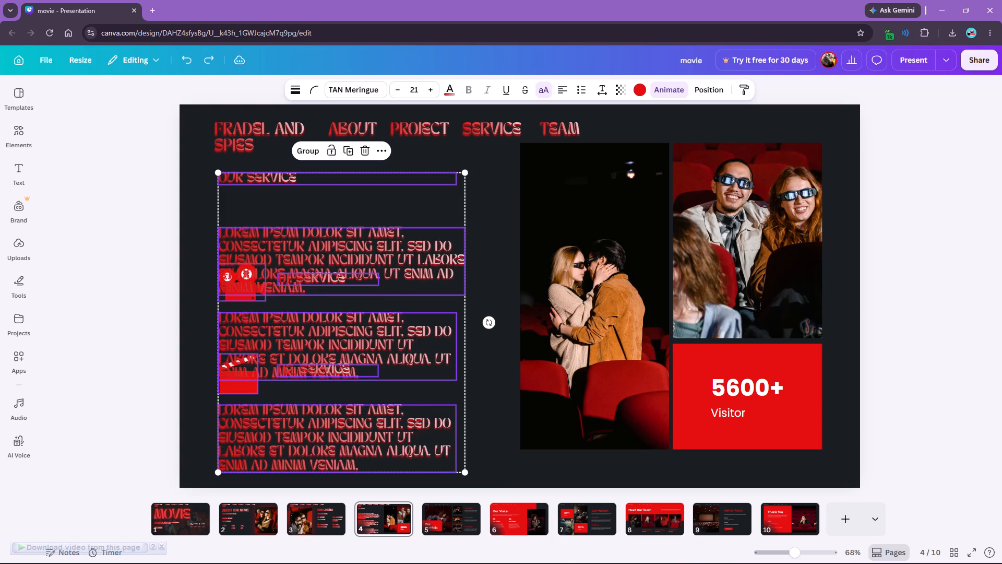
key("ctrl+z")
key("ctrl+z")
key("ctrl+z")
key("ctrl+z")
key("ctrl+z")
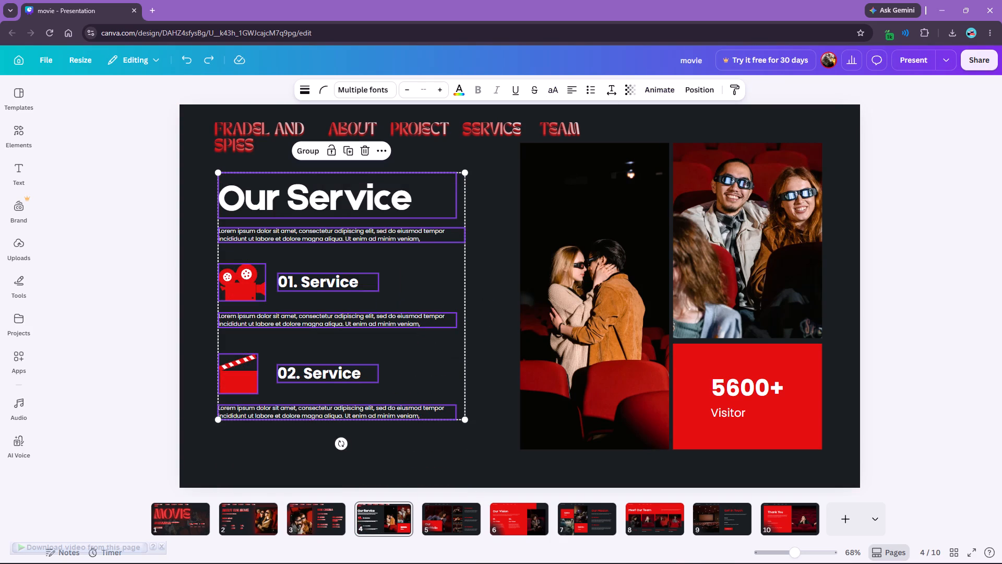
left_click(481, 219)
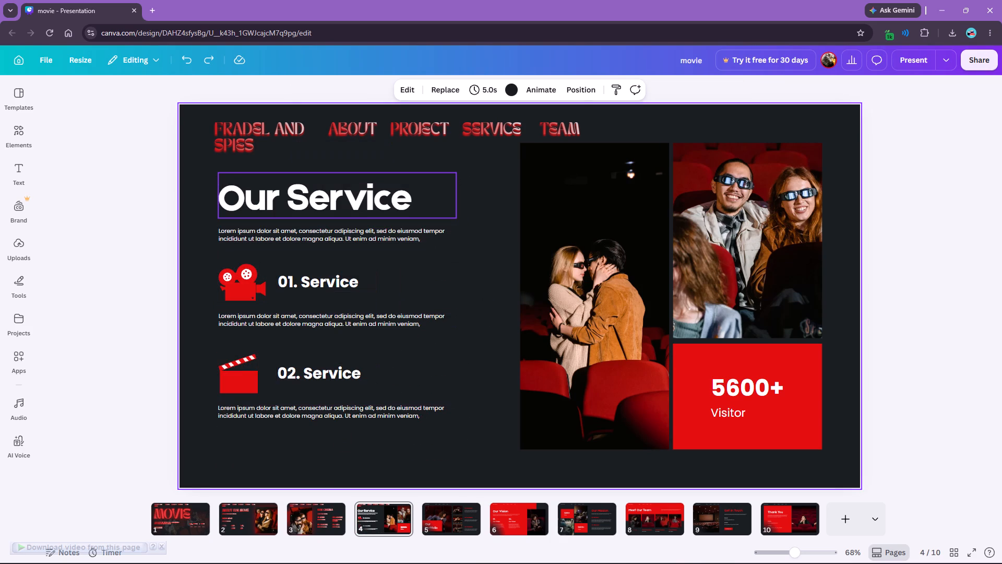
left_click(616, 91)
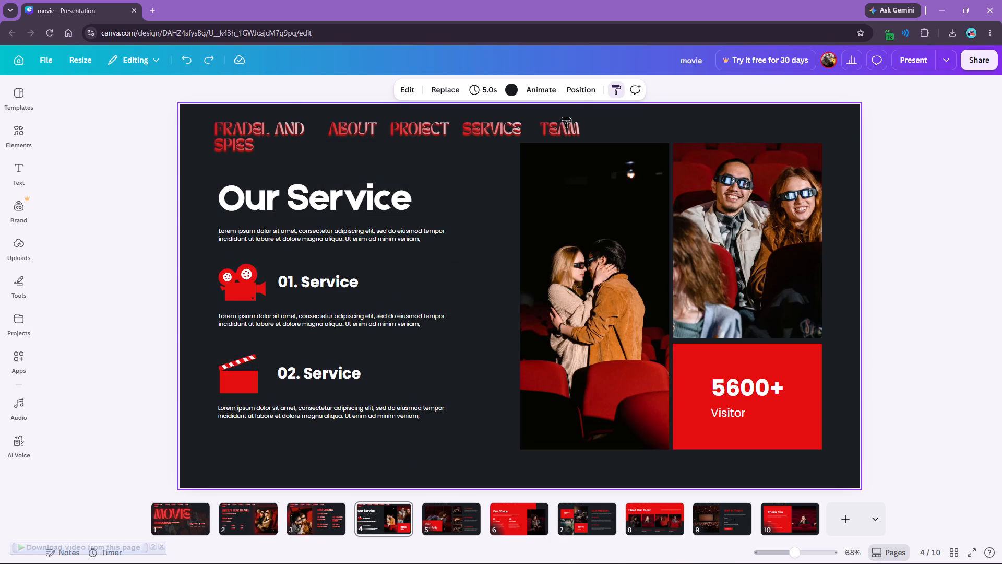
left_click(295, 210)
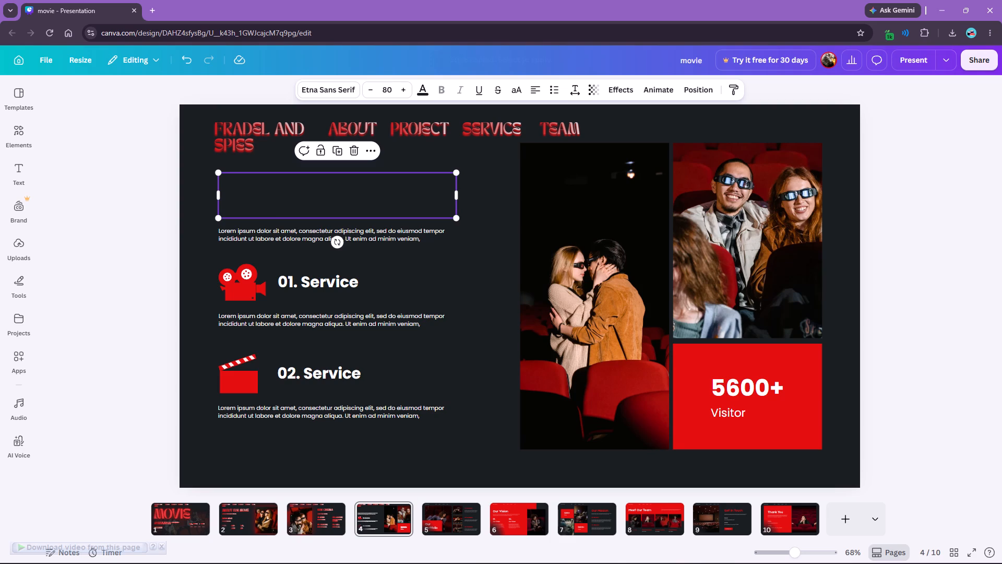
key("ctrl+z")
Copy the FRADEL AND SPIES style onto the Our Service heading and enlarge the heading to font size 53.
left_click(270, 132)
left_click(738, 87)
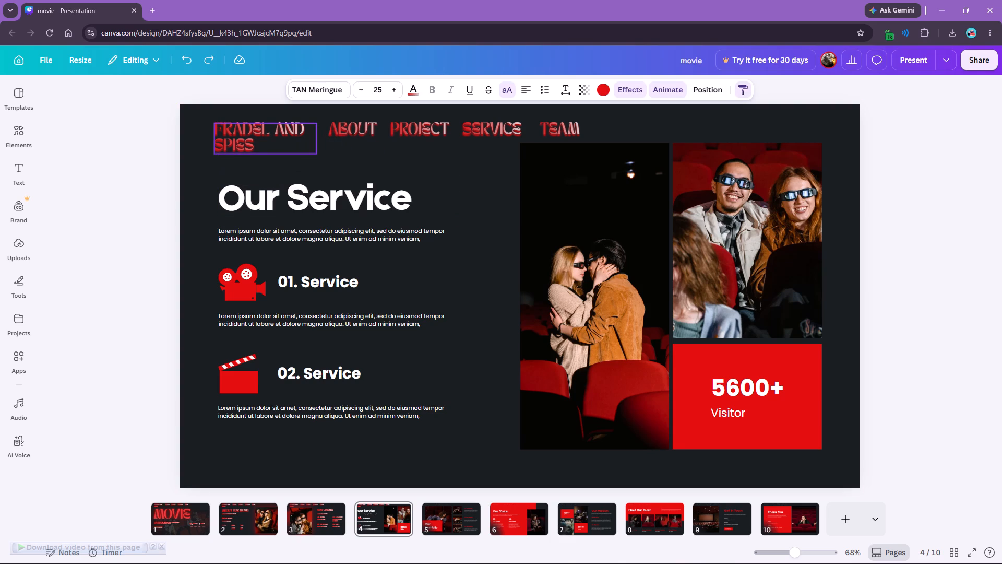
left_click(318, 195)
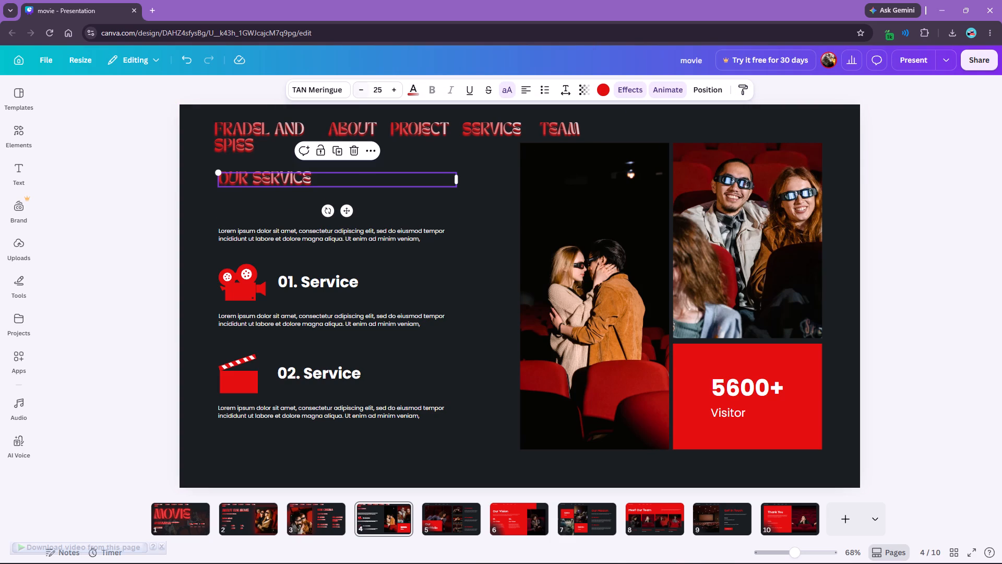
left_click(393, 86)
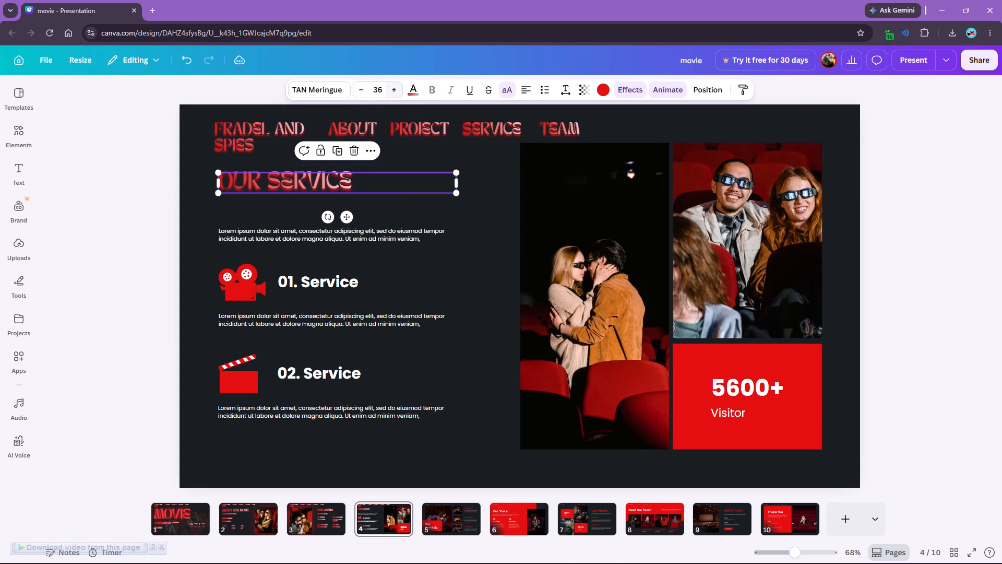
Change the page 4 heading text to OUR SERVICES.
left_click(423, 178)
left_click(423, 179)
key("shift+s")
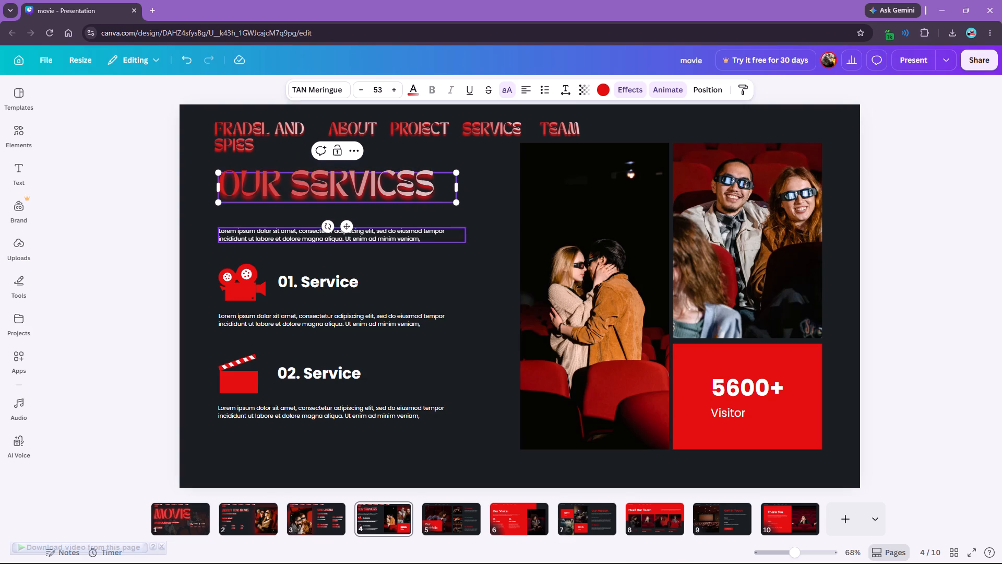
left_click(293, 236)
Copy the OUR SERVICES style onto the paragraph directly below it and set that paragraph's font size to 15.
left_click(296, 175)
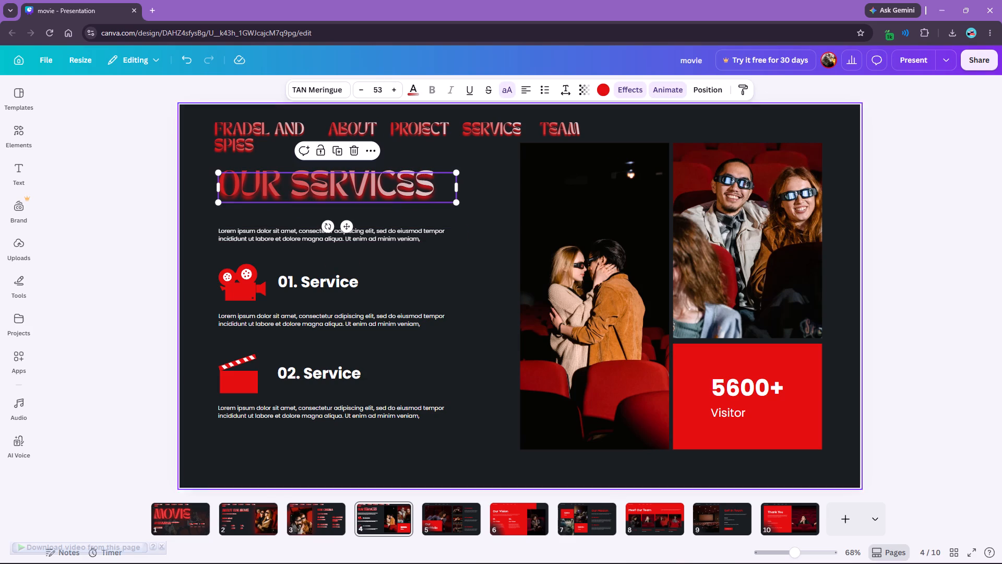
left_click(747, 85)
left_click(330, 232)
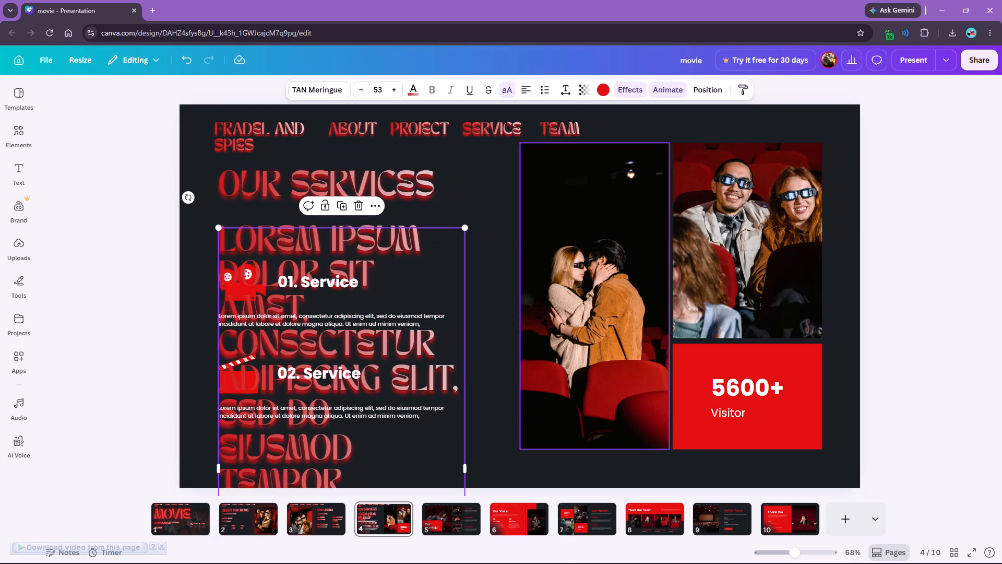
left_click(385, 88)
key("2")
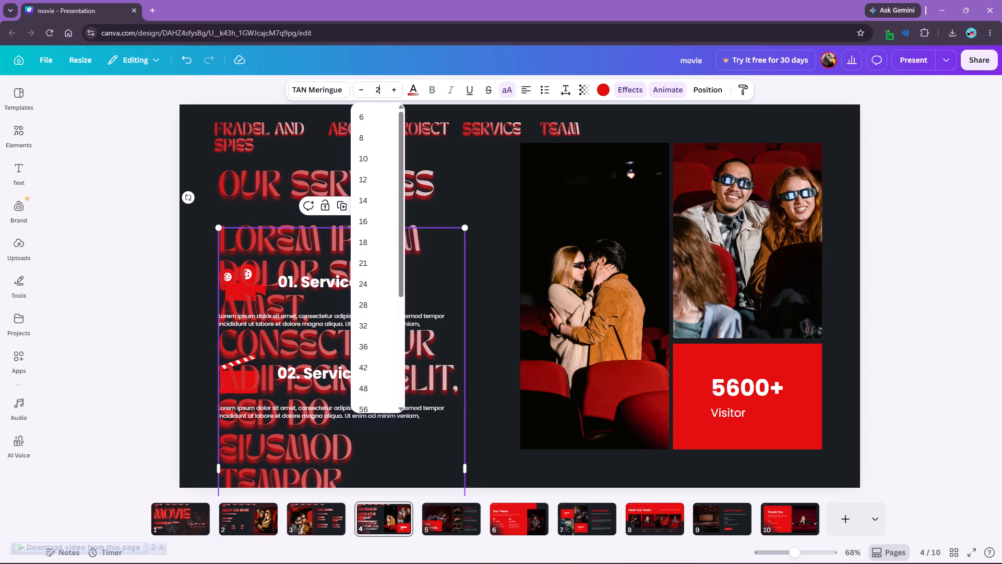
key("0")
key("Return")
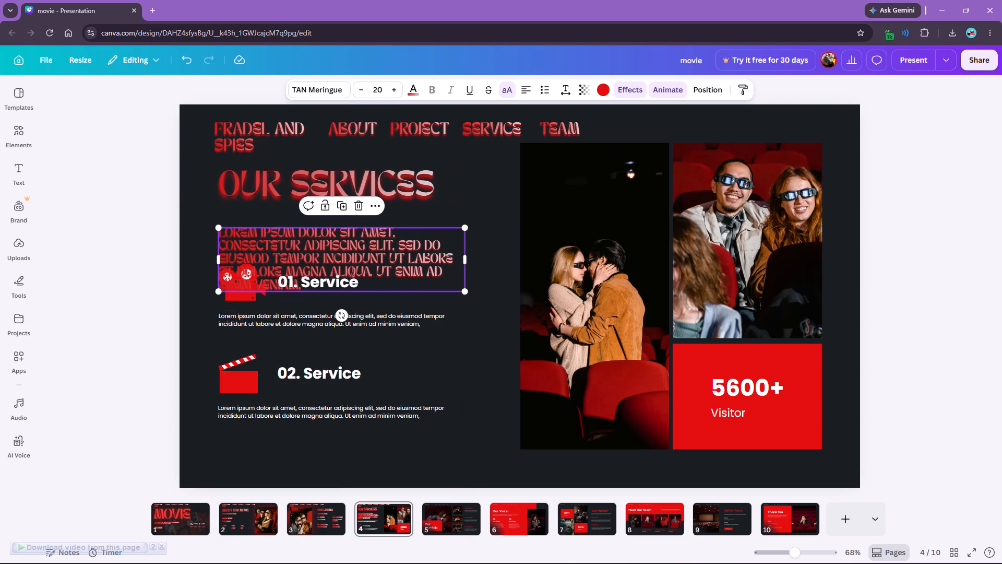
left_click(362, 91)
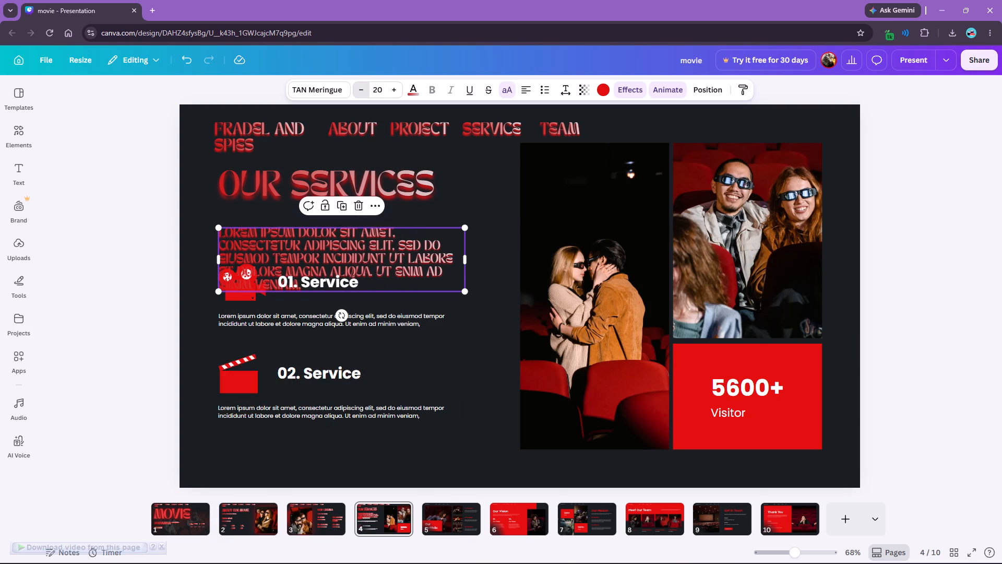
triple_click(362, 91)
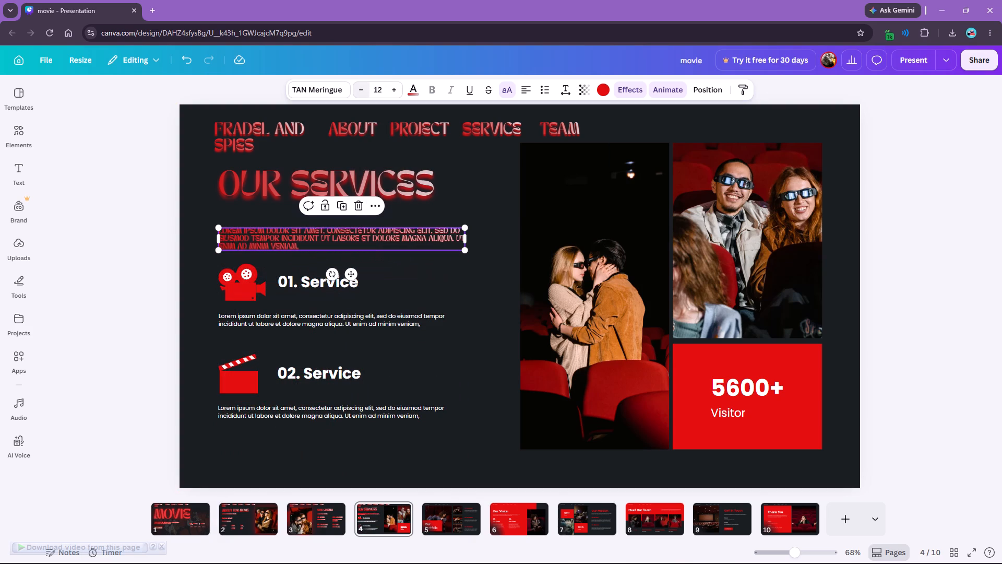
triple_click(392, 89)
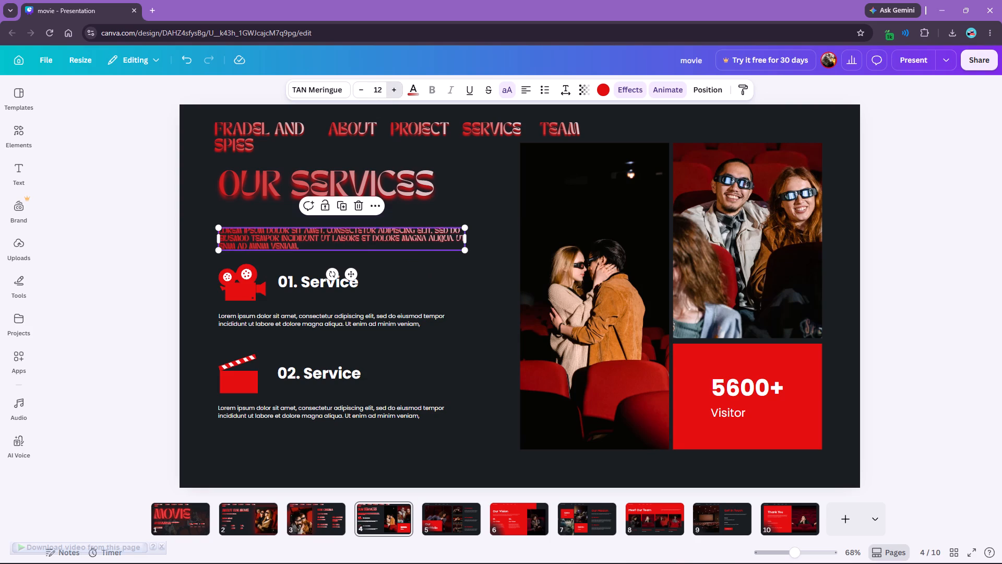
double_click(392, 89)
Move the intro paragraph slightly up, closer to the OUR SERVICES heading and clear of the camera icon.
left_click_drag(314, 241, 312, 235)
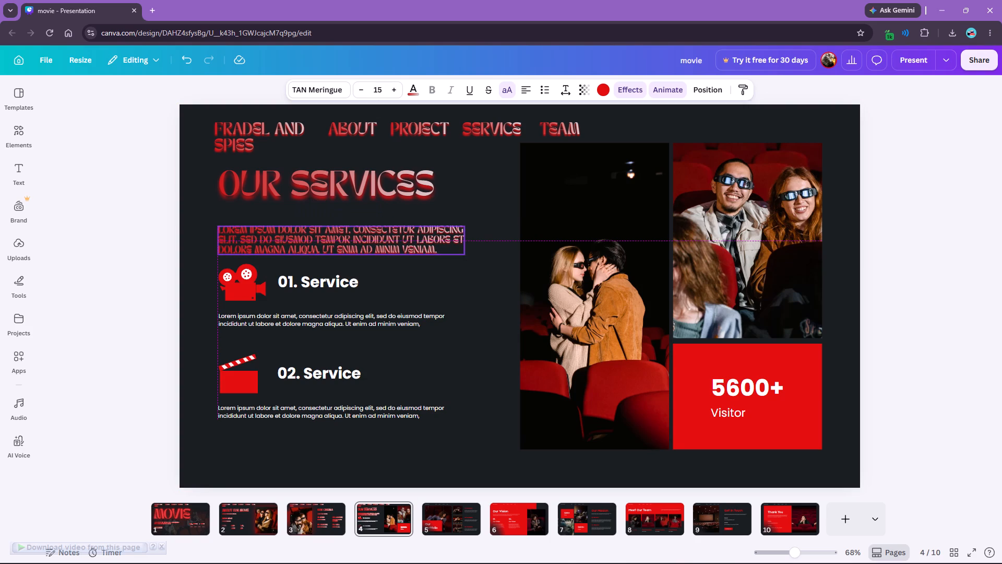
left_click_drag(312, 235, 313, 235)
Copy the intro paragraph's style onto the paragraphs under 01. Service and 02. Service.
left_click(738, 89)
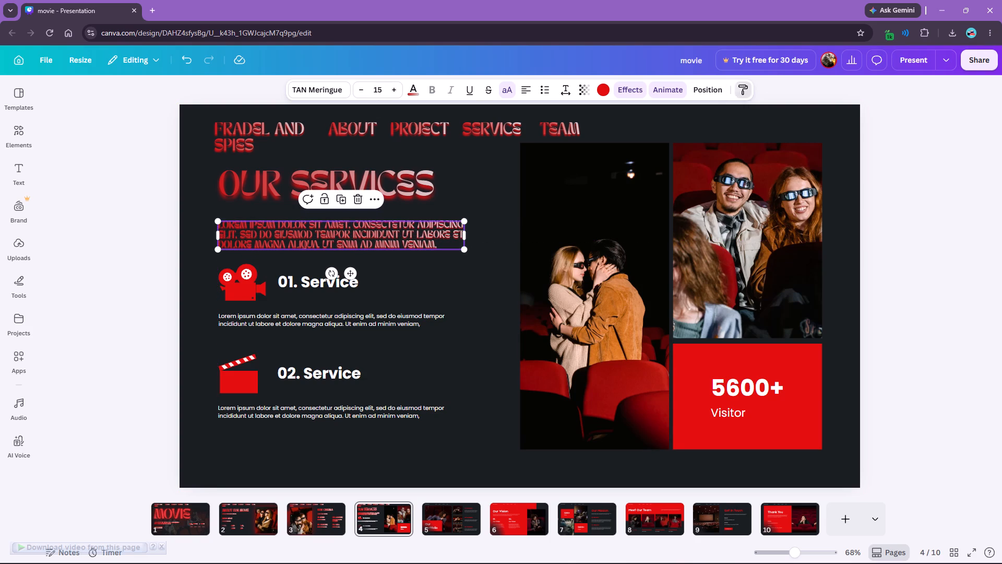
left_click(327, 323)
left_click(743, 85)
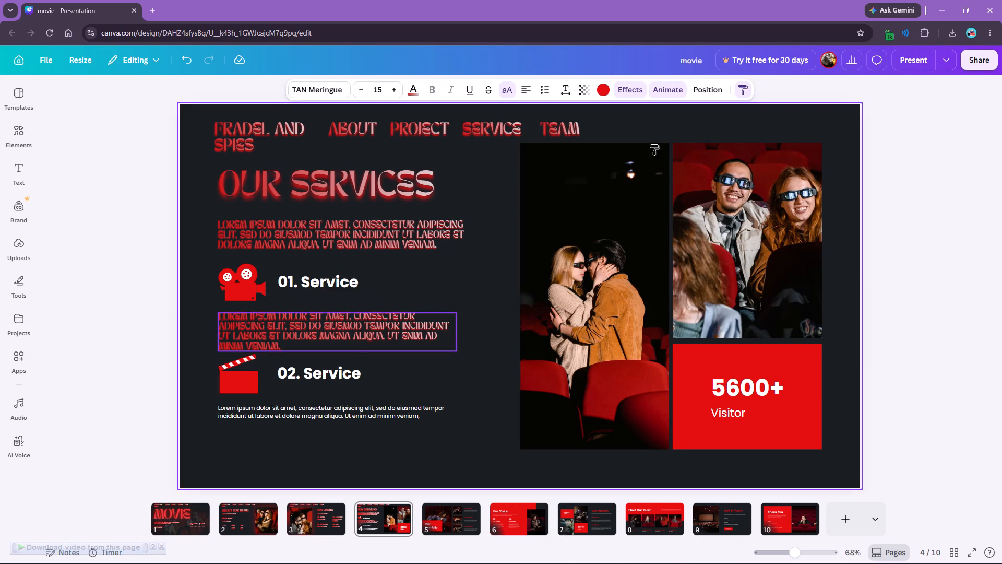
left_click(317, 413)
left_click(387, 469)
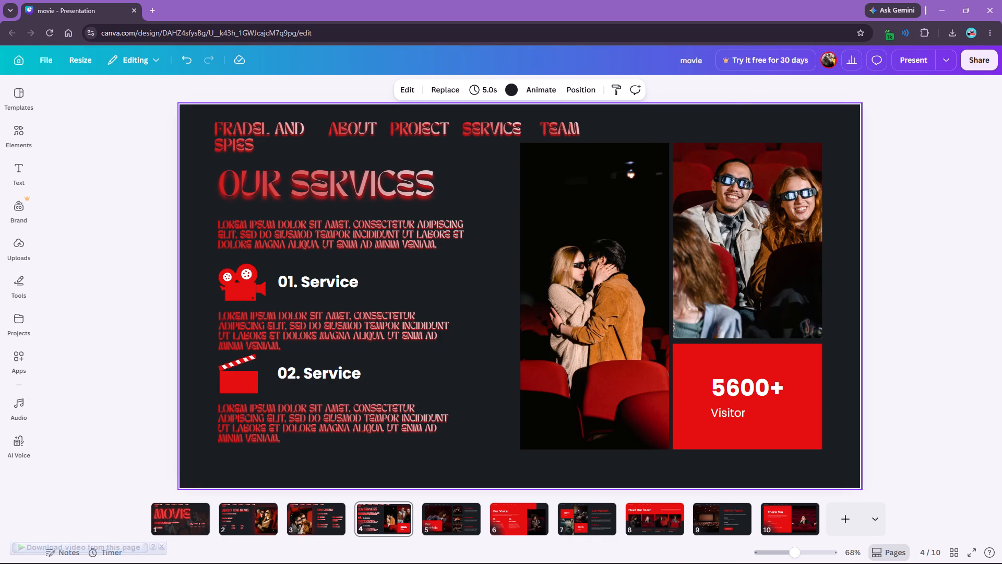
Copy the OUR SERVICES style onto the 01. Service title and widen its text box to about 536.
left_click(343, 182)
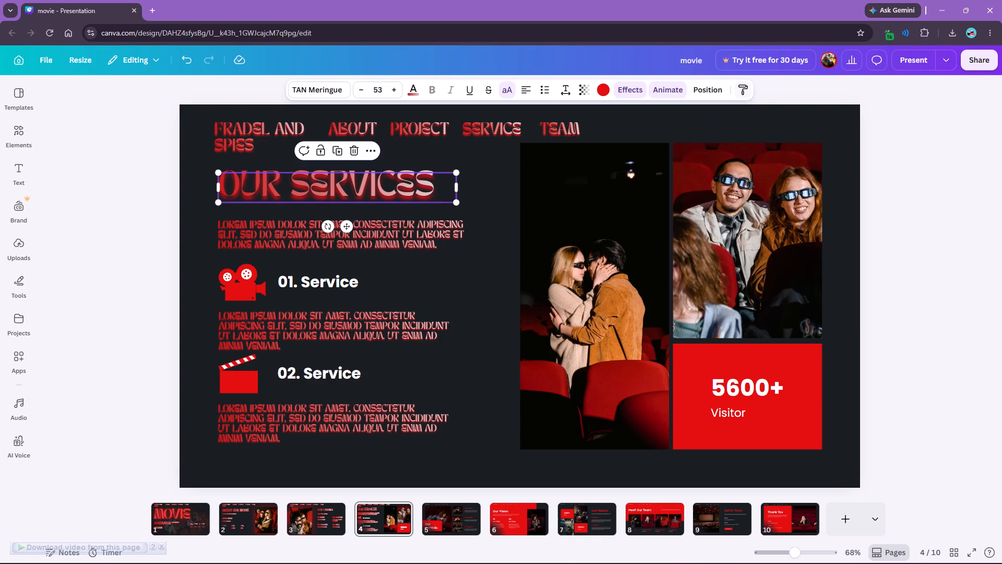
left_click(743, 91)
left_click(313, 290)
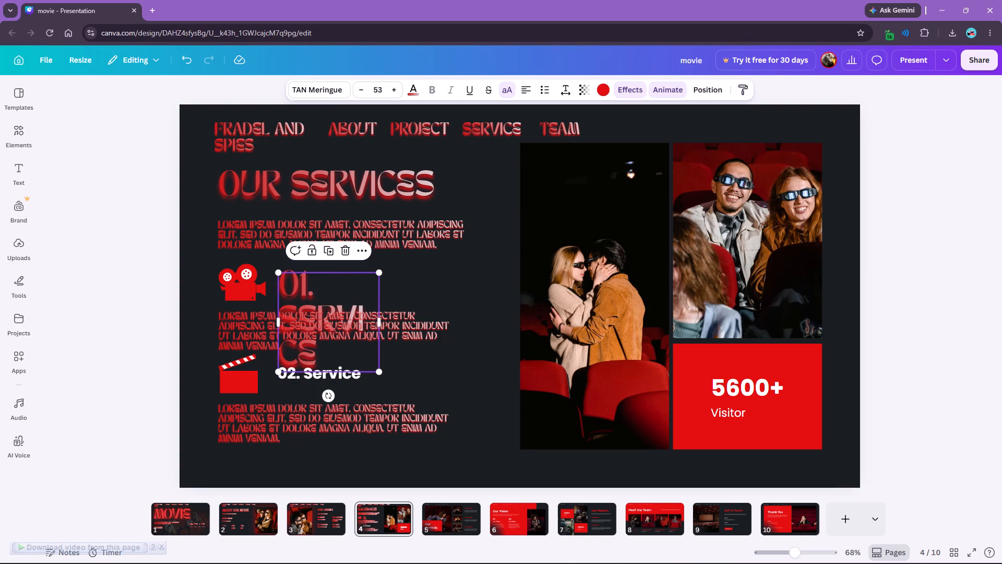
left_click(748, 92)
key("Escape")
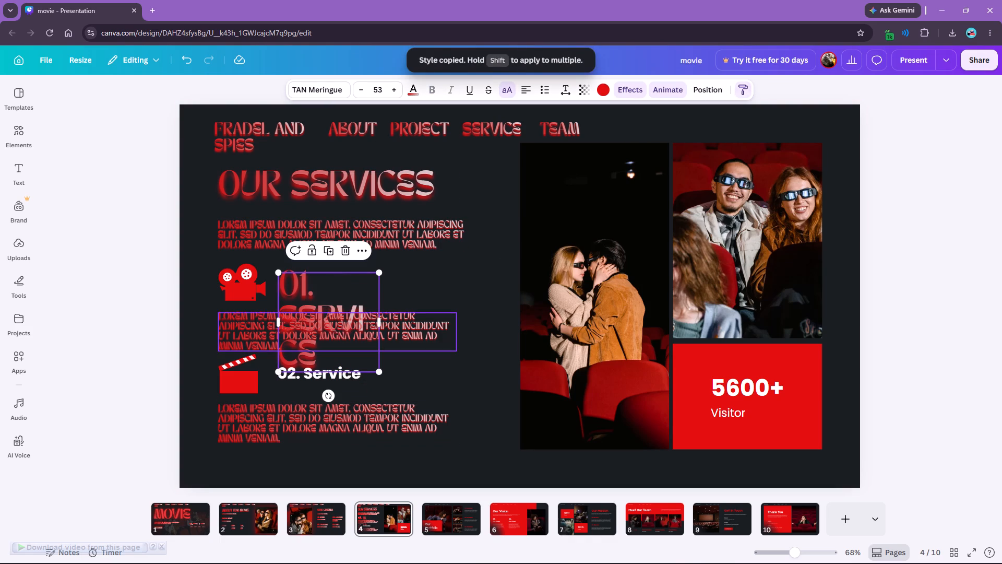
left_click_drag(381, 322, 472, 312)
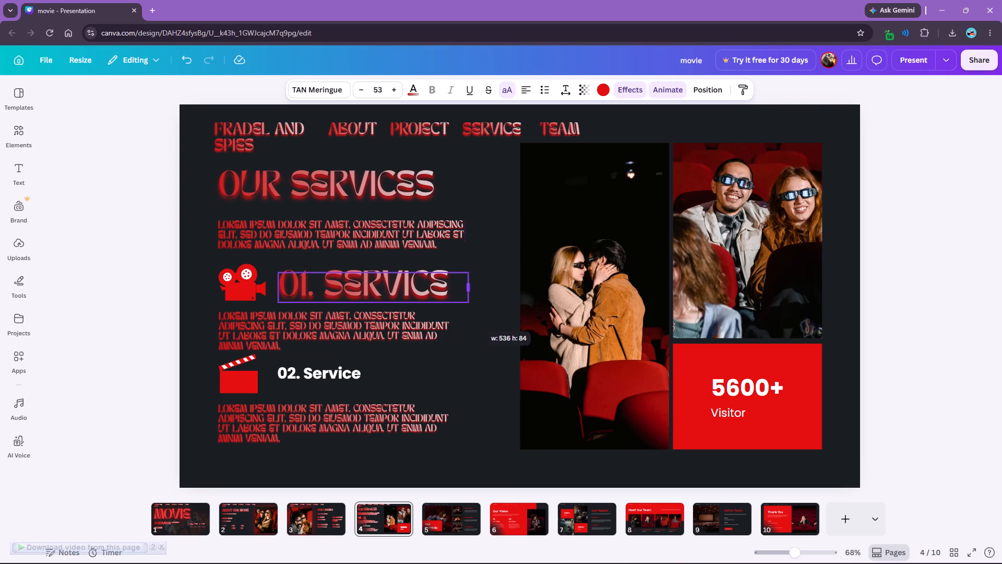
left_click_drag(472, 312, 471, 312)
Reduce the font size of the 01. Service title to 40.
triple_click(354, 89)
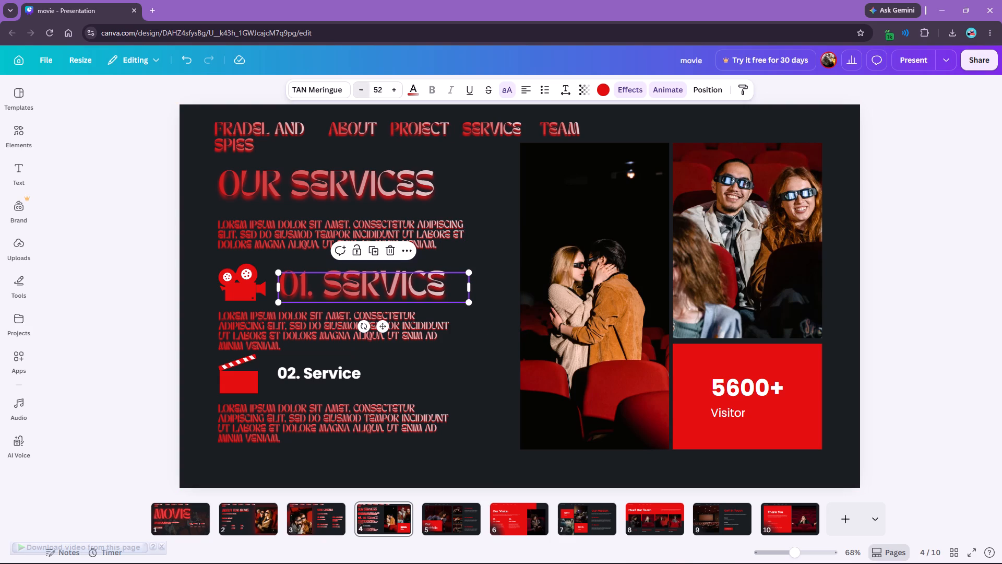
double_click(355, 89)
triple_click(355, 89)
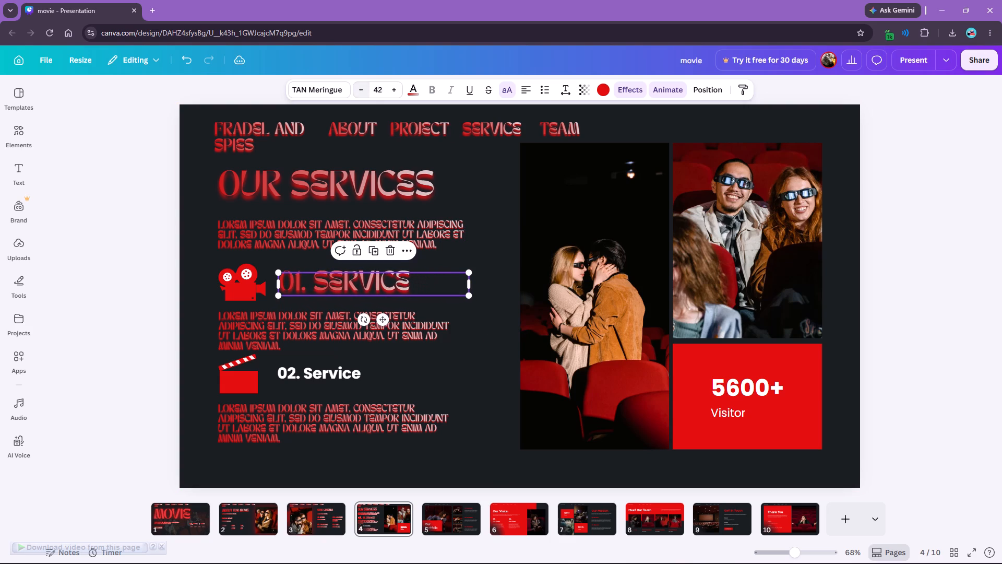
Copy the 01. Service title's style onto the 02. Service title and widen it to fit on one line.
left_click(744, 91)
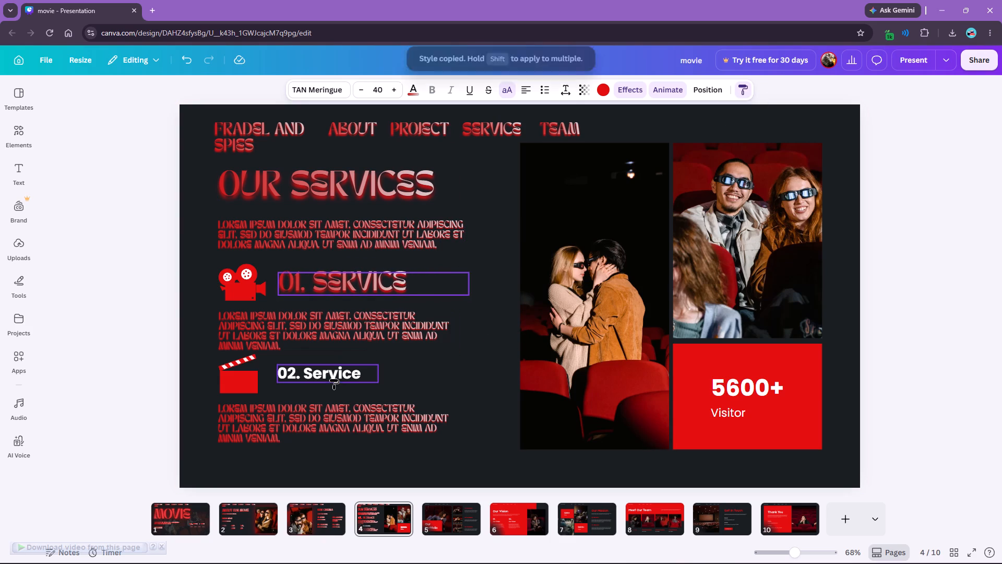
left_click(334, 379)
left_click_drag(379, 393, 431, 391)
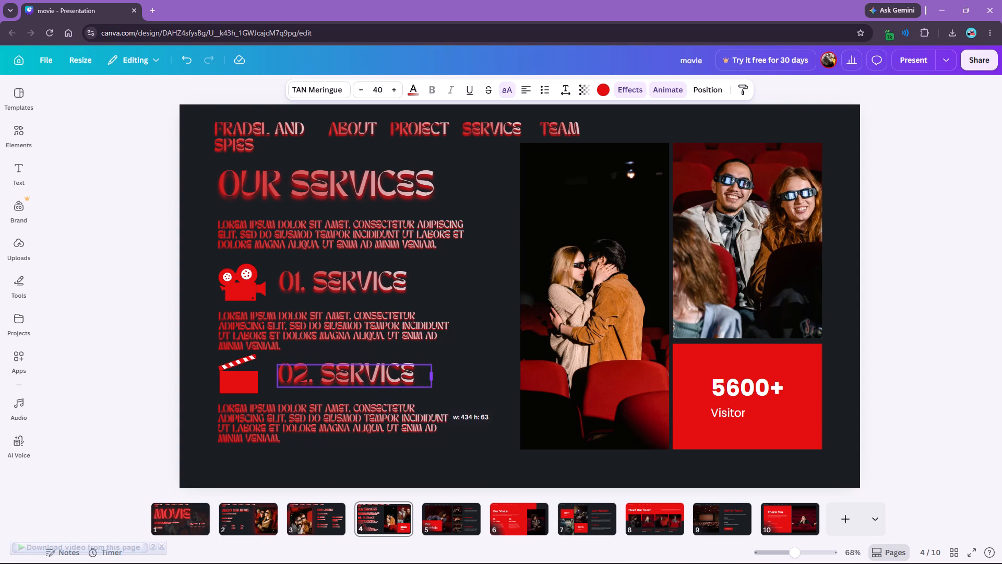
left_click_drag(431, 391, 422, 394)
left_click(464, 448)
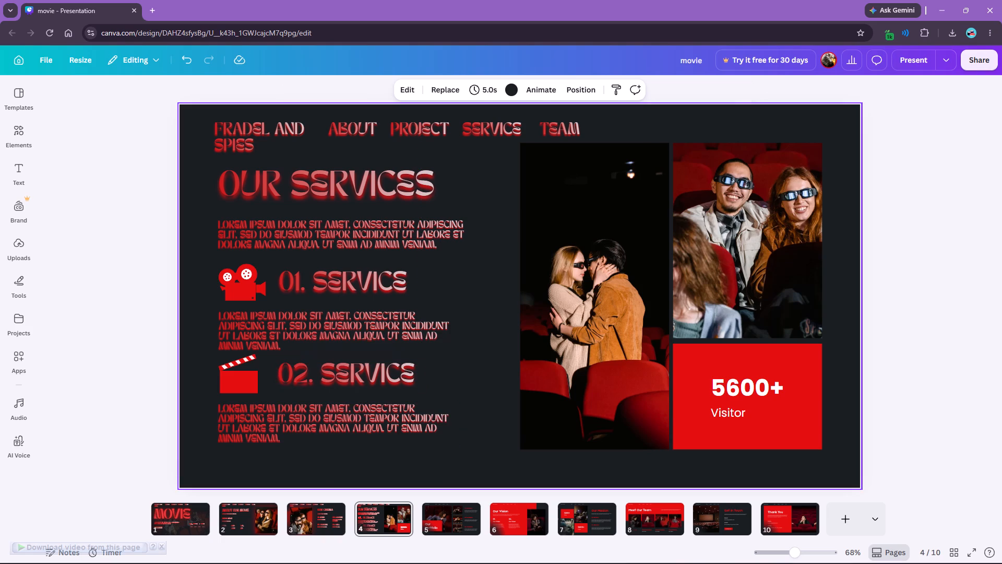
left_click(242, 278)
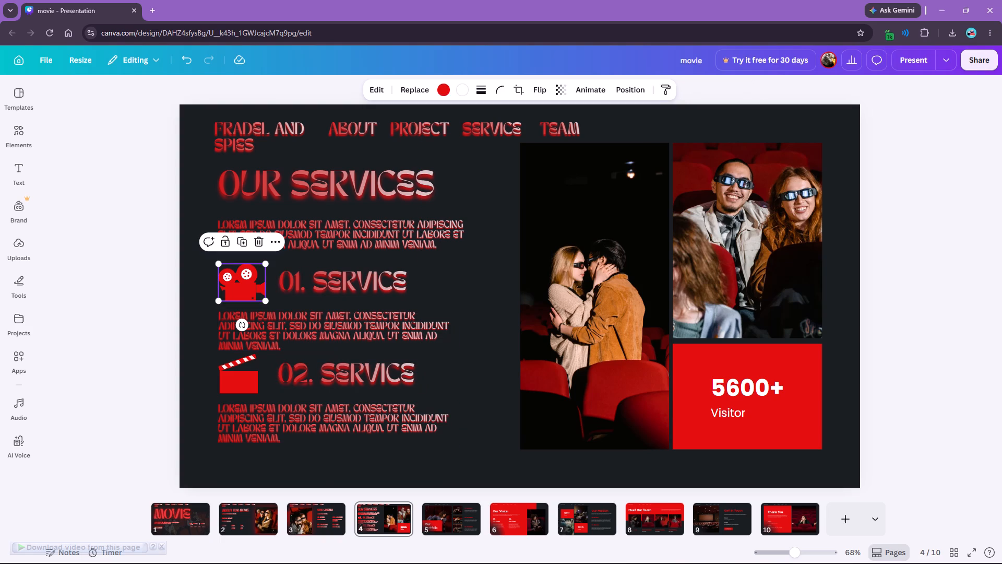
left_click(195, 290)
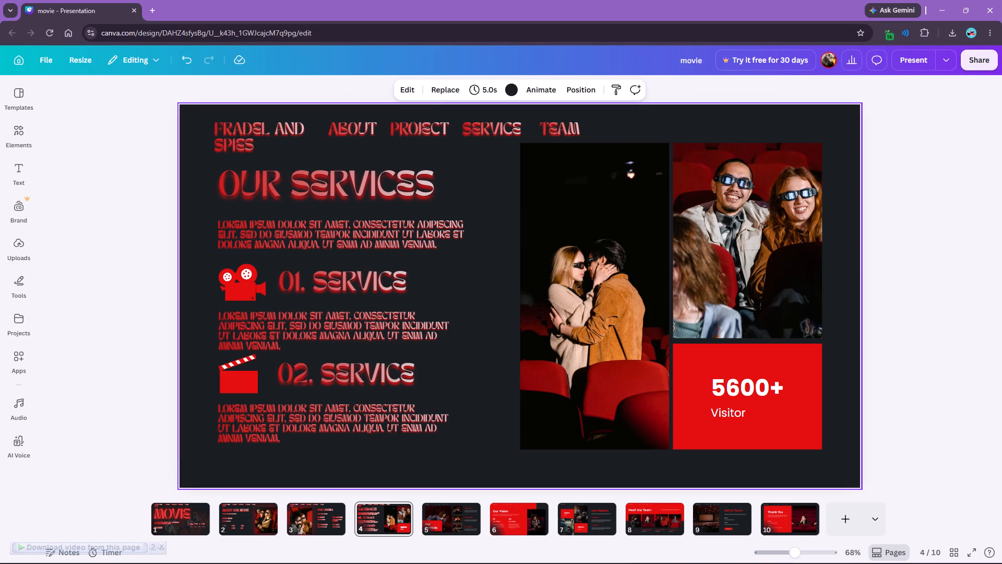
Apply the Clarify text animation to all five header texts, from FRADEL AND SPIES to TEAM.
left_click_drag(195, 115, 354, 208)
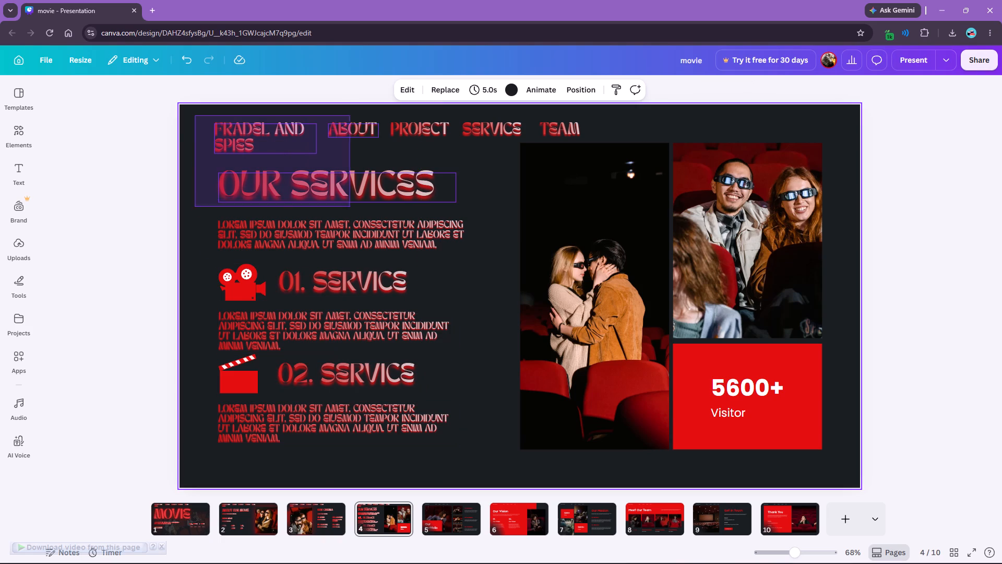
left_click_drag(354, 208, 566, 133)
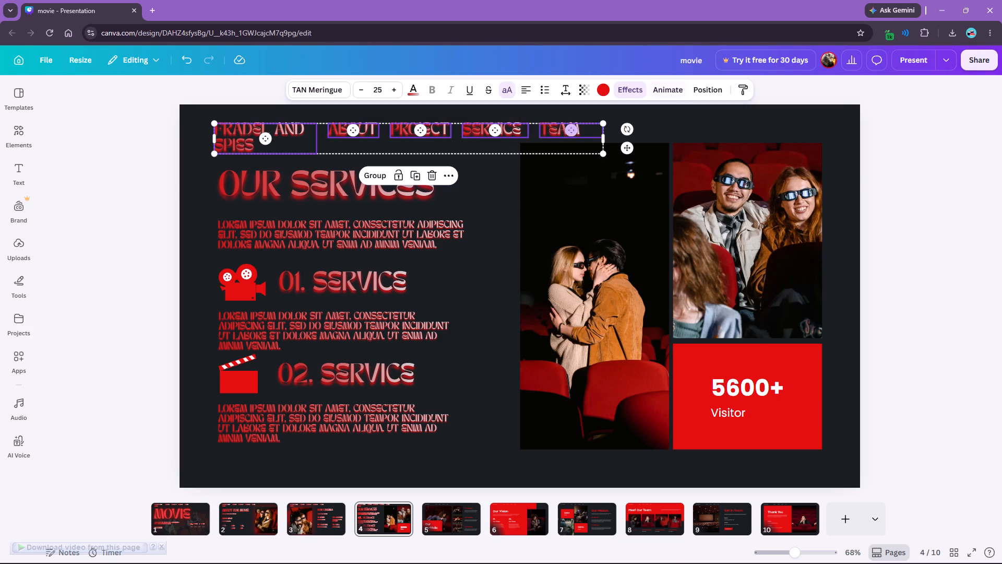
left_click(679, 89)
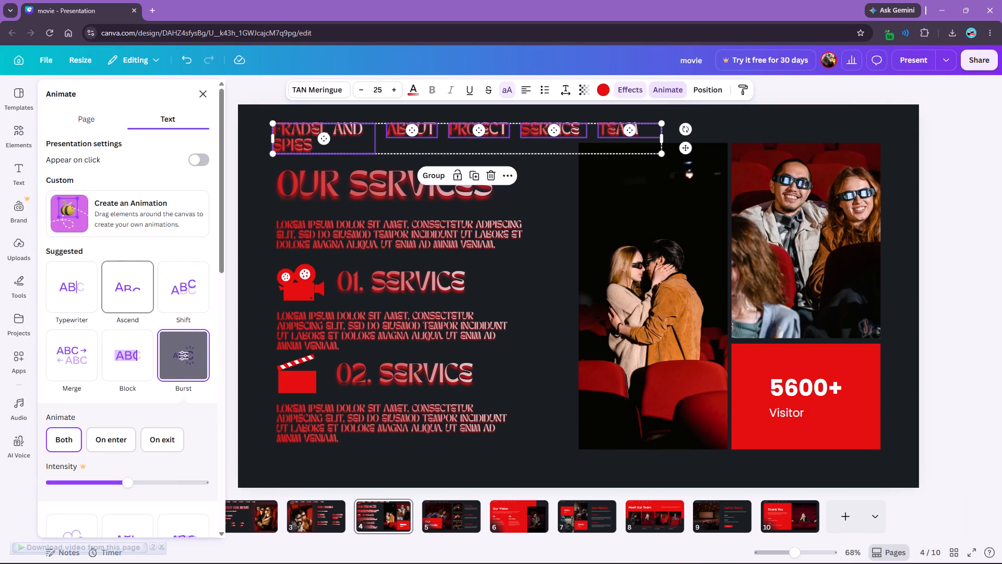
scroll(126, 299, "down", 4)
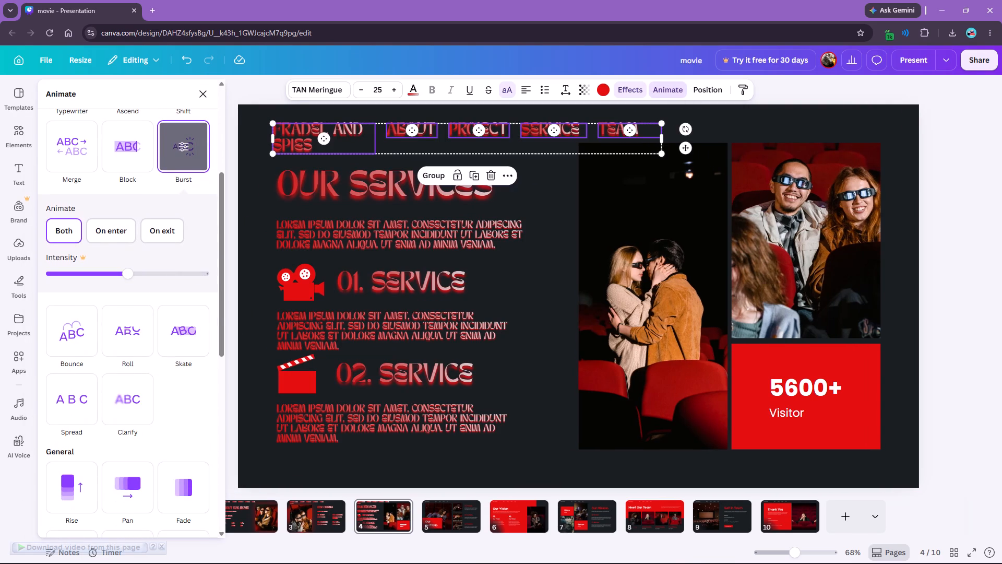
scroll(126, 298, "down", 1)
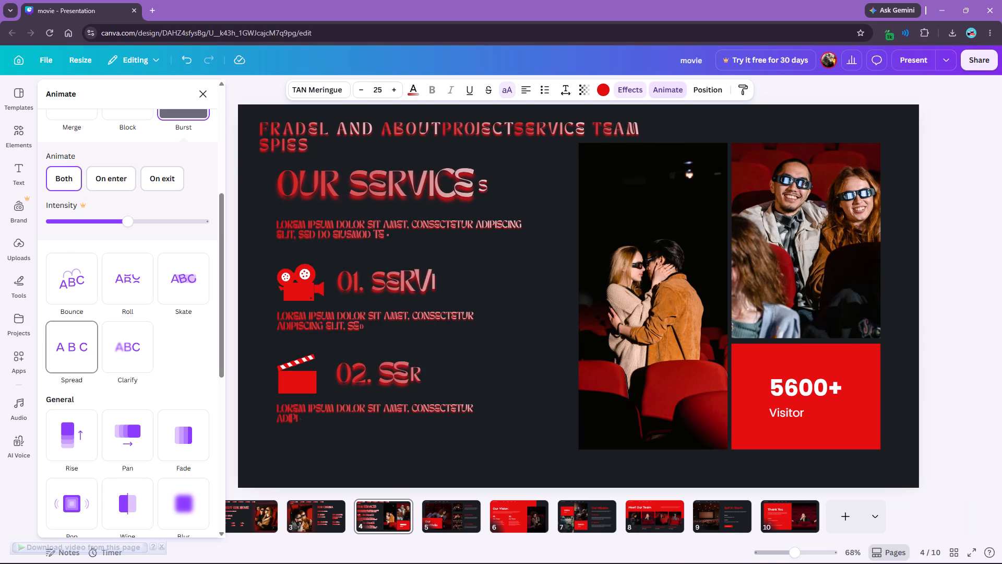
left_click(128, 348)
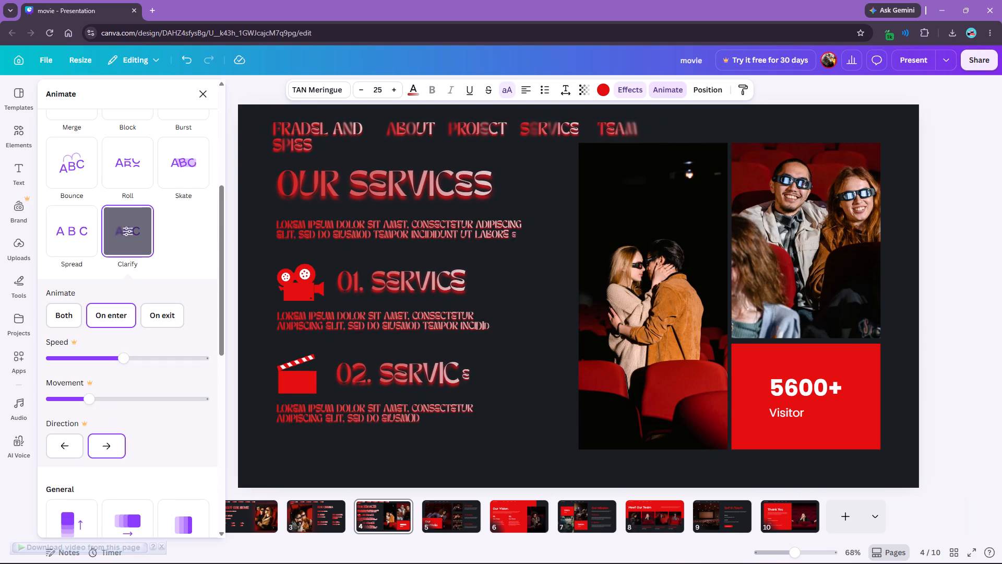
Apply the Clarify text animation to the OUR SERVICES heading, both service titles and the three description paragraphs.
left_click_drag(424, 462, 384, 187)
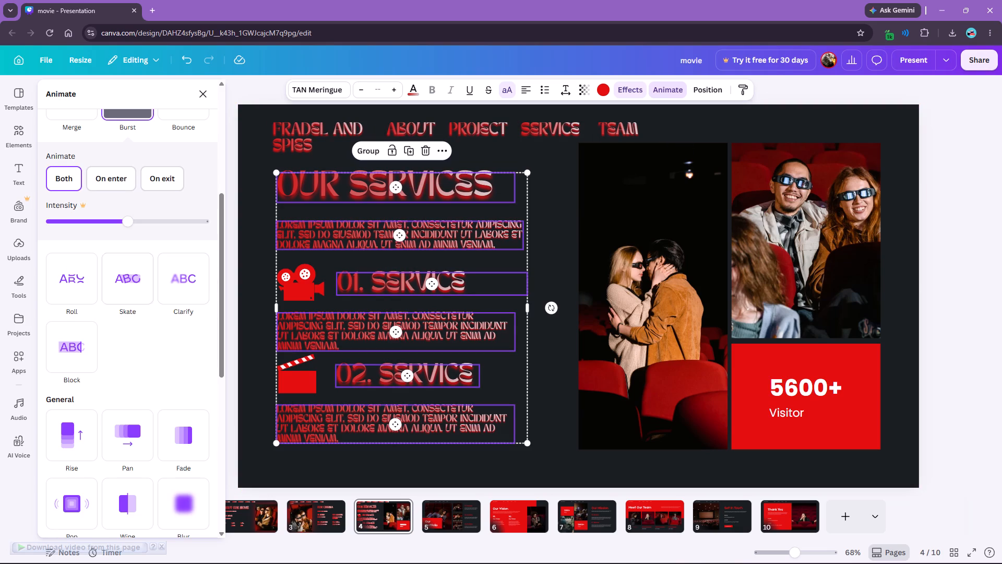
scroll(115, 291, "down", 1)
left_click(182, 232)
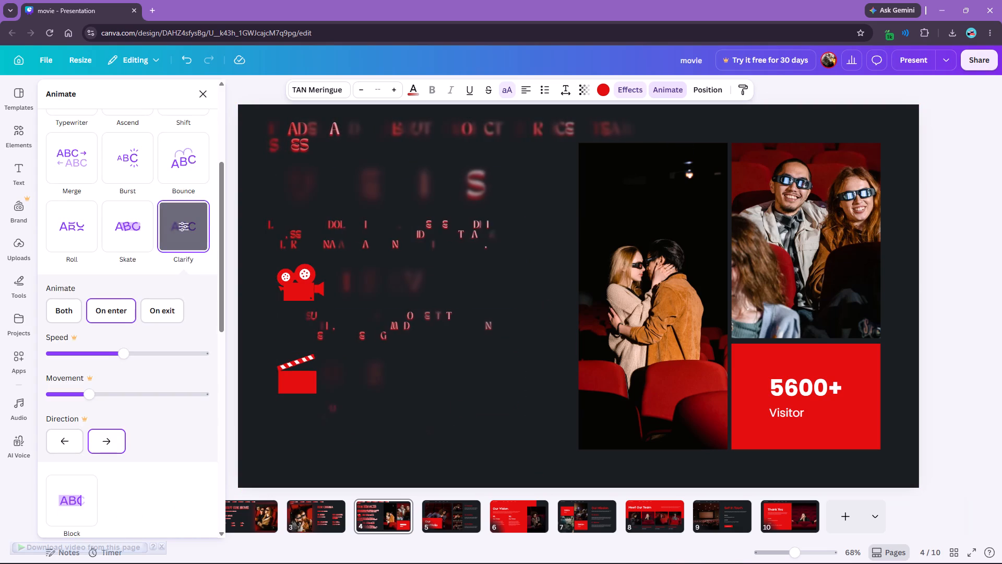
left_click(259, 186)
Apply the Pan animation to the red camera icon and the clapperboard icon.
left_click(296, 281)
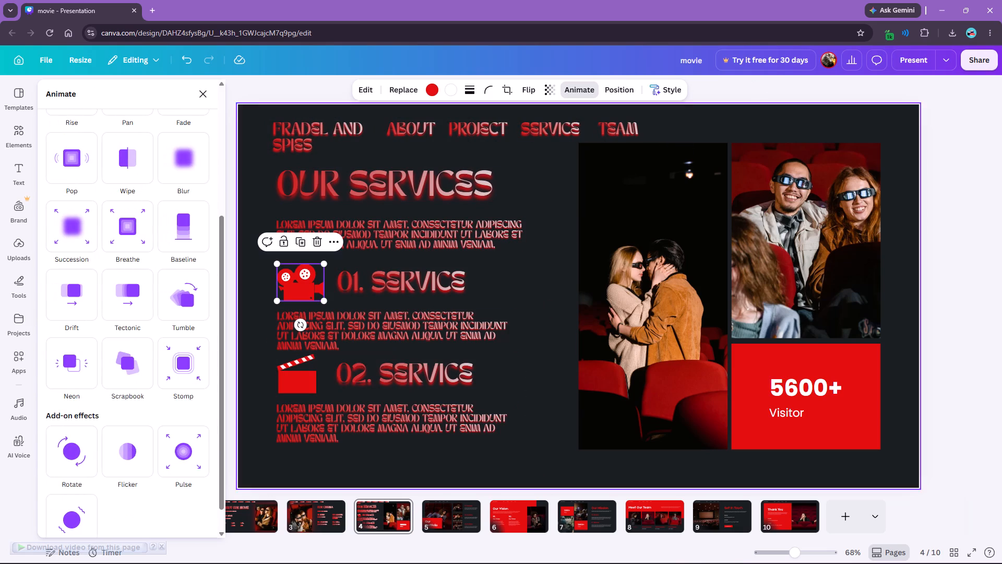
left_click(580, 85)
left_click(581, 89)
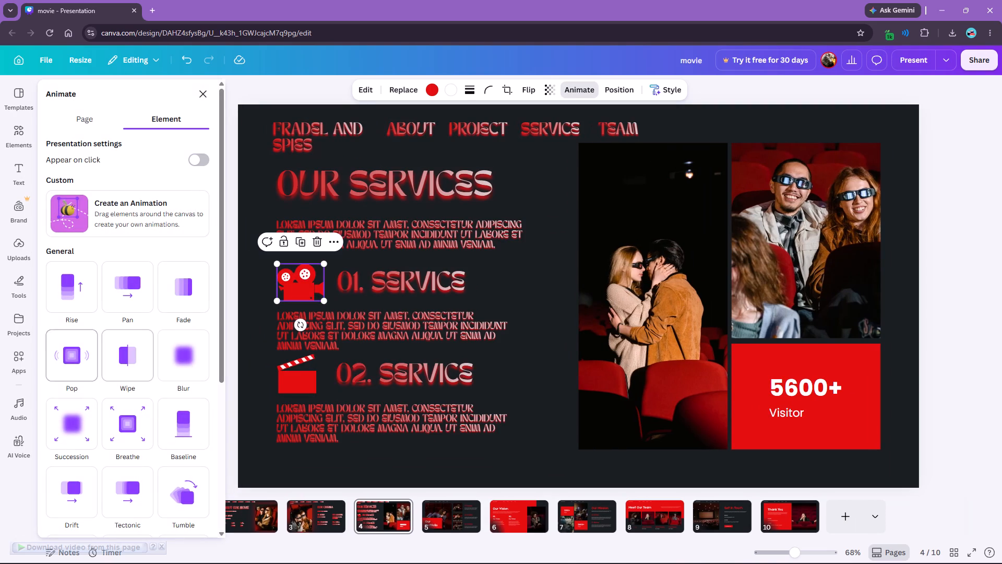
left_click(122, 293)
left_click(302, 393)
left_click(137, 289)
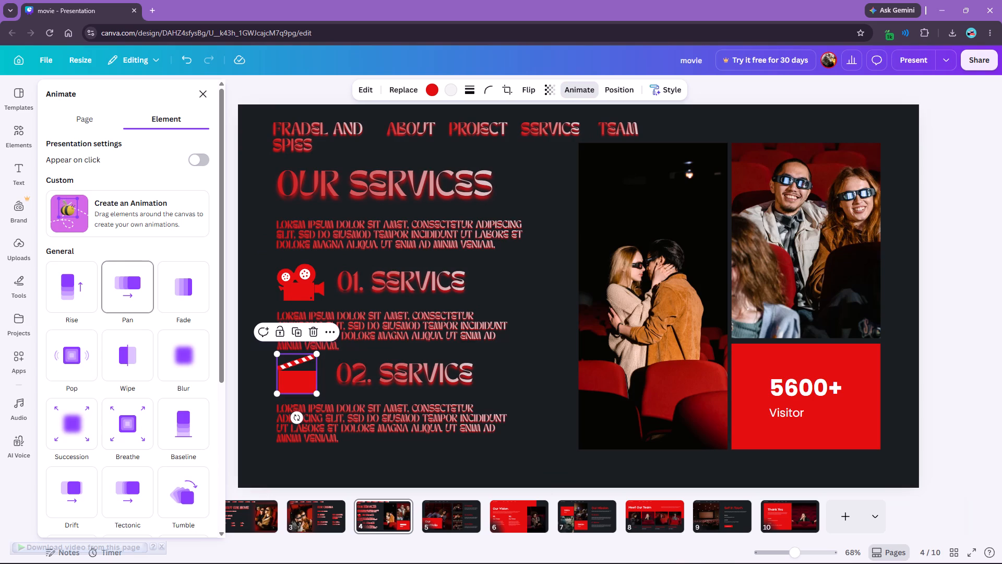
left_click(203, 92)
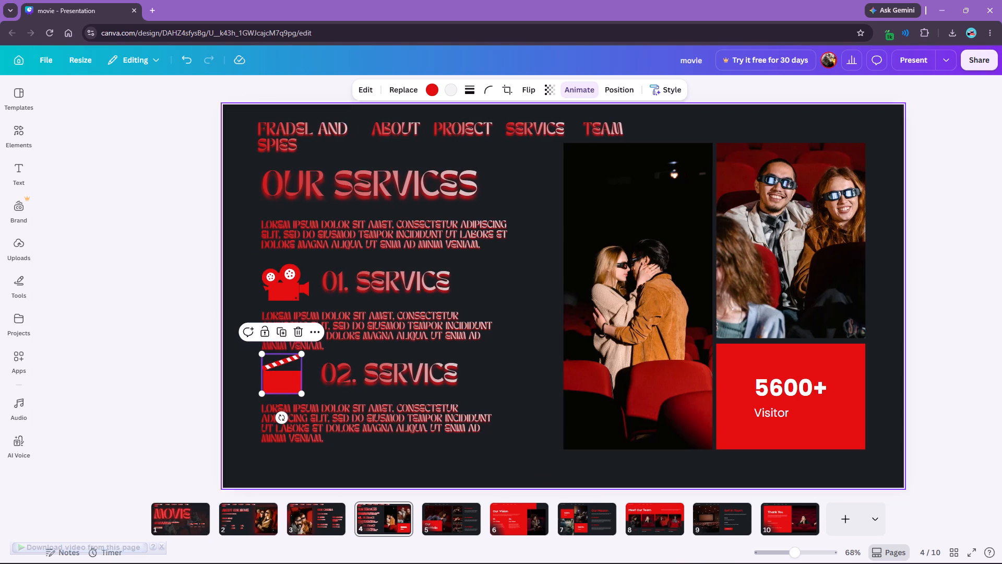
Add a Glow effect with intensity 100 in light coral red to both photos and the red visitor box.
left_click(494, 194)
left_click_drag(491, 176, 776, 397)
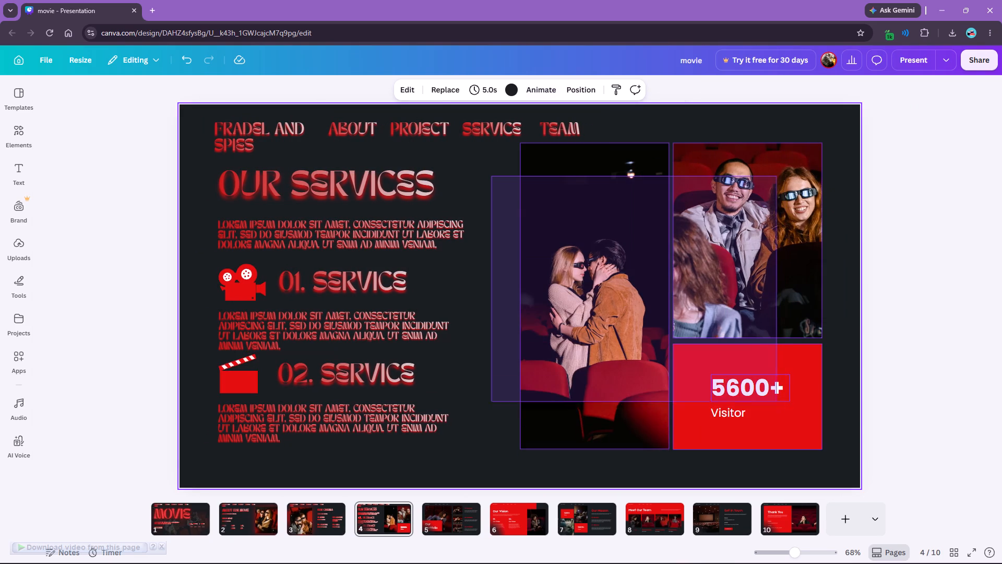
left_click_drag(776, 397, 776, 360)
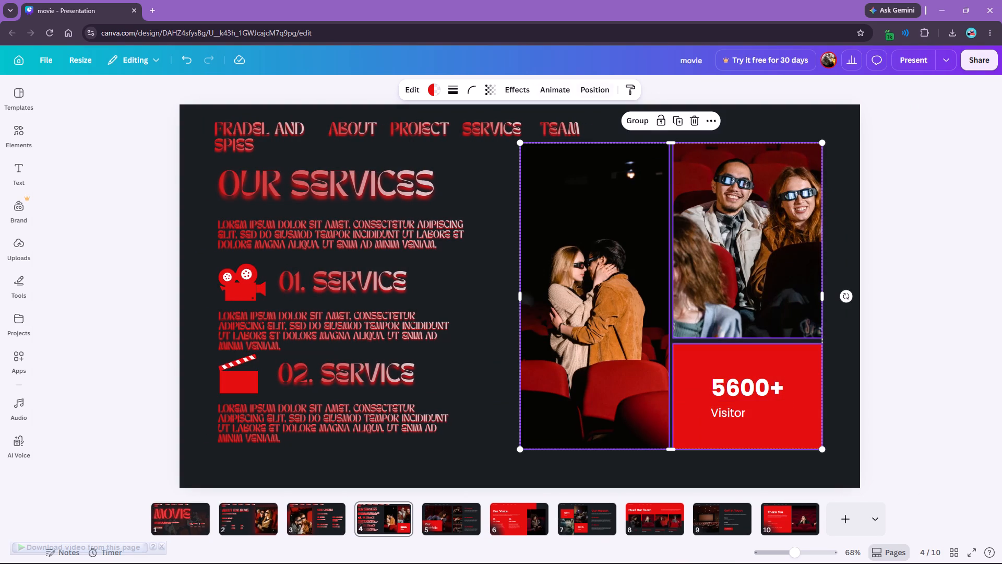
left_click(526, 90)
left_click(141, 146)
left_click_drag(89, 204, 224, 206)
left_click(209, 228)
left_click(120, 277)
left_click(92, 277)
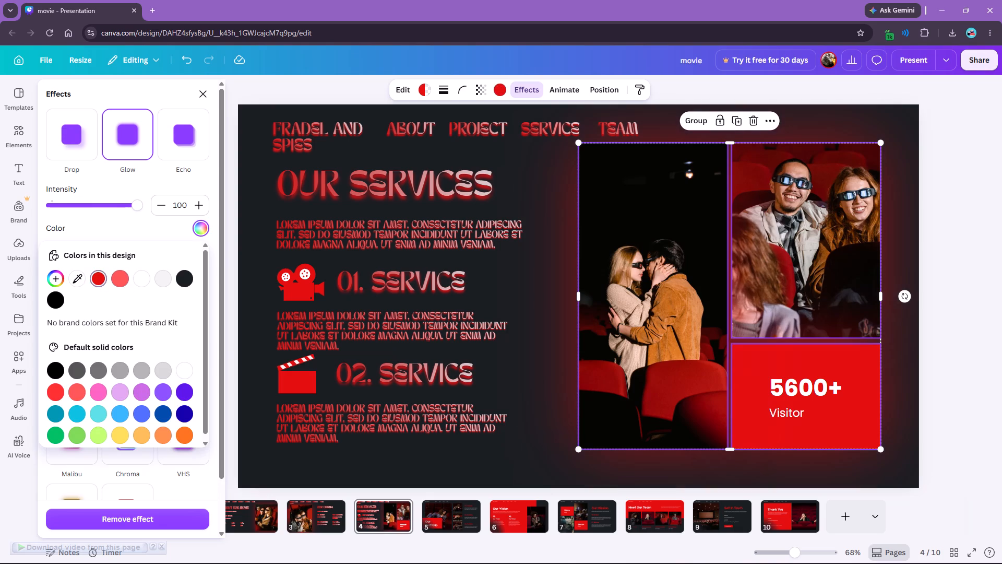
left_click(111, 280)
left_click(120, 281)
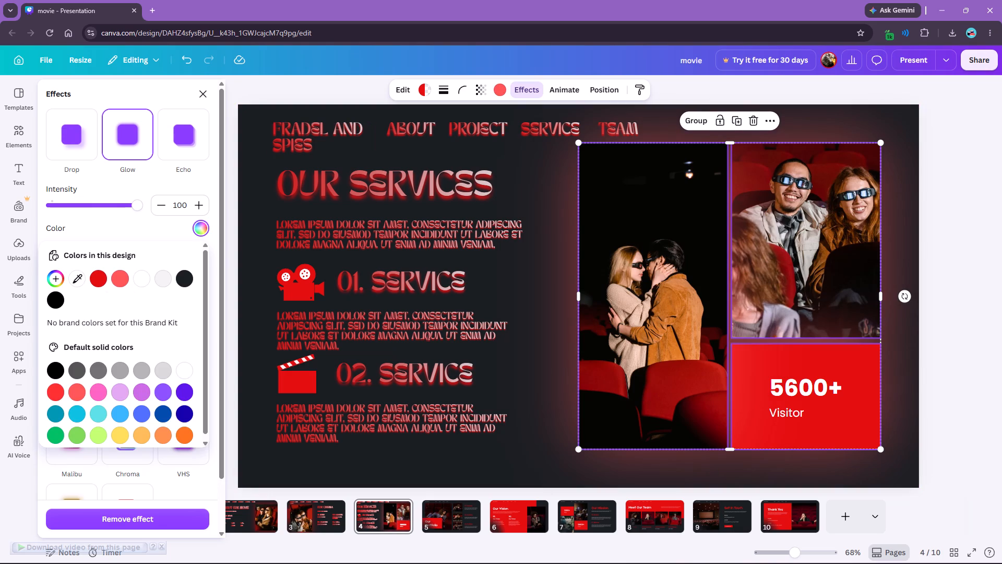
left_click(205, 95)
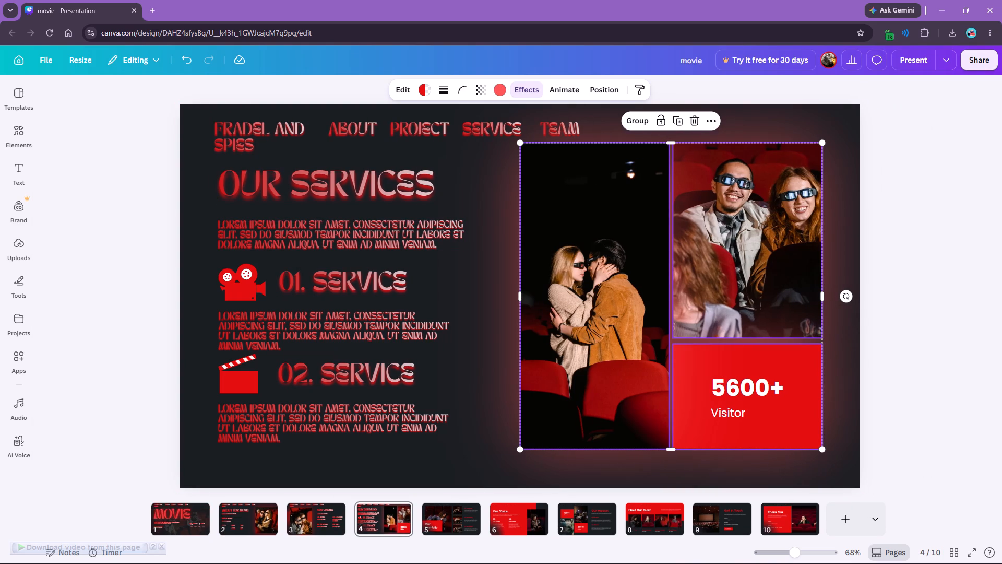
left_click(840, 256)
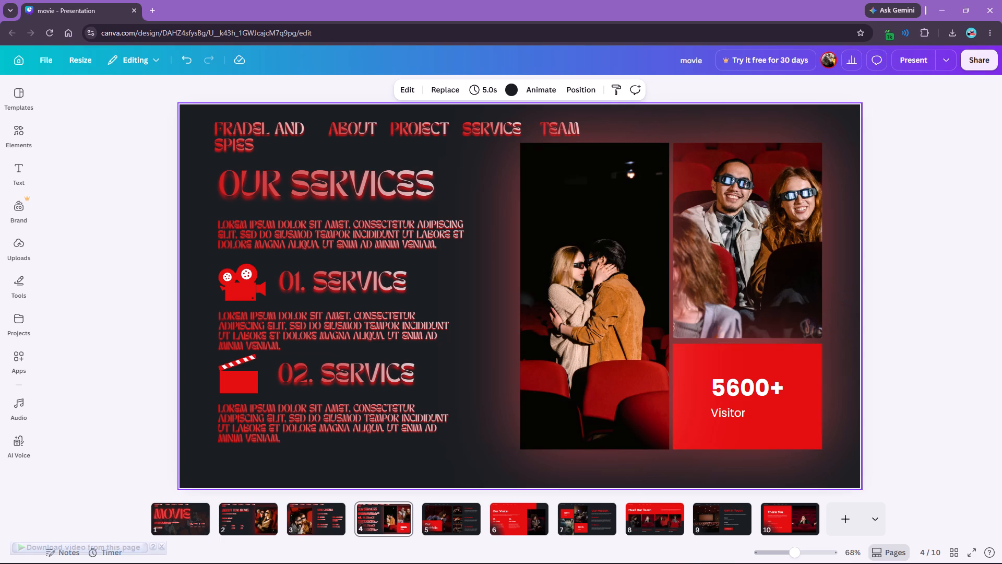
Set the corner rounding of the tall photo of the couple to 25.
left_click(588, 237)
left_click(503, 88)
left_click_drag(455, 131, 456, 131)
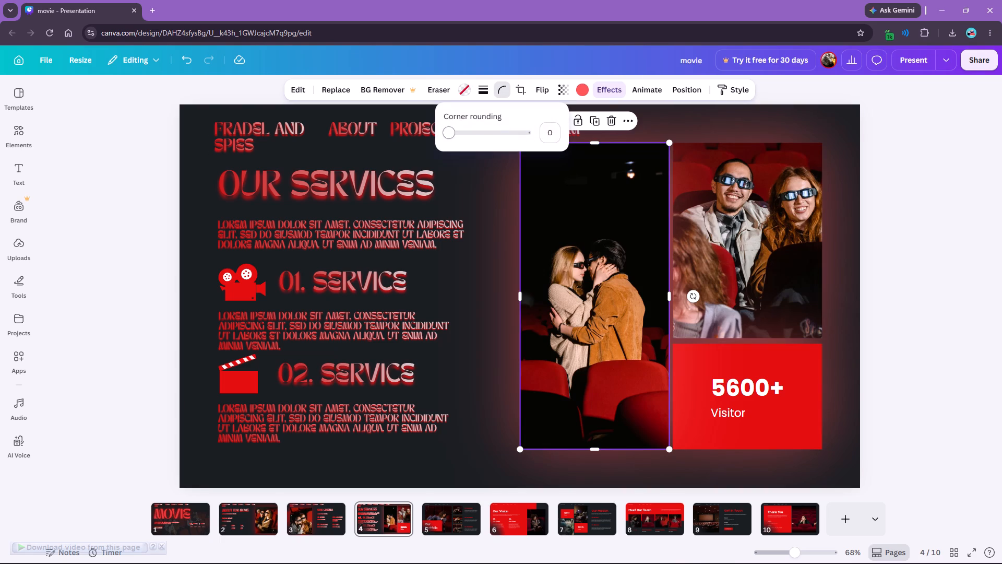
left_click_drag(456, 131, 488, 134)
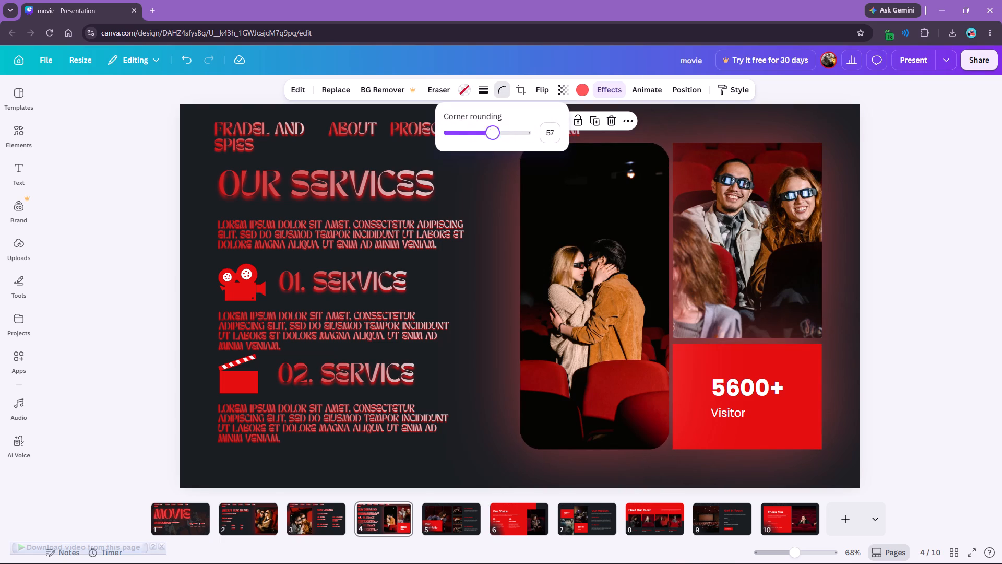
left_click_drag(488, 134, 470, 138)
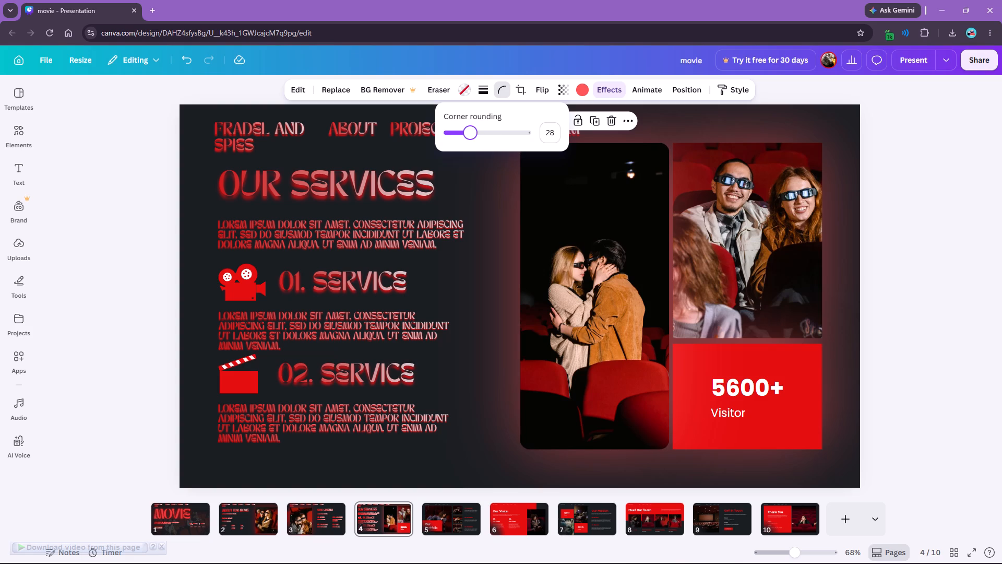
left_click_drag(470, 138, 468, 138)
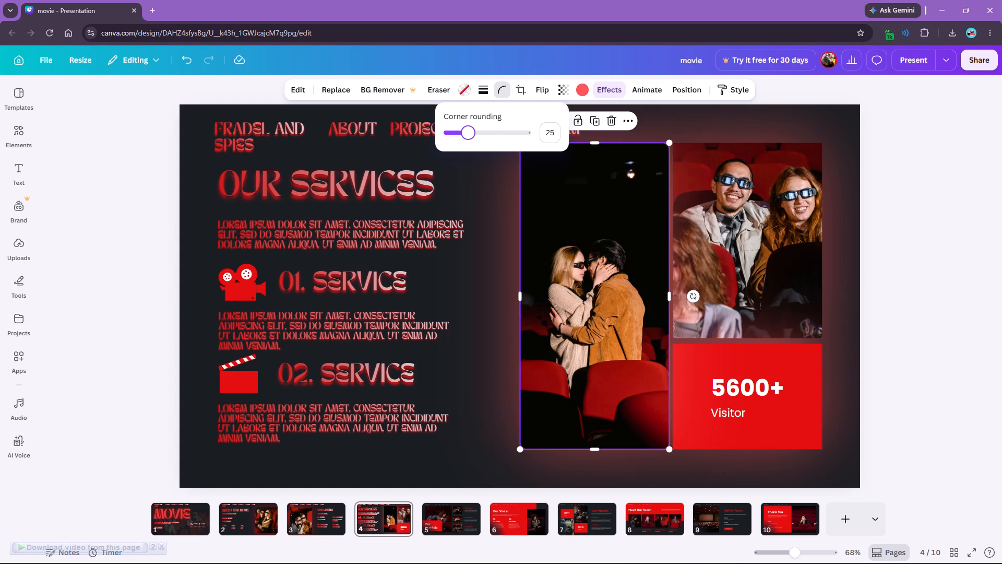
Copy the tall photo's rounded basic style onto the smaller audience photo, and that photo's style onto the red visitor box.
left_click(716, 176)
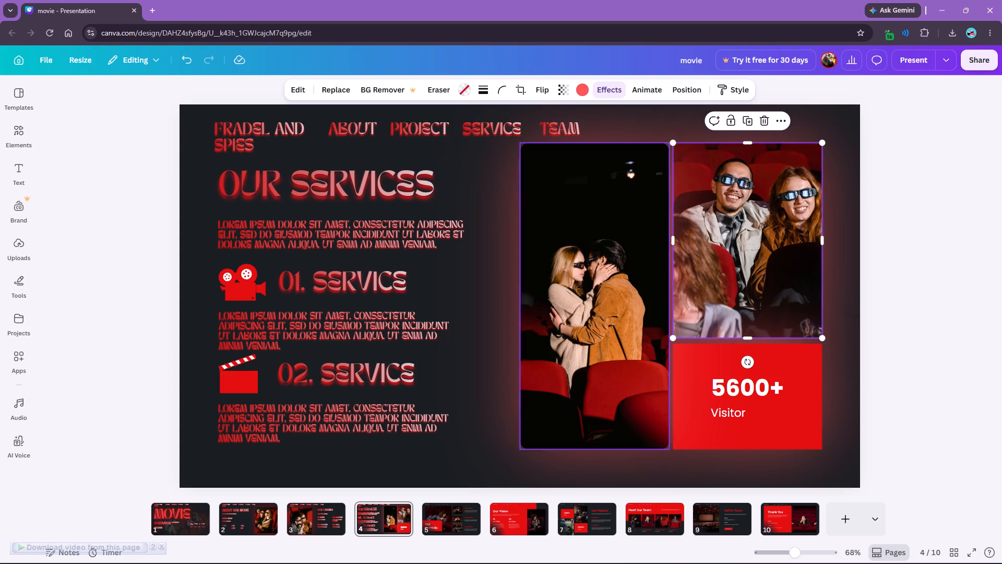
left_click(629, 156)
left_click(723, 88)
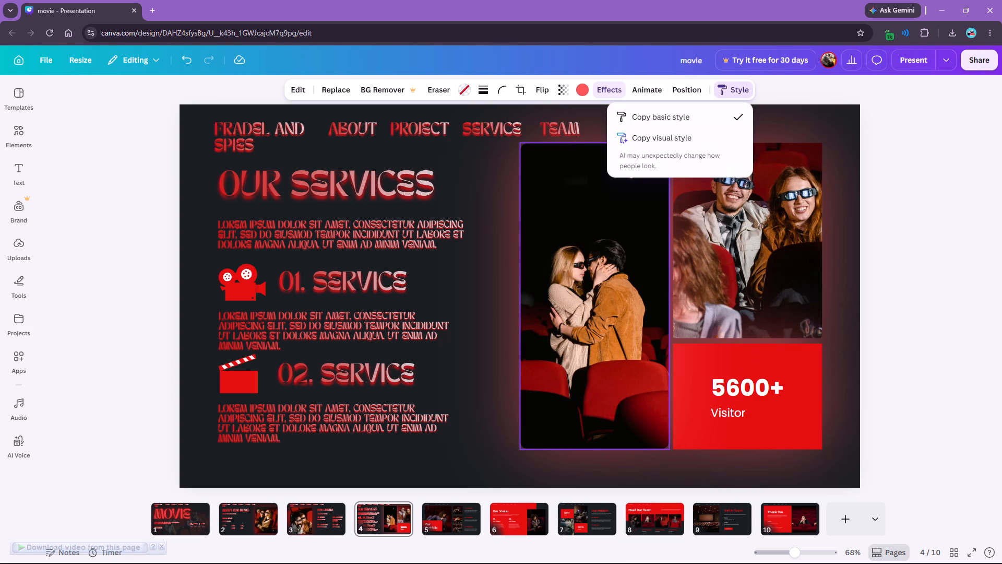
left_click(730, 174)
left_click(739, 221)
left_click(663, 124)
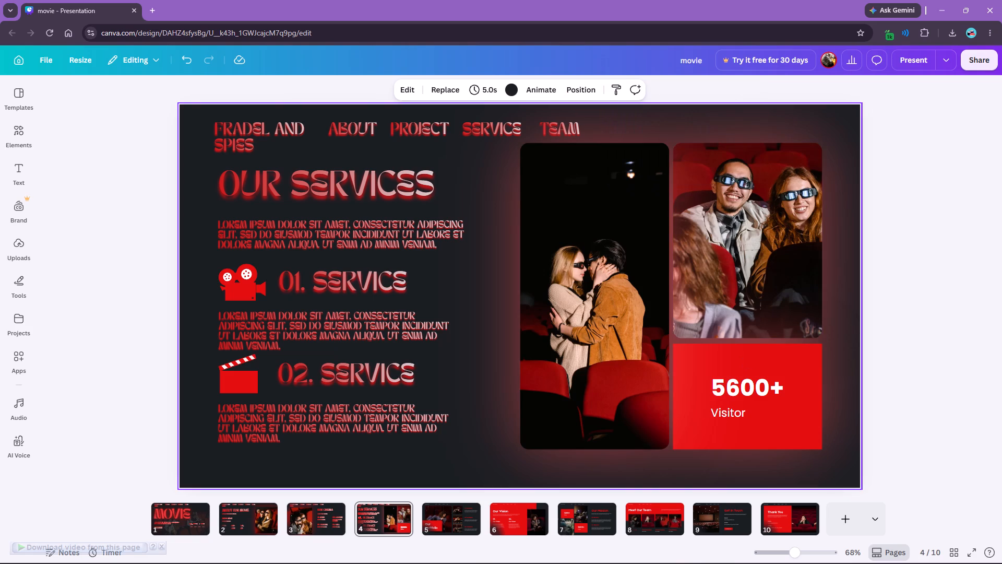
left_click(707, 184)
left_click(721, 91)
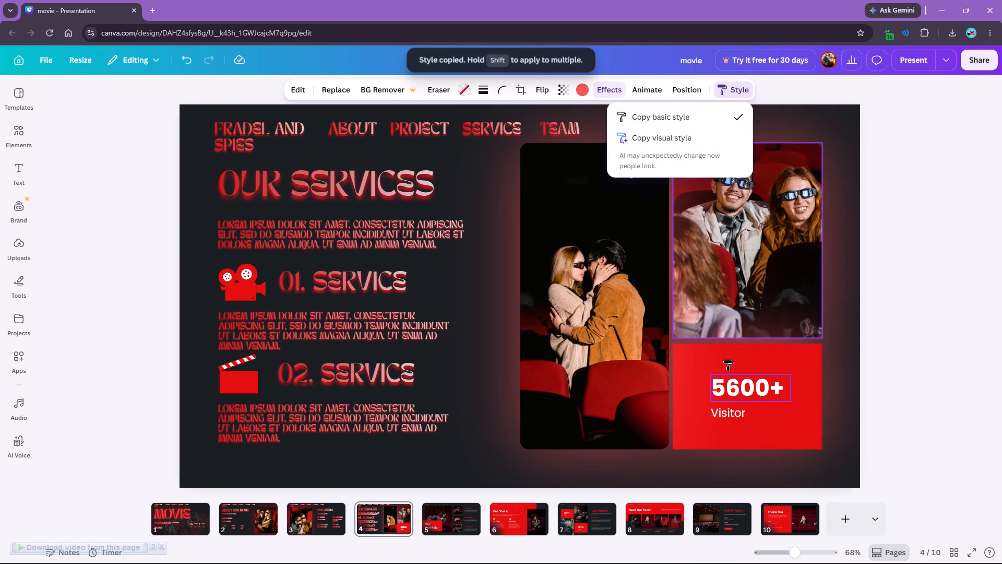
left_click(728, 359)
left_click(851, 365)
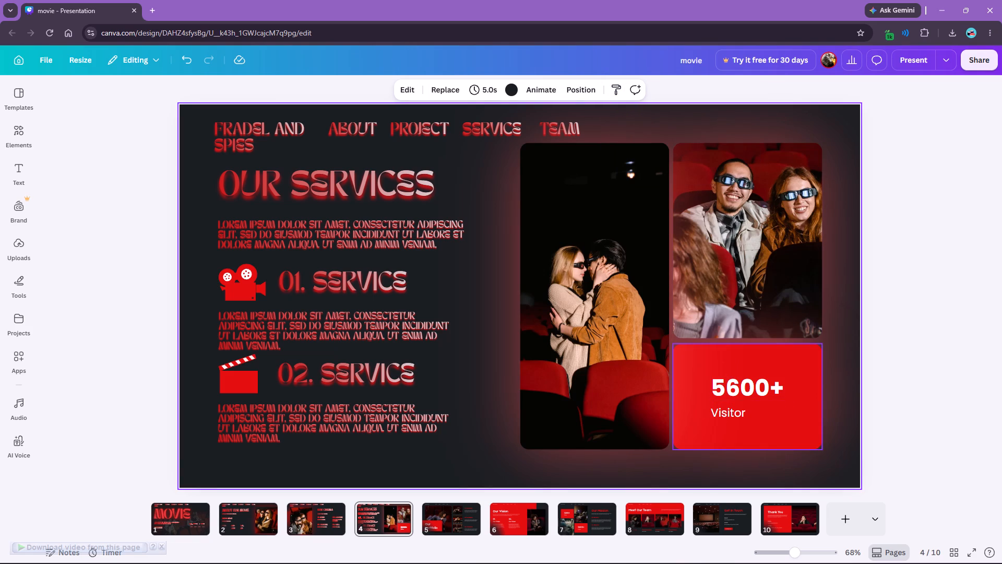
Copy the TEAM header's text style onto the 5600+ number in the red box.
left_click(749, 385)
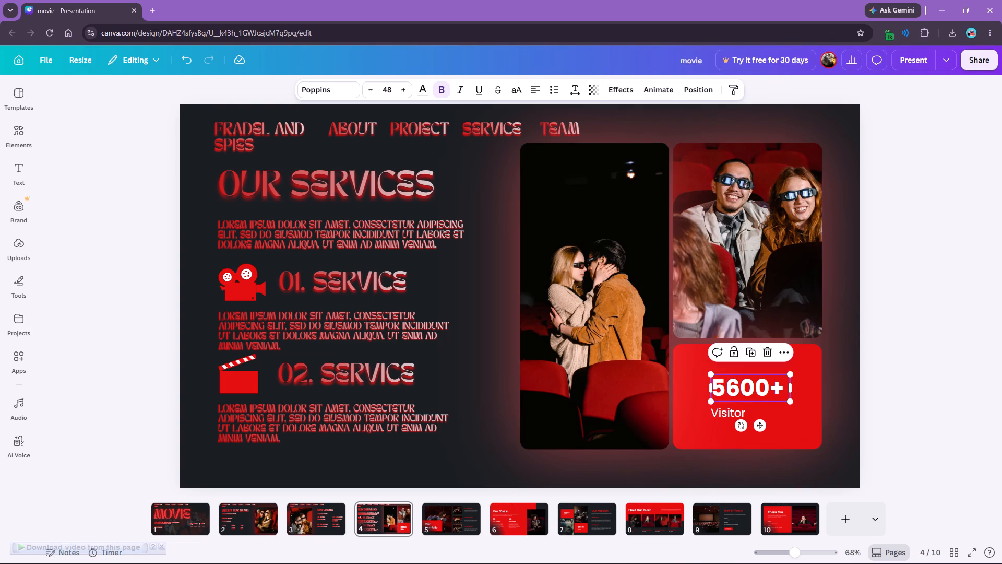
left_click(545, 129)
left_click(744, 87)
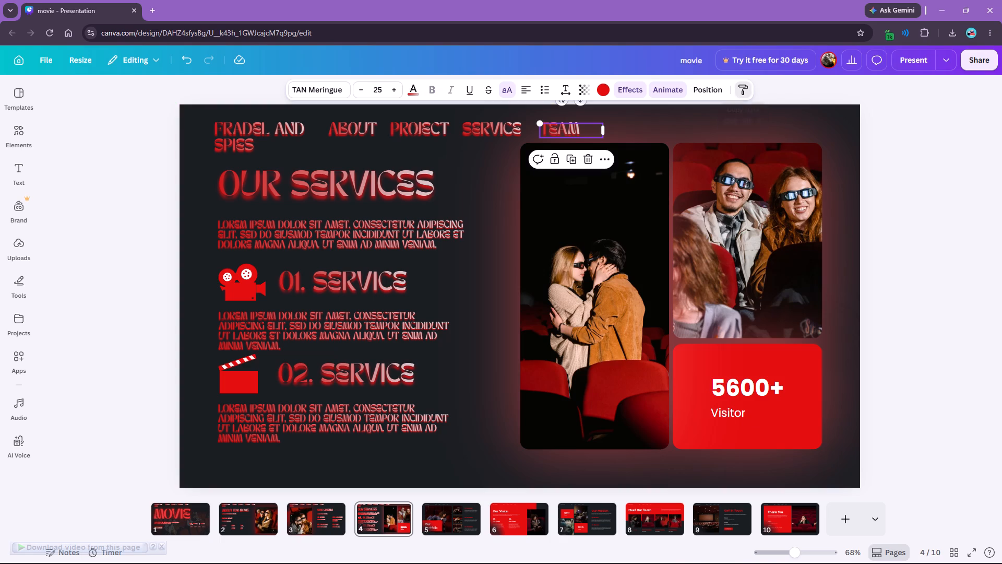
left_click(753, 391)
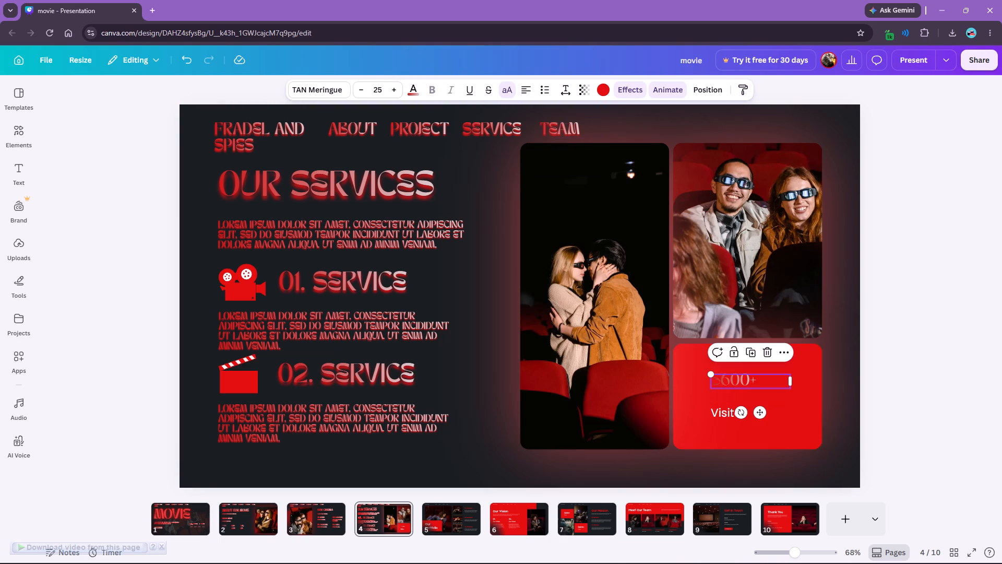
Give the 5600+ text an orange-brown effect color from the photo colors and increase its font size to 37.
left_click(602, 87)
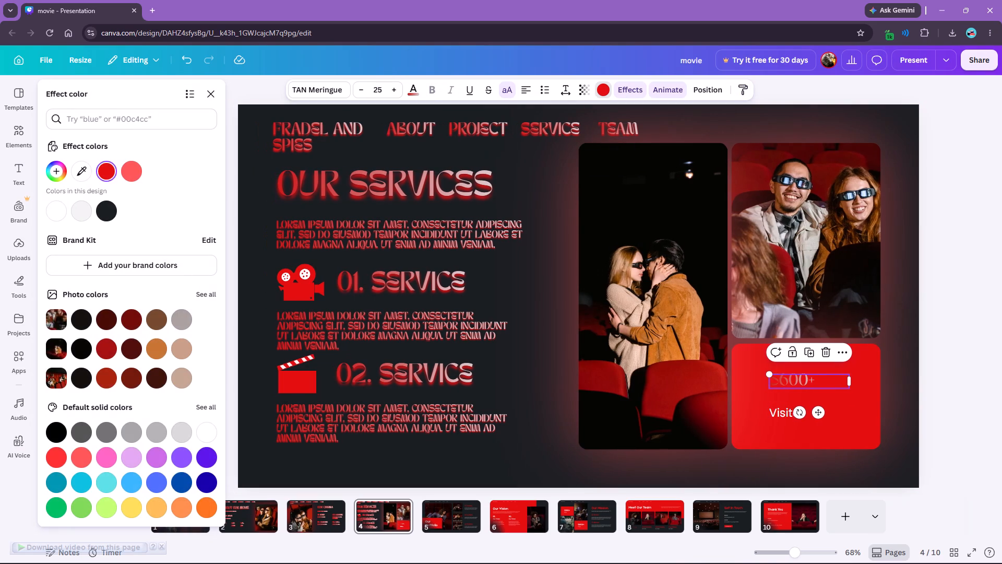
left_click(153, 350)
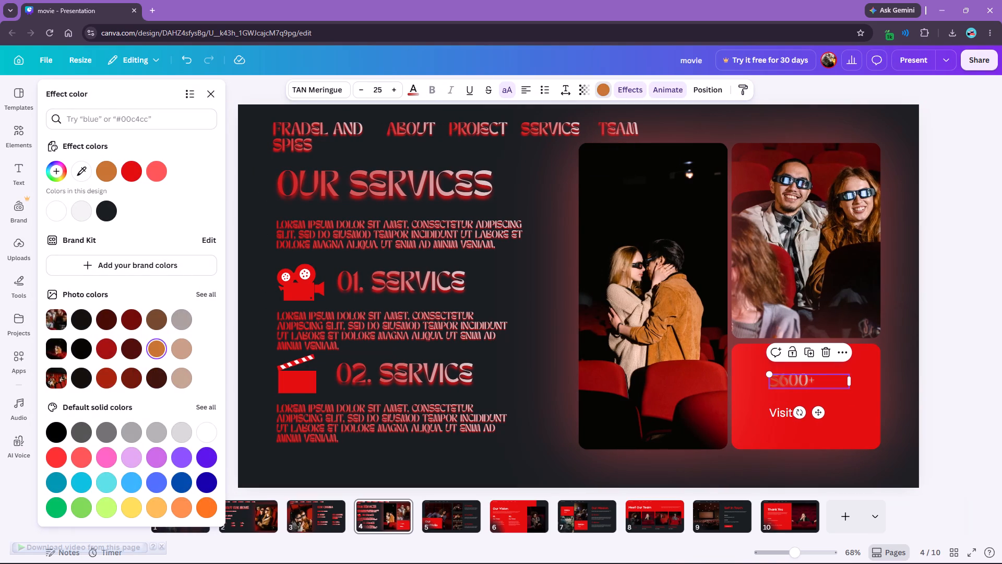
left_click(396, 87)
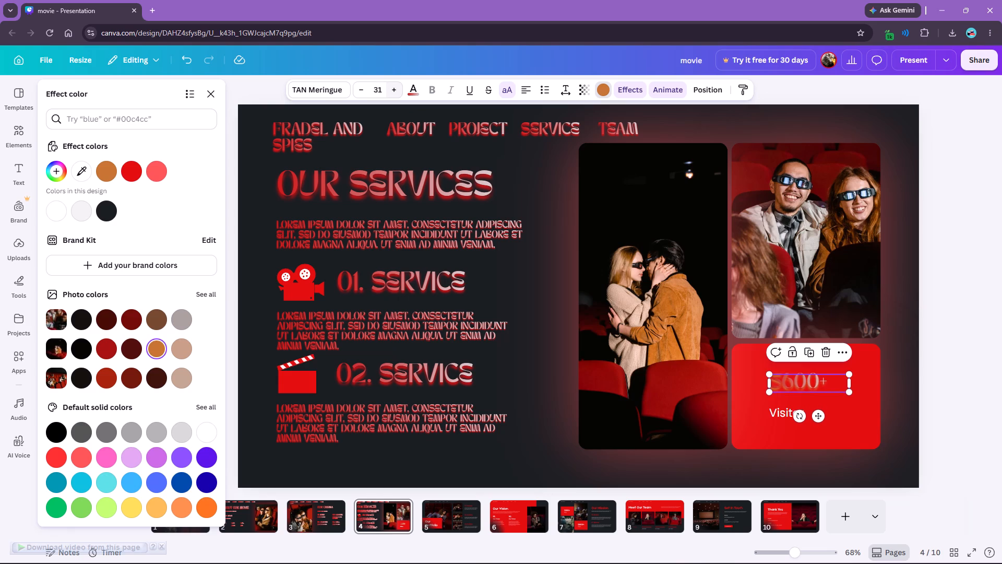
left_click(211, 93)
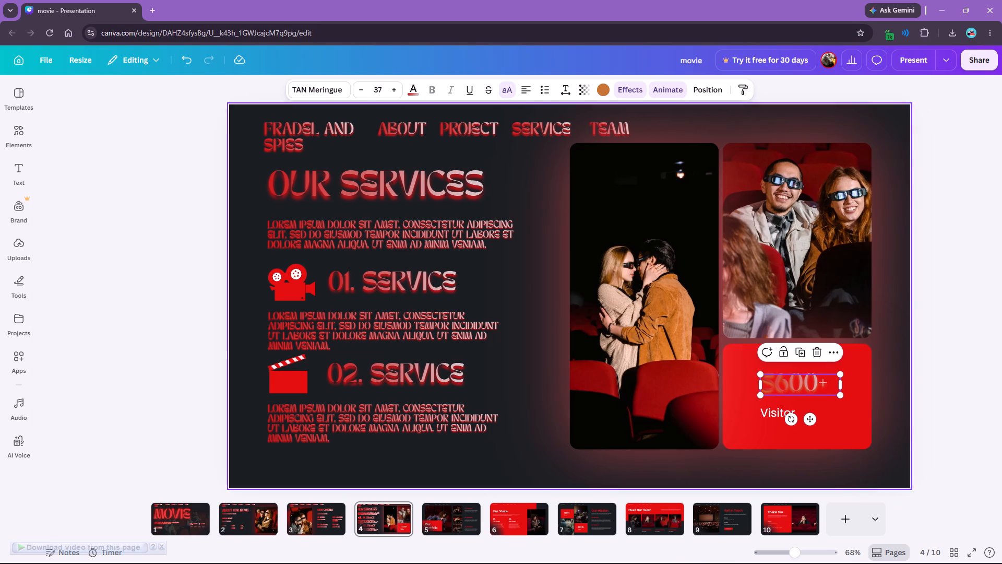
Copy the 5600+ style onto the Visitor label, then move it up and widen it to fit on one line.
left_click(742, 86)
left_click(733, 412)
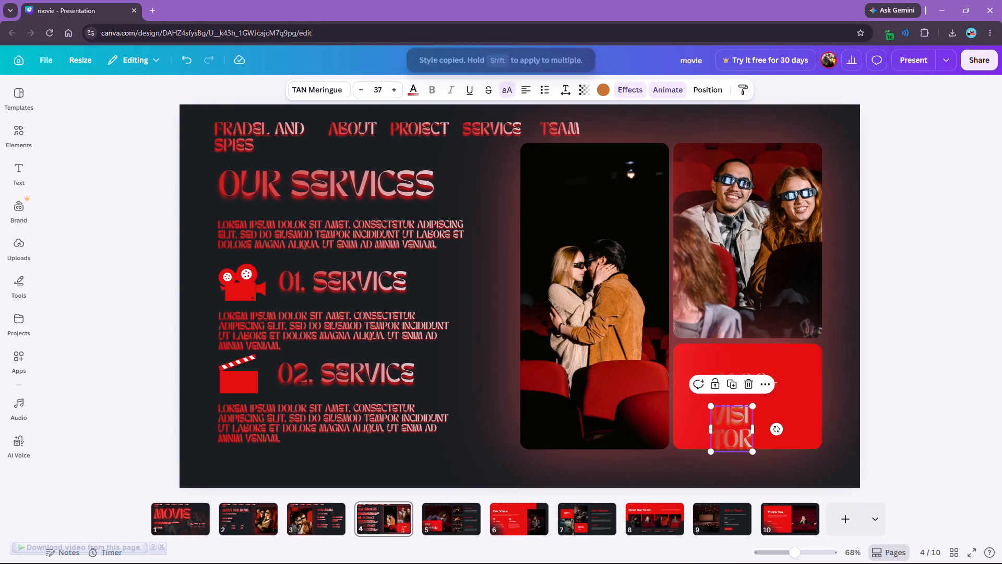
left_click(896, 383)
left_click_drag(740, 429, 742, 424)
left_click_drag(755, 424, 764, 424)
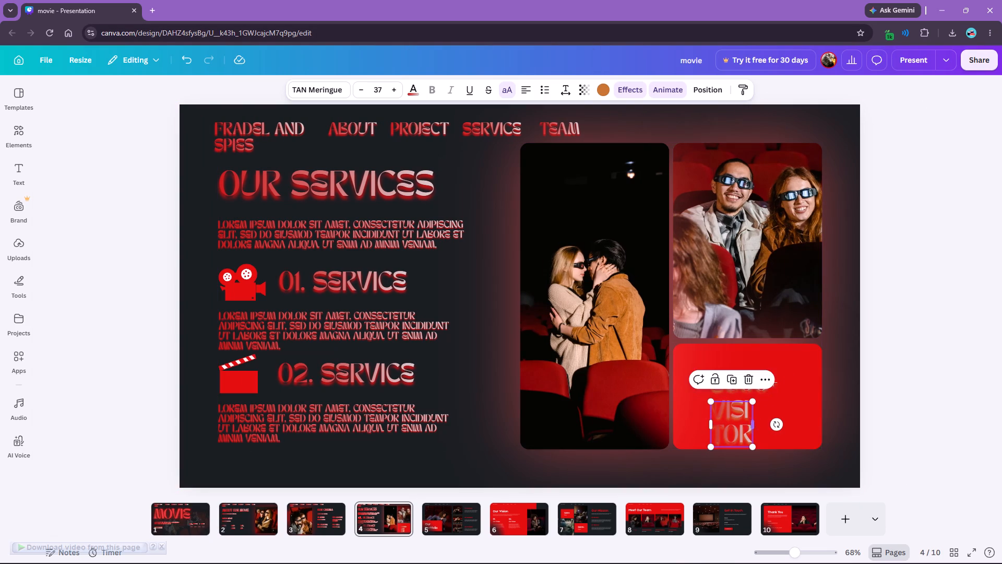
left_click_drag(764, 424, 798, 422)
left_click(890, 394)
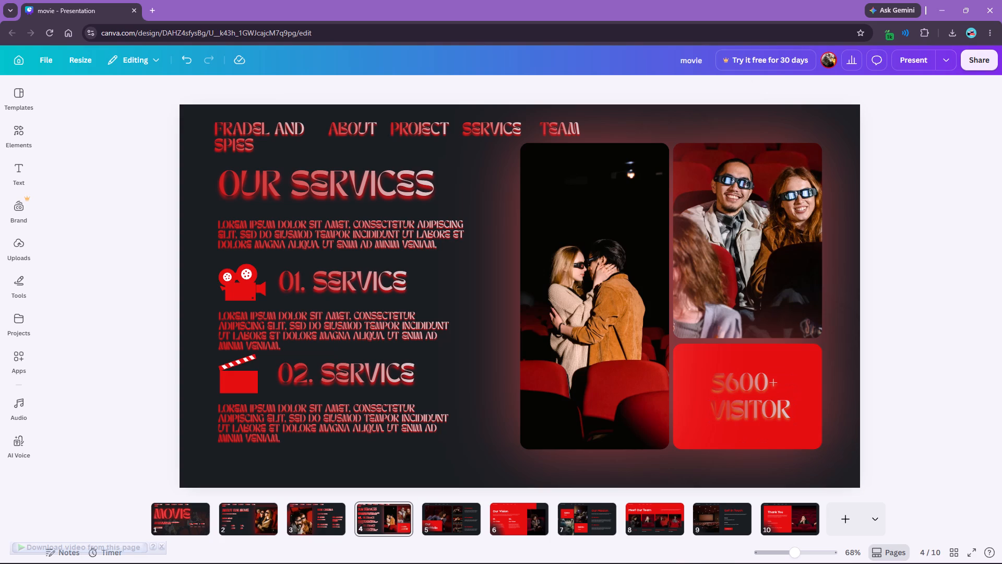
Move the red visitor box slightly up, closer to the photo above it.
left_click(805, 429)
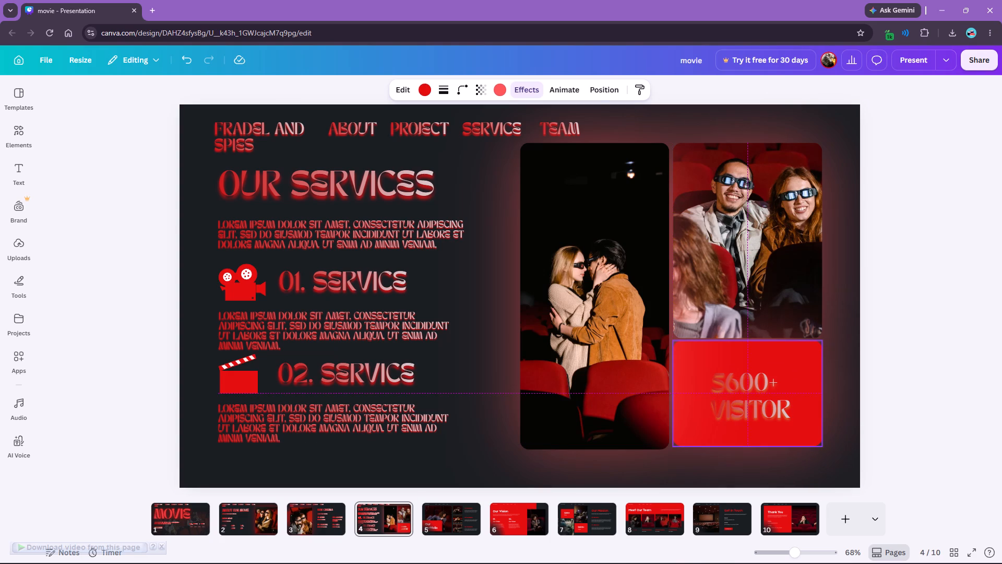
left_click(941, 403)
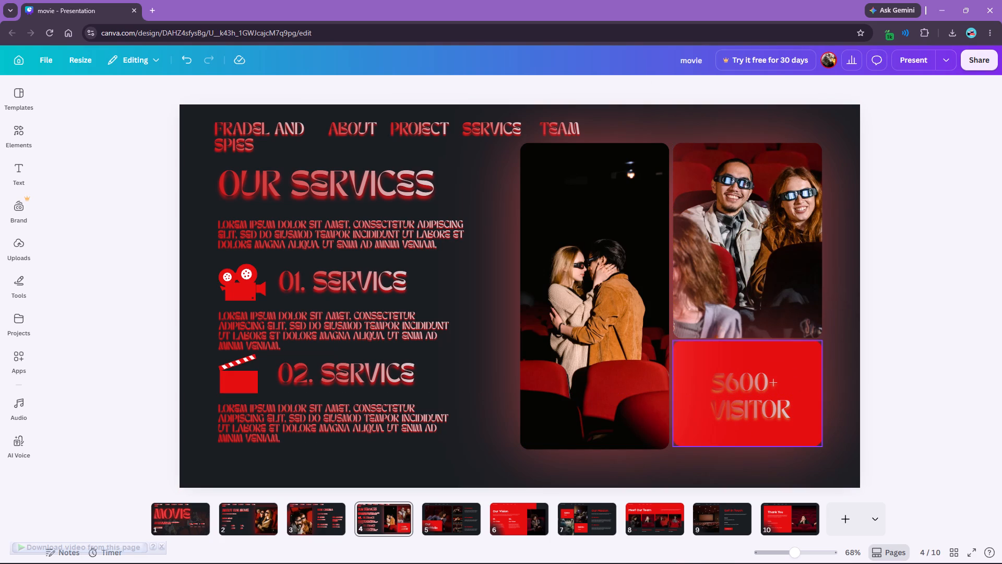
Change the effect color of the 5600+ and VISITOR texts to yellow from the default solid colors.
left_click(751, 376)
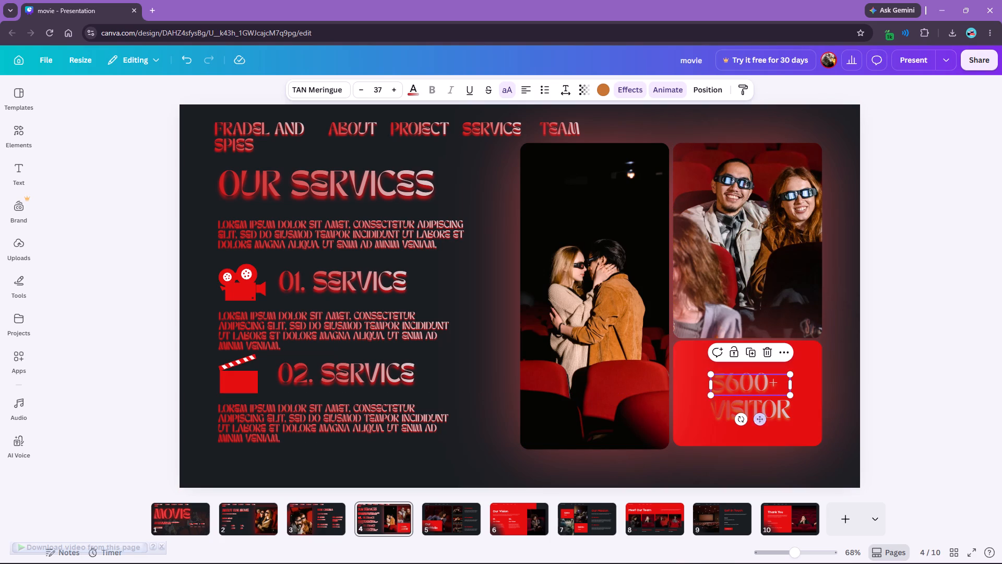
left_click(606, 93)
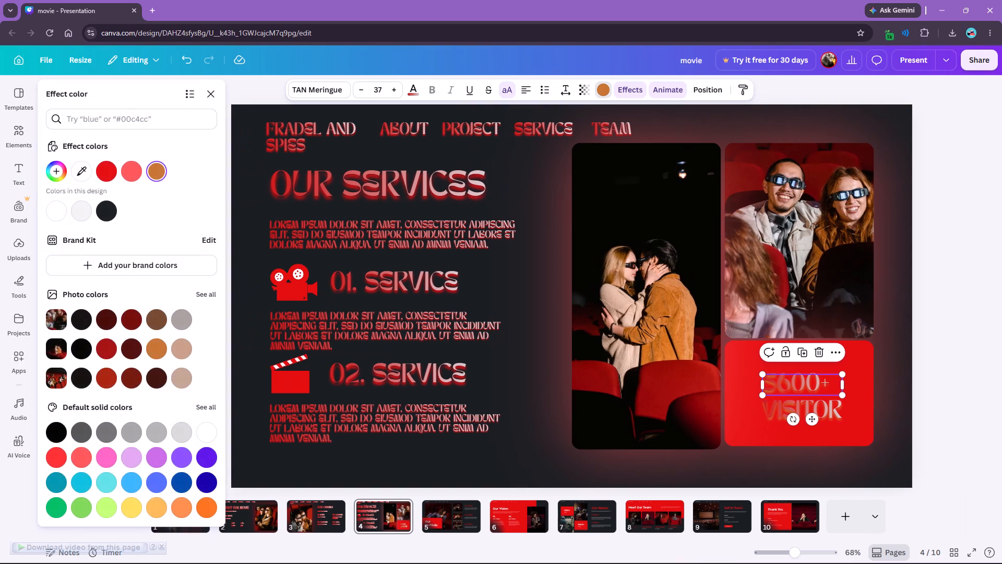
scroll(153, 364, "down", 3)
left_click(126, 504)
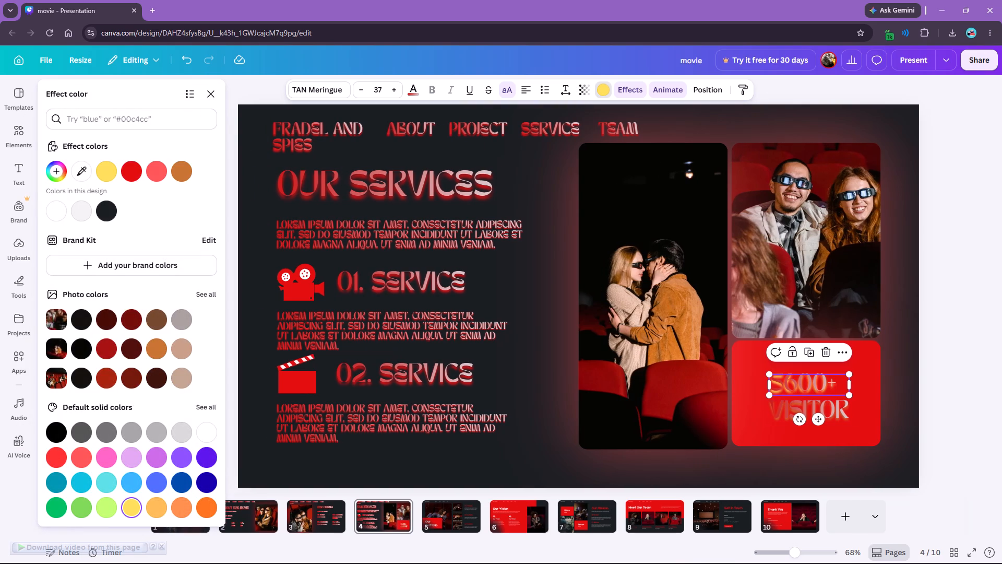
left_click(827, 401)
left_click(137, 513)
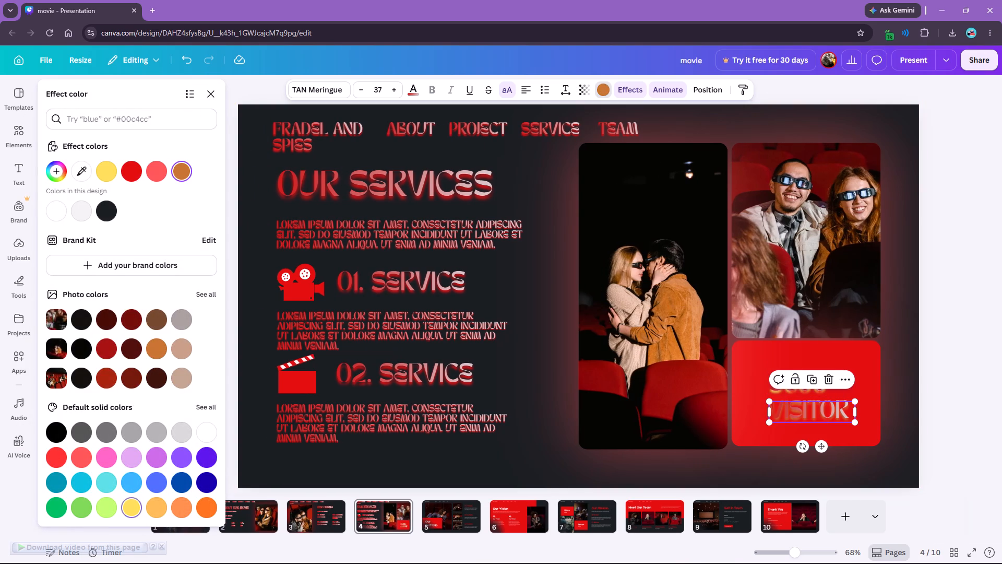
left_click(209, 92)
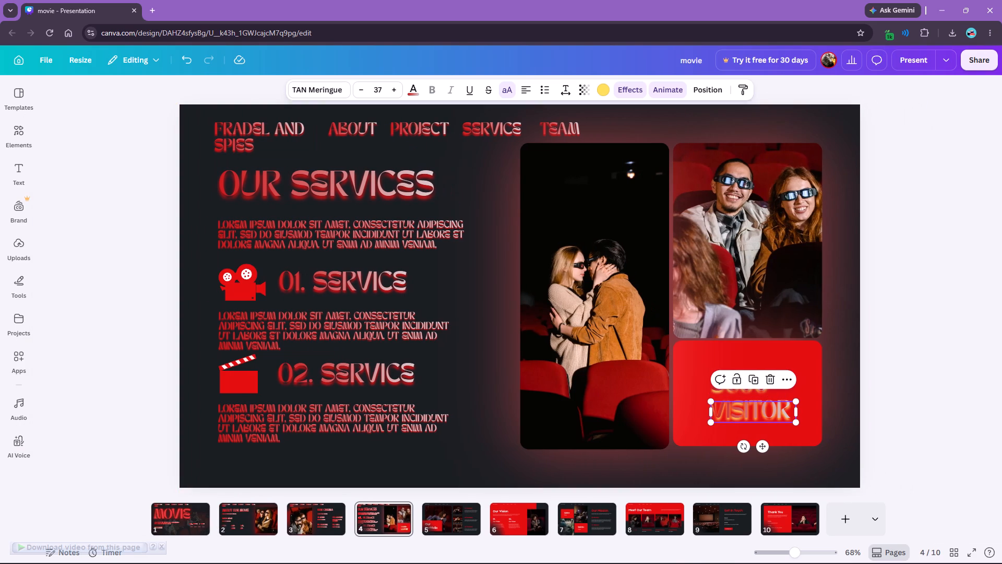
left_click(896, 381)
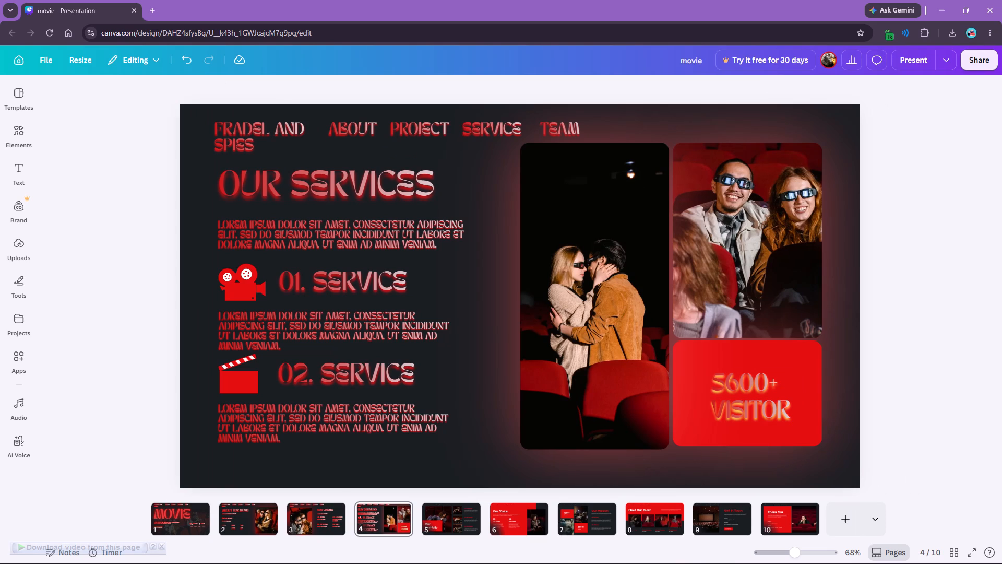
Set the Clarify animation of the 5600+ and VISITOR texts to run on both enter and exit.
left_click(730, 388)
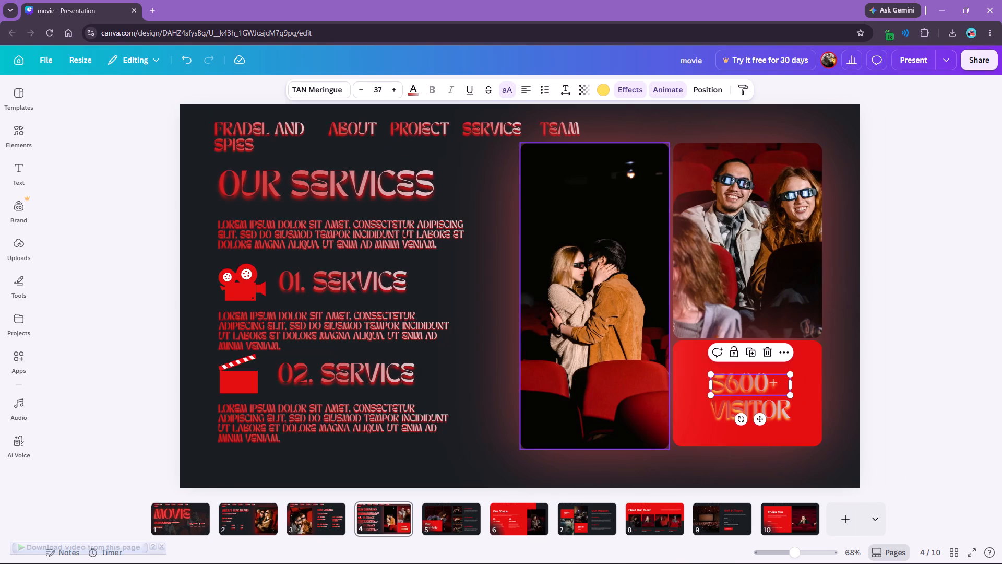
left_click(673, 87)
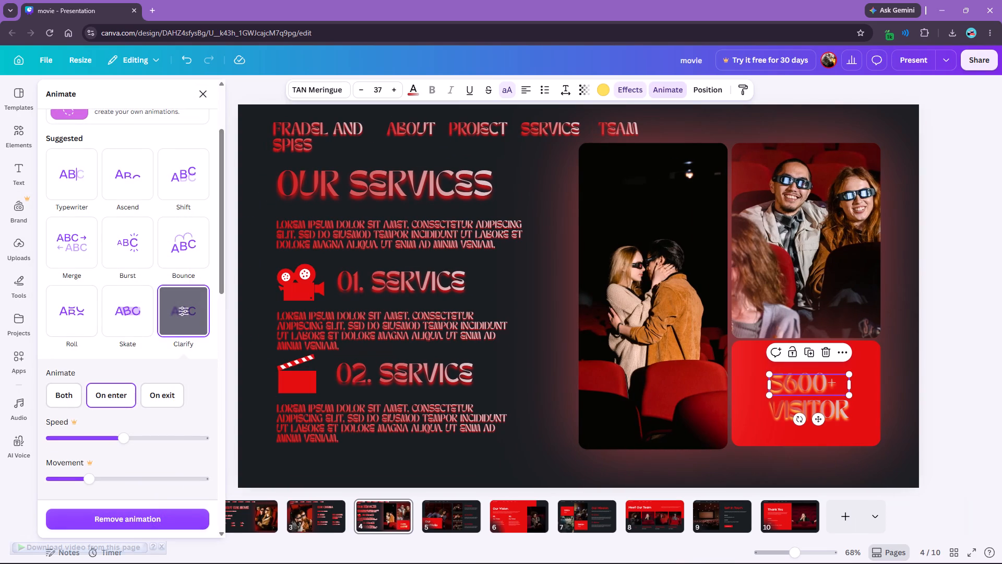
left_click(67, 386)
left_click(797, 416)
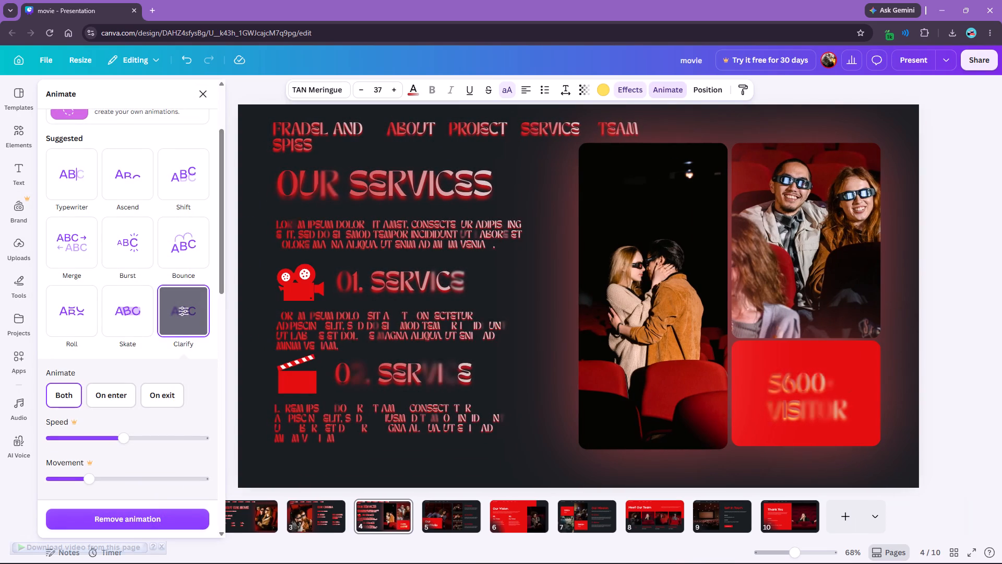
left_click(59, 402)
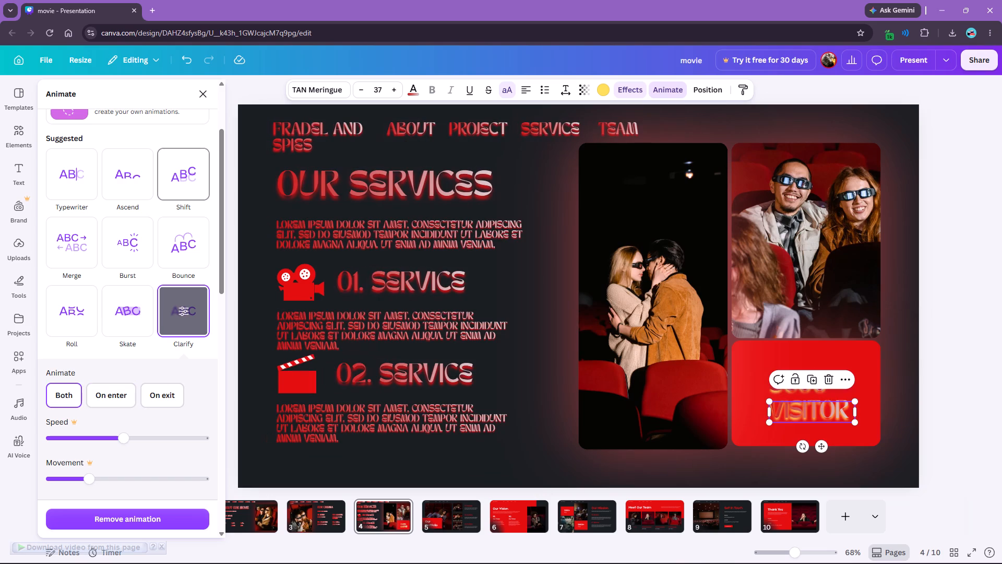
left_click(200, 98)
Set the Clarify animation to Both for the OUR SERVICES title, all service texts and every header link, including TEAM.
left_click_drag(404, 477, 310, 127)
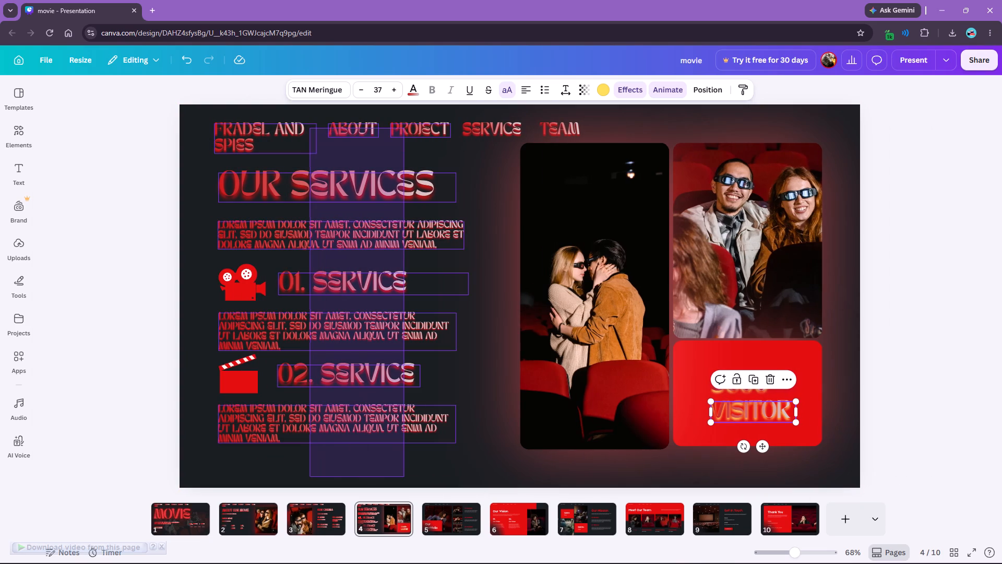
left_click_drag(310, 127, 475, 361)
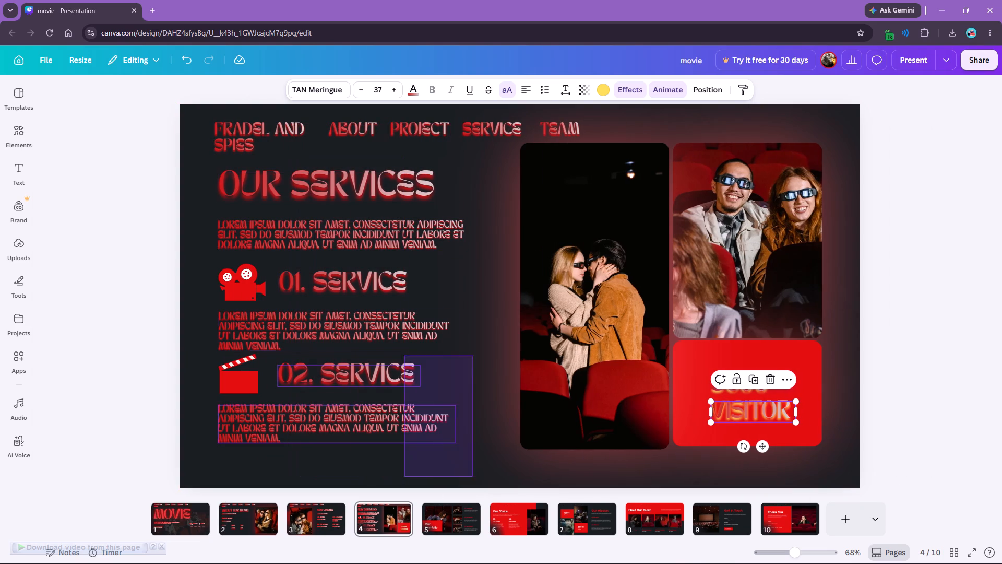
left_click_drag(475, 361, 497, 420)
left_click_drag(502, 470, 271, 121)
left_click(659, 92)
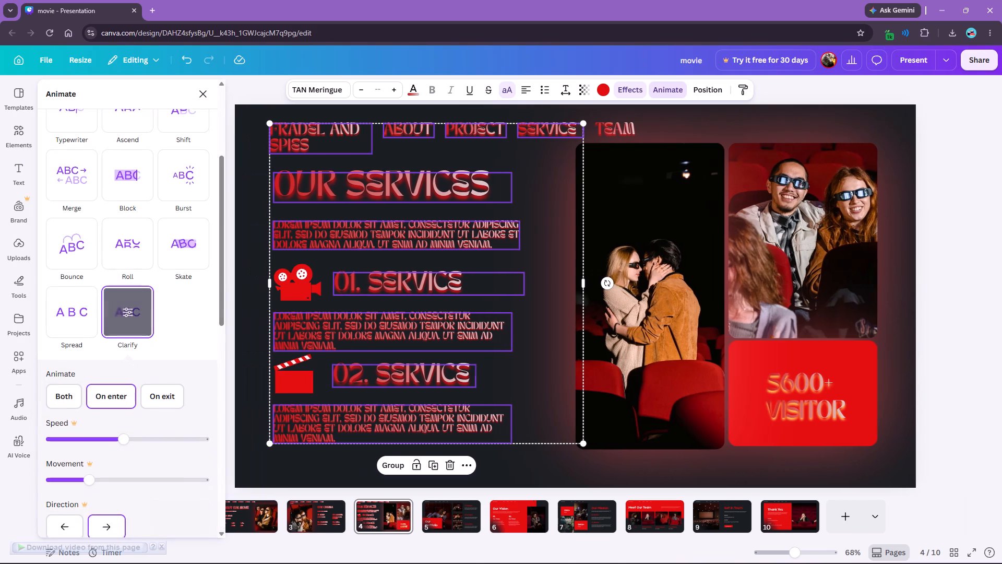
left_click(63, 412)
left_click(64, 399)
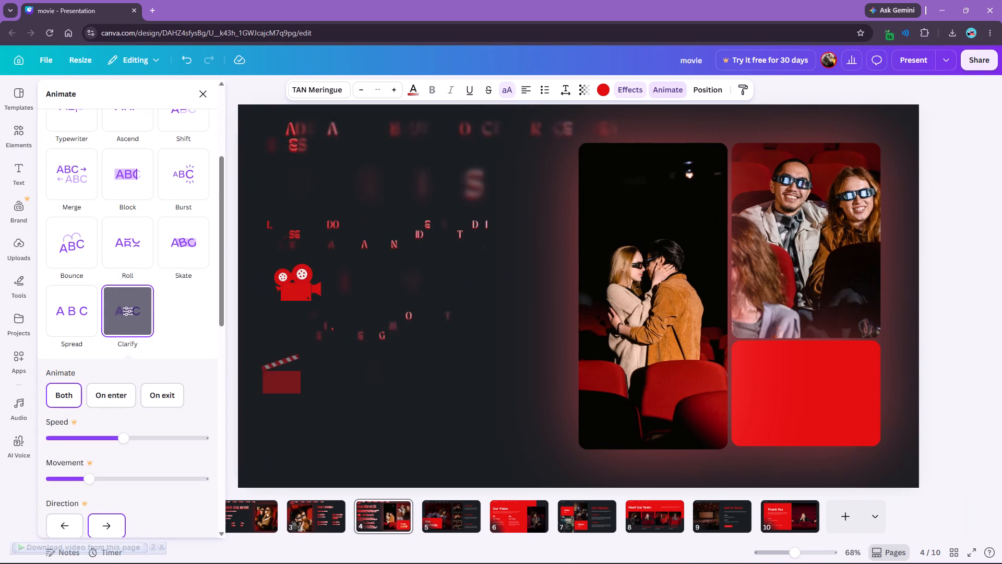
left_click(592, 128)
left_click(619, 129)
left_click(76, 322)
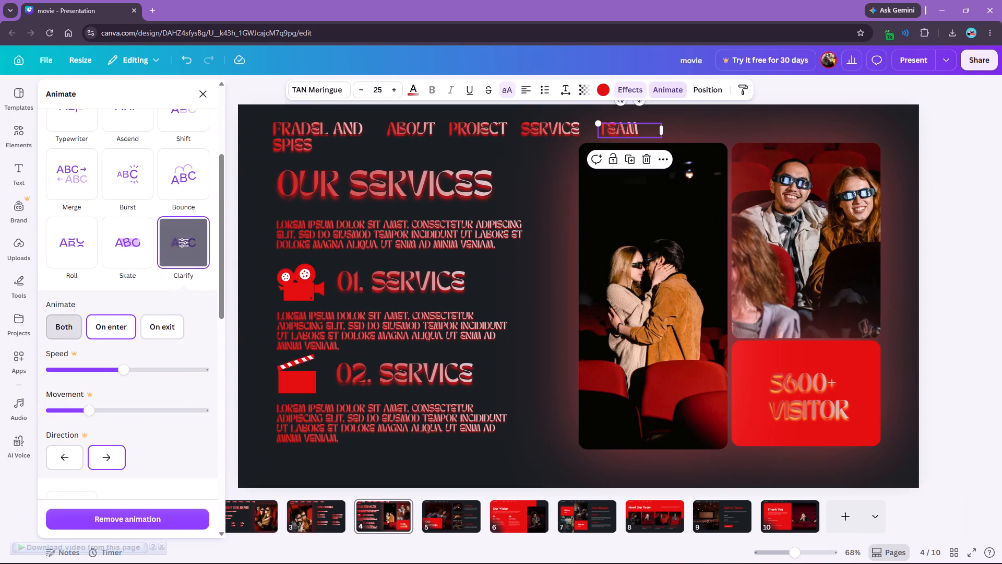
left_click(202, 89)
Check the animation settings of the movie camera and clapperboard icons.
left_click(239, 275)
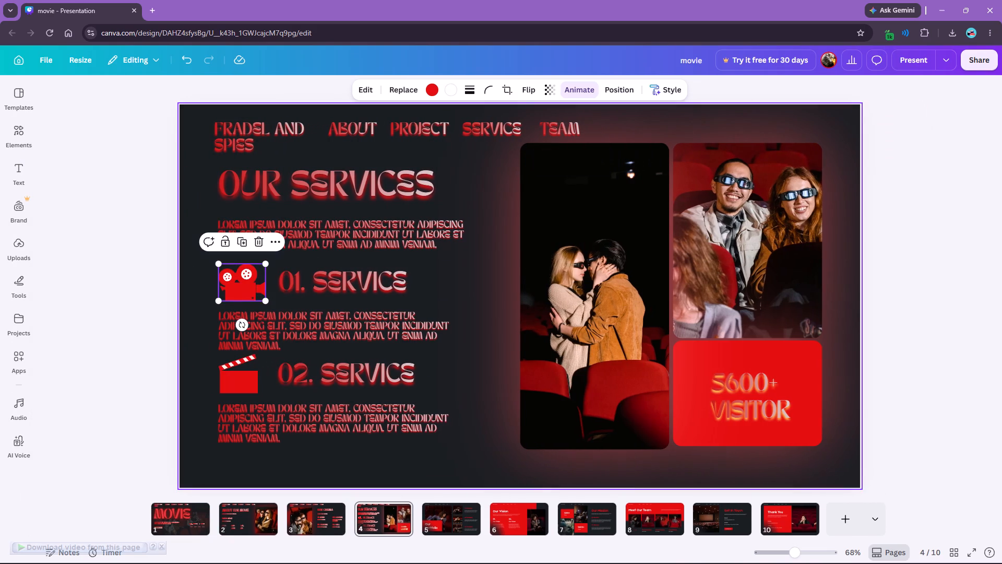
left_click(587, 87)
left_click(297, 387)
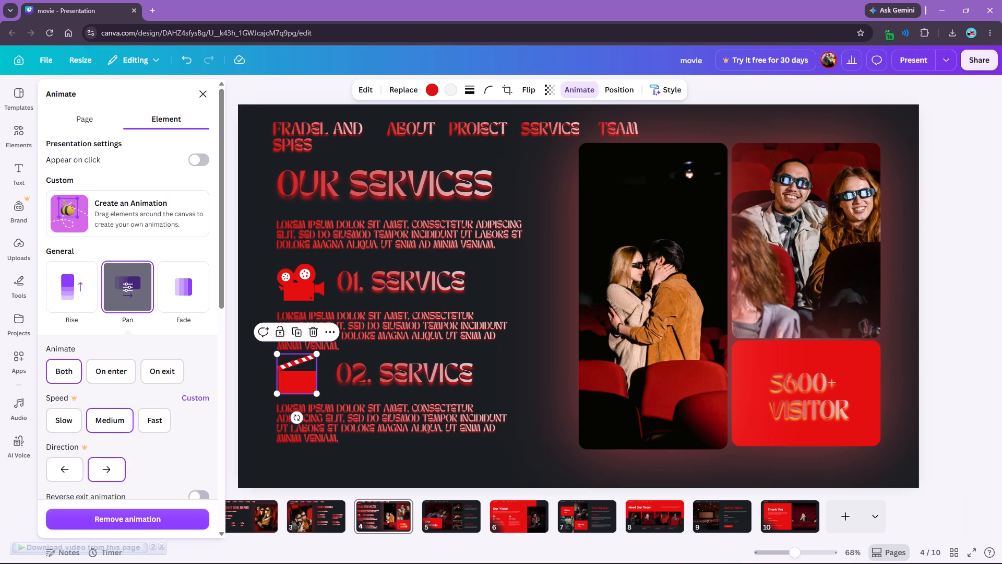
Apply the Blur animation to the tall couple photo, the photo beside it and the red visitor box.
left_click(616, 239)
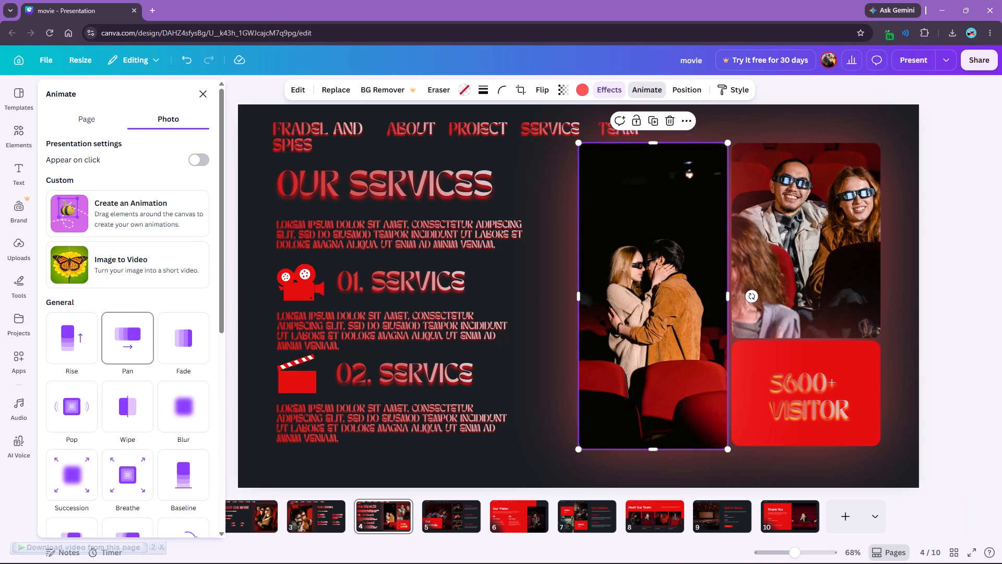
scroll(196, 342, "down", 2)
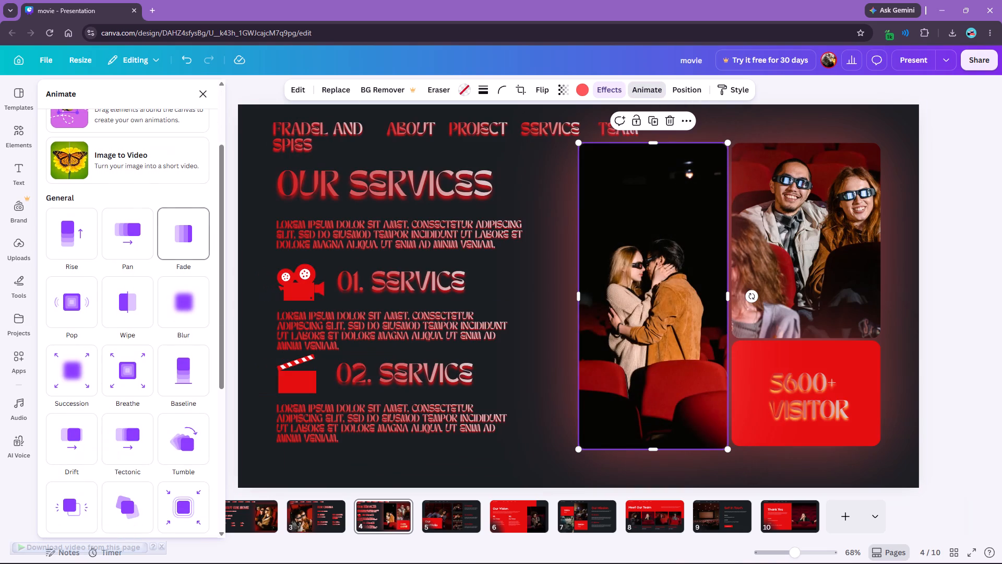
left_click(191, 319)
left_click(801, 234)
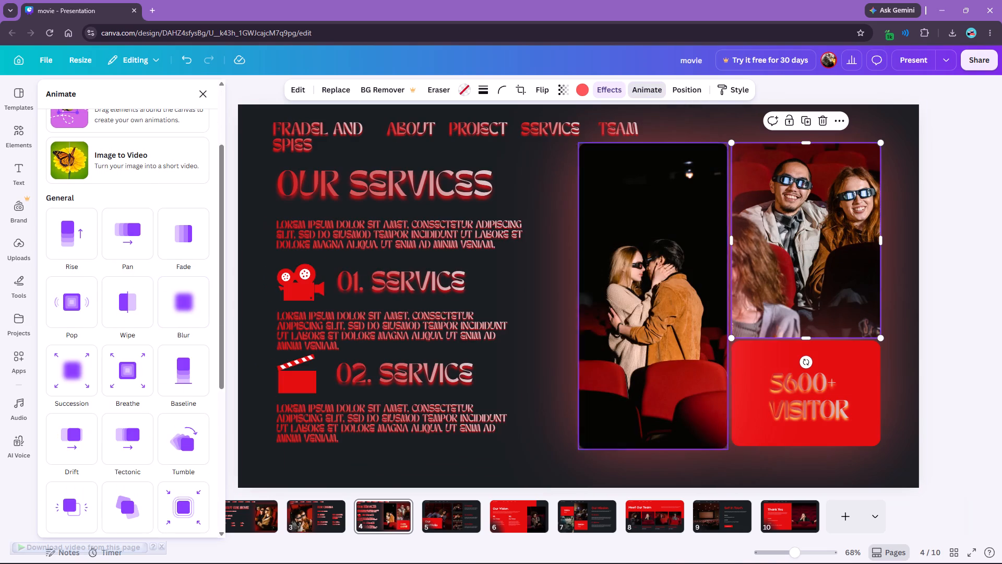
left_click(197, 302)
left_click(836, 387)
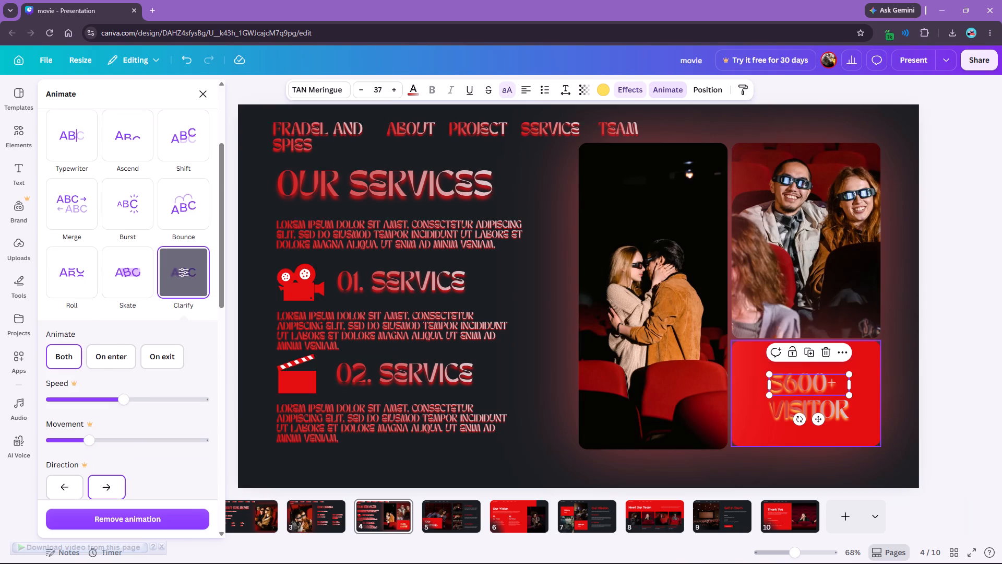
left_click(872, 358)
left_click(195, 346)
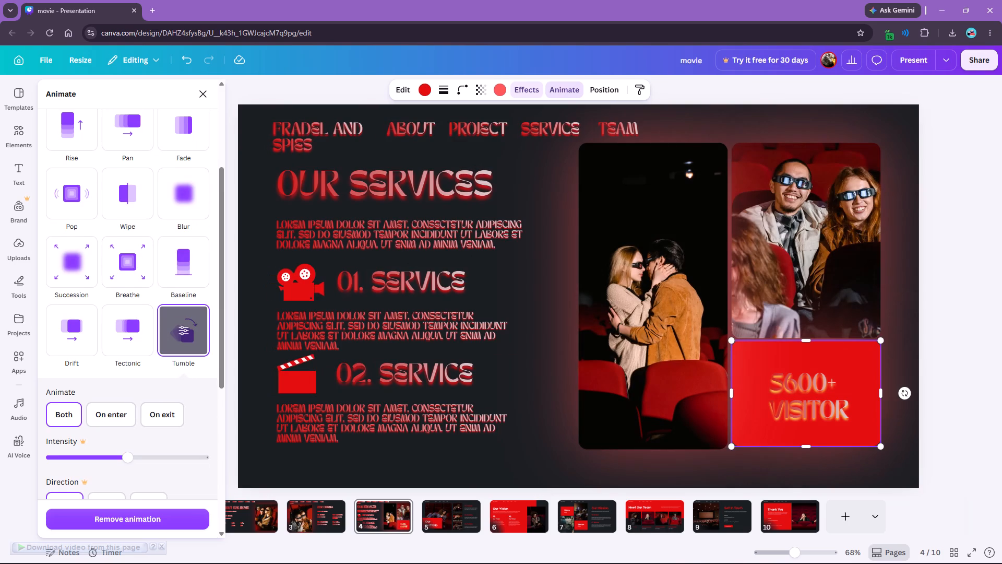
scroll(195, 333, "up", 2)
left_click(181, 299)
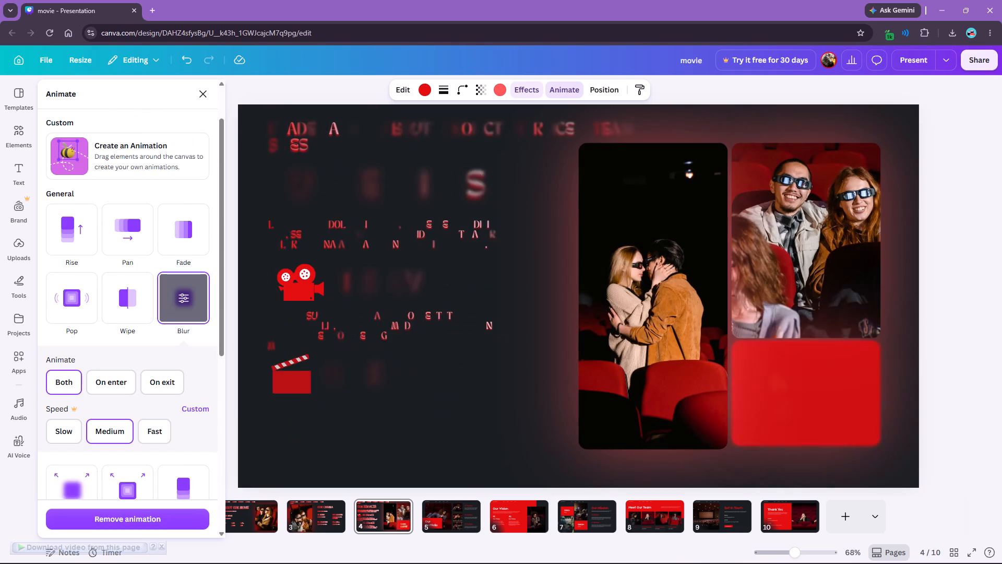
Fill page 4's red visitor box with the vertical red-to-light gradient from the shape colors.
scroll(224, 318, "up", 4)
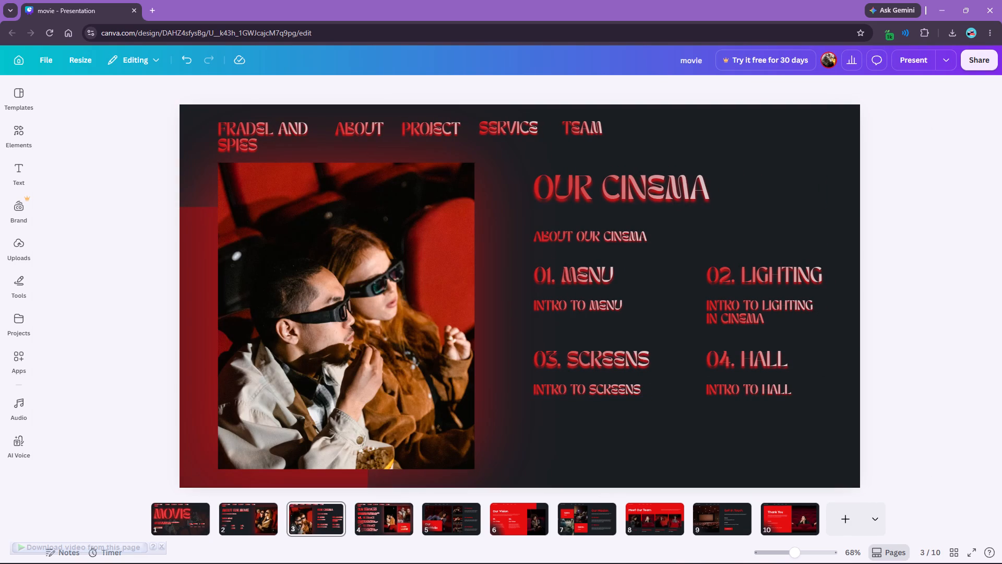
scroll(424, 537, "down", 1)
left_click(378, 522)
left_click(810, 360)
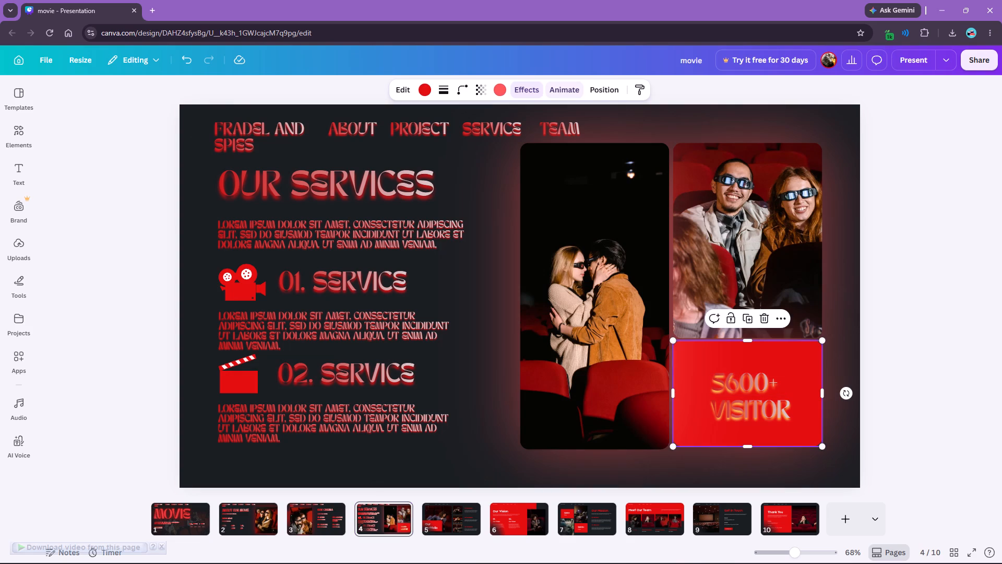
left_click(497, 88)
left_click(425, 92)
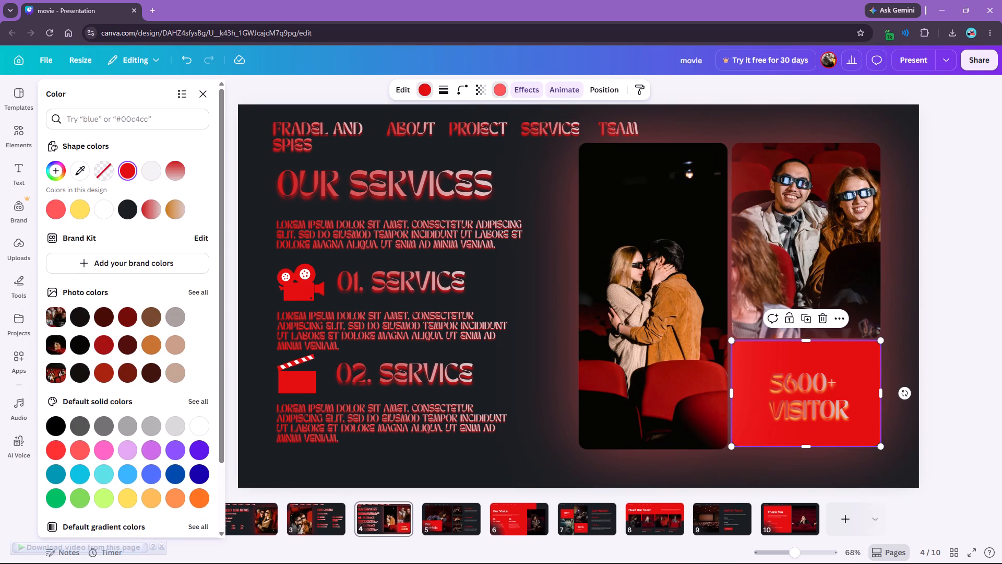
left_click(152, 209)
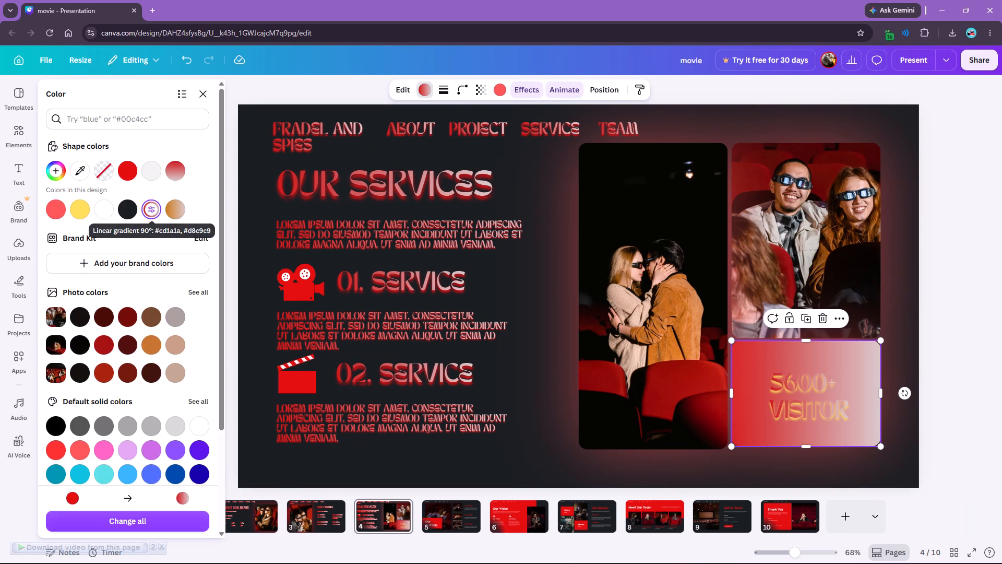
left_click(173, 168)
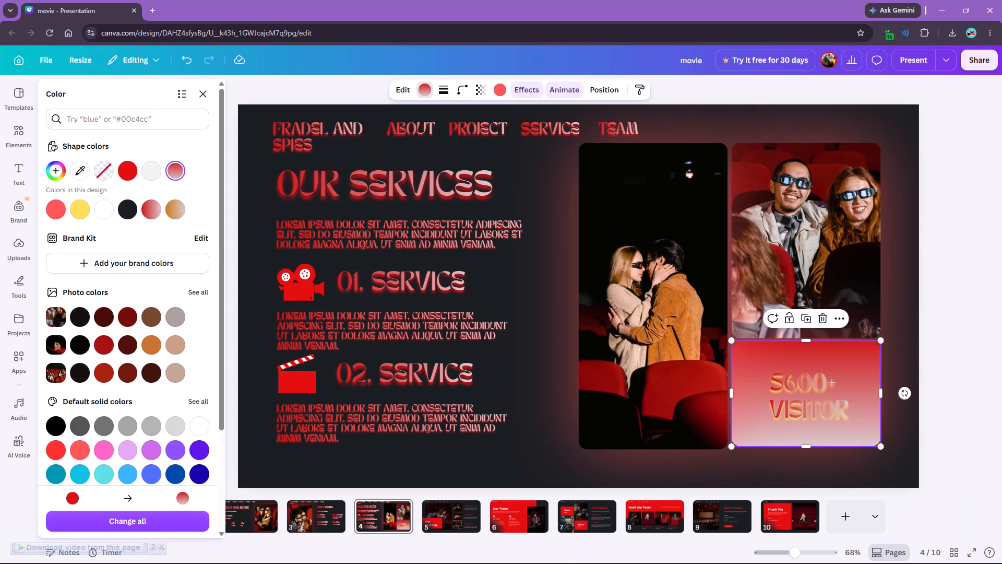
left_click(206, 92)
left_click(80, 225)
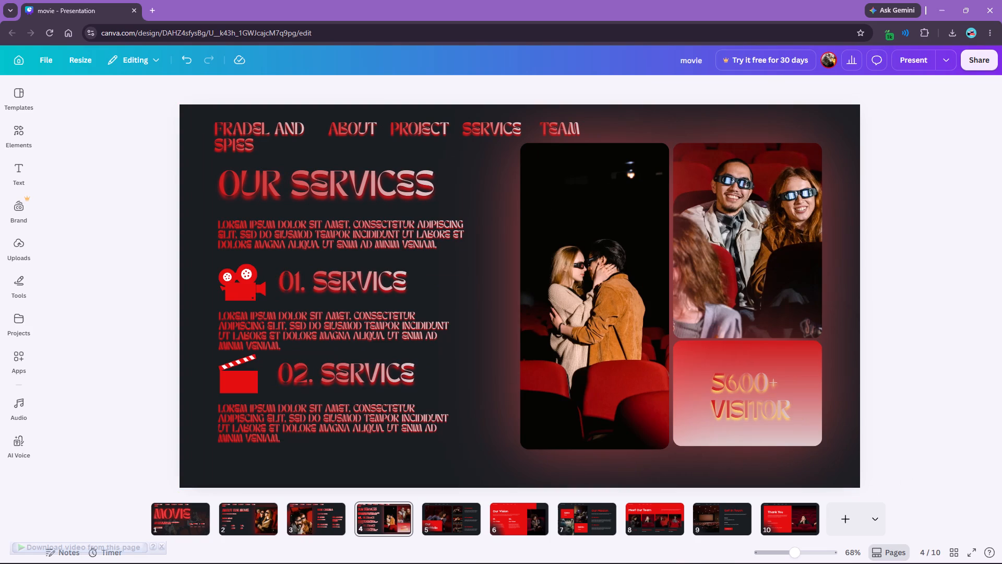
Preview the presentation full screen from page 1 through page 5 and check how the animated pages play.
left_click(186, 518)
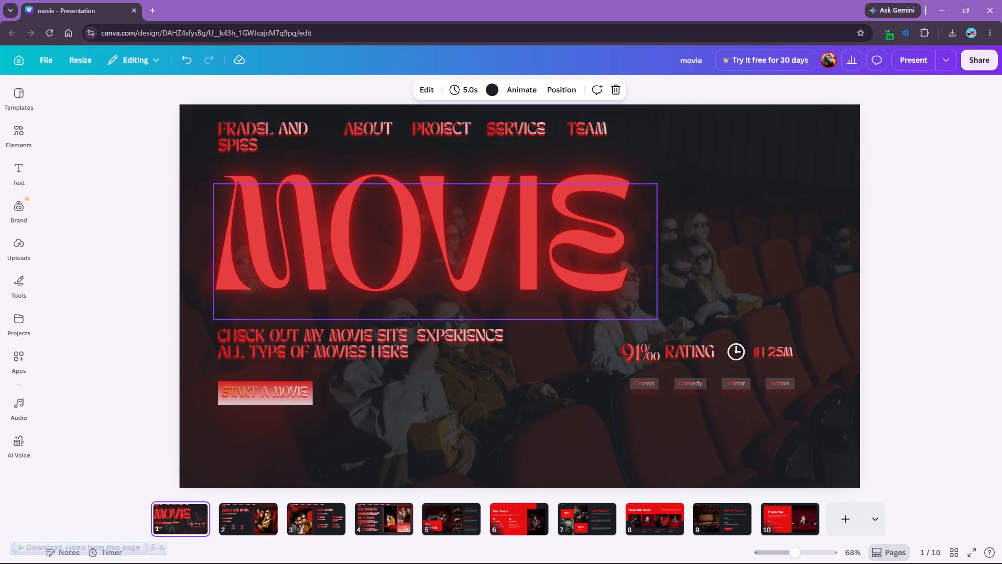
left_click(909, 54)
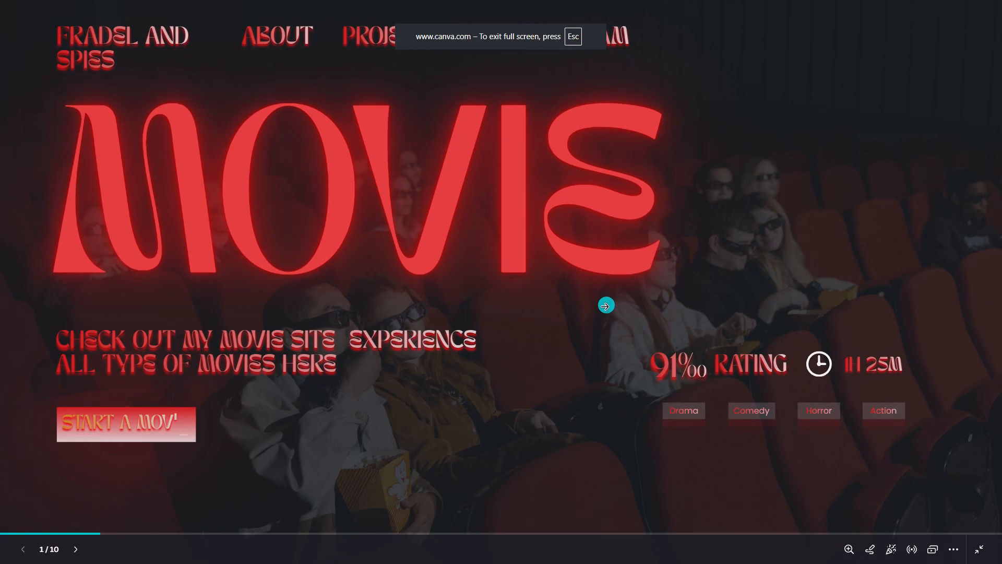
left_click(604, 307)
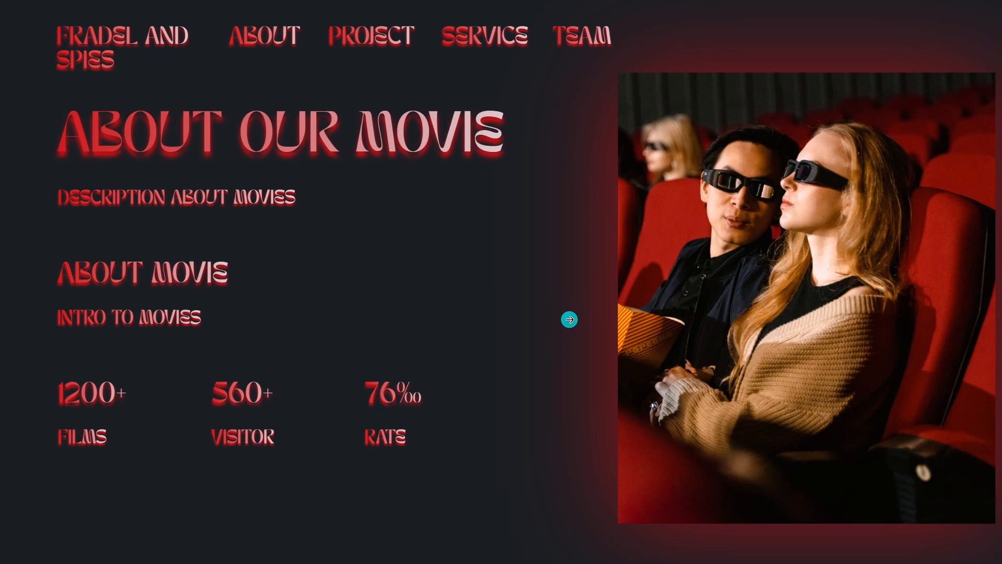
left_click(569, 320)
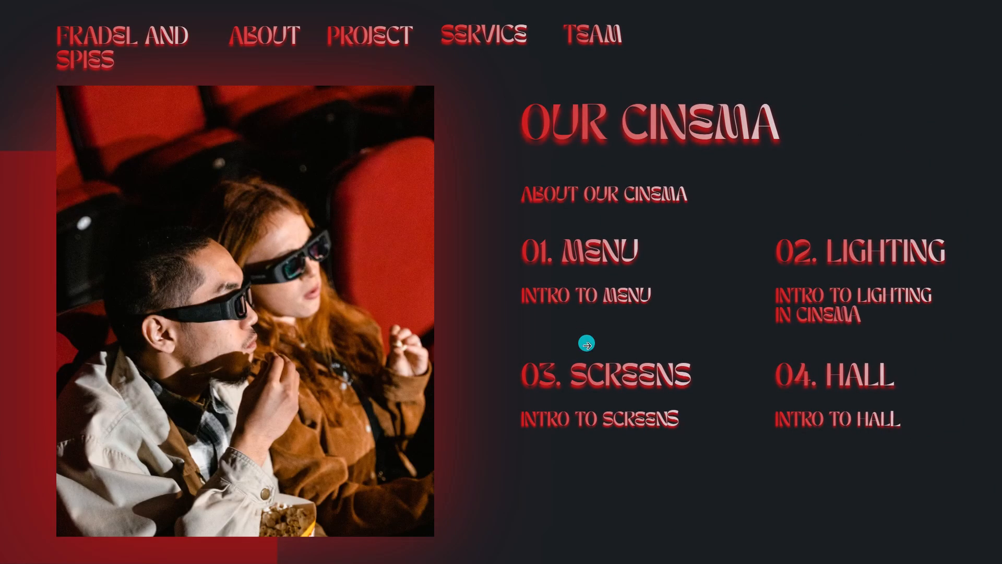
left_click(679, 340)
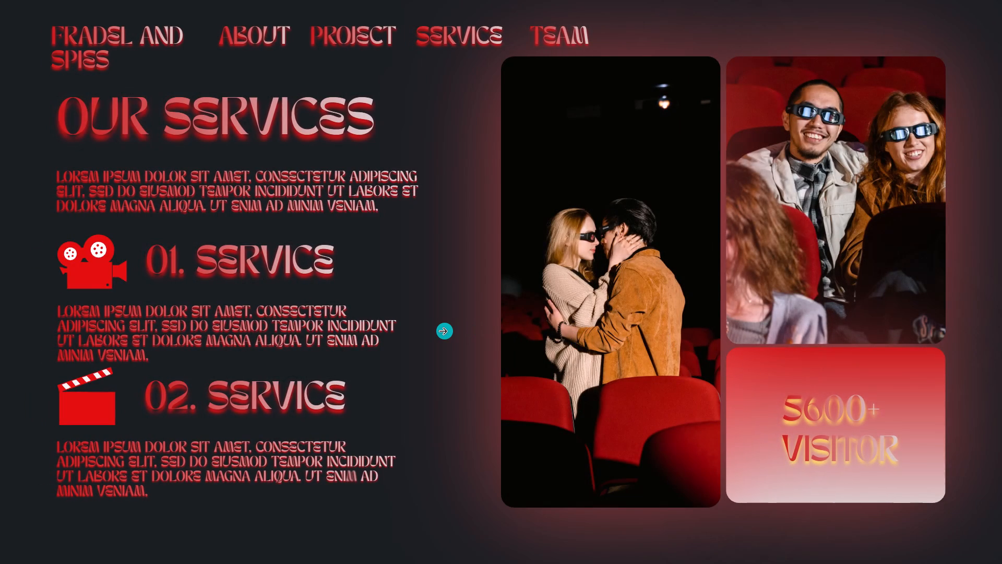
left_click(443, 331)
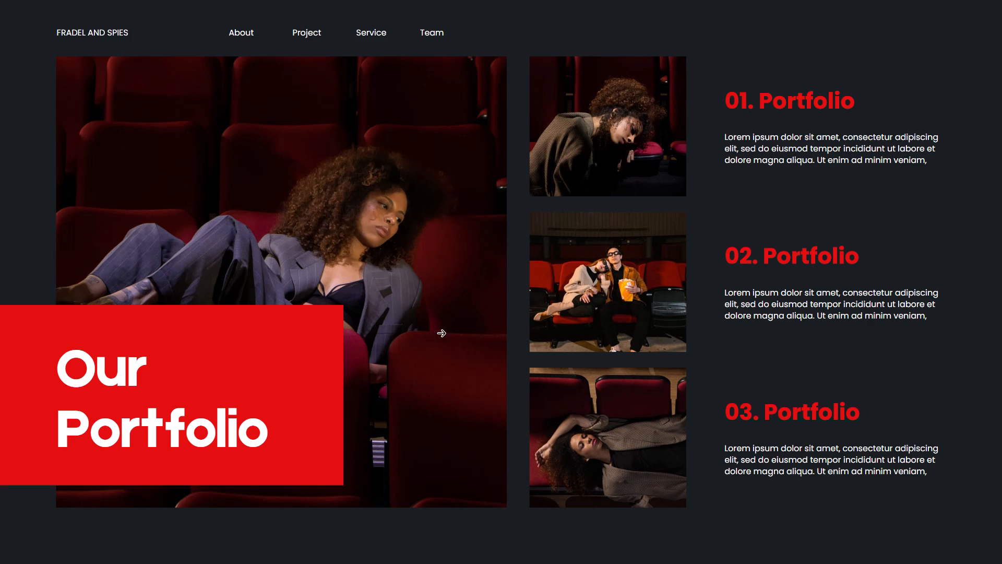
key("Escape")
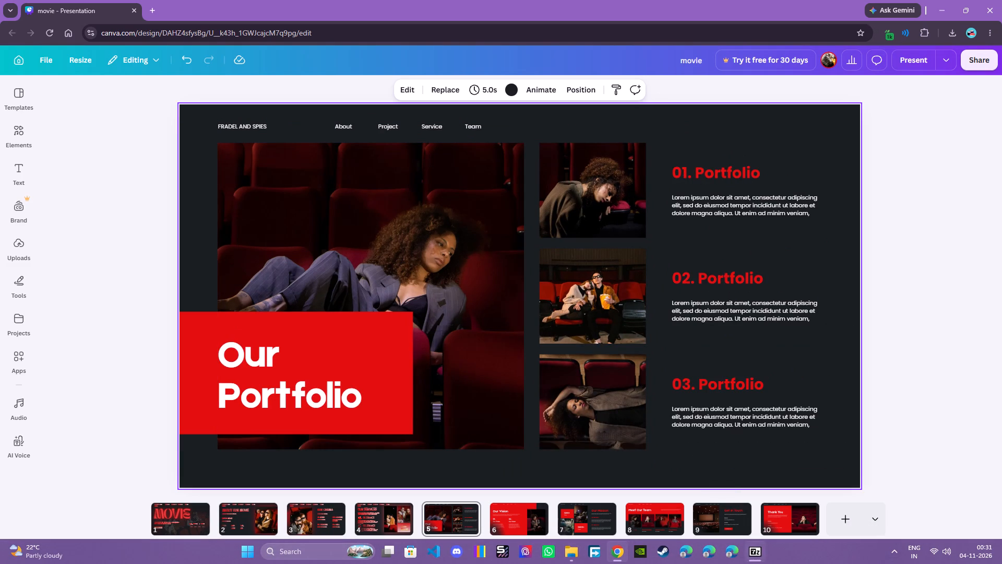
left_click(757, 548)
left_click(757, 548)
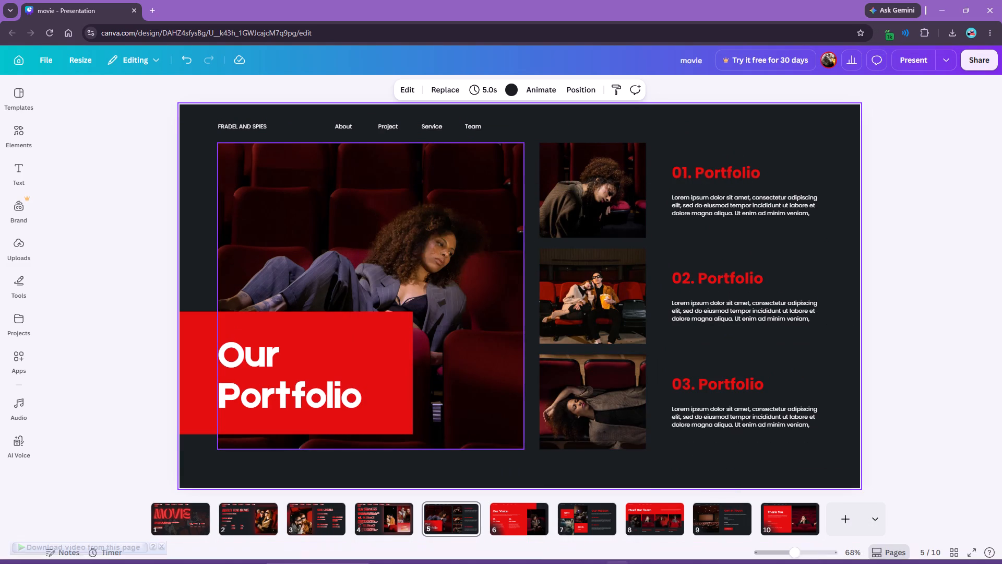
Replace page 5's plain FRADEL AND SPIES header text with the styled version copied from page 4, keeping a single copy in its place.
scroll(275, 195, "up", 1)
left_click(264, 134)
key("ctrl+c")
scroll(267, 146, "down", 2)
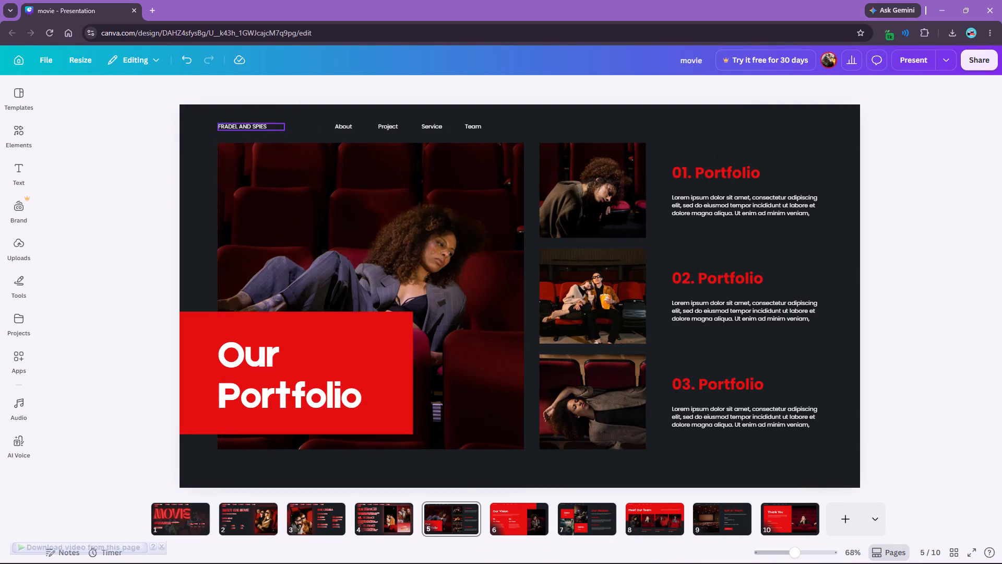
left_click(261, 129)
key("ctrl+v")
left_click_drag(258, 129, 249, 162)
left_click(250, 129)
left_click(249, 125)
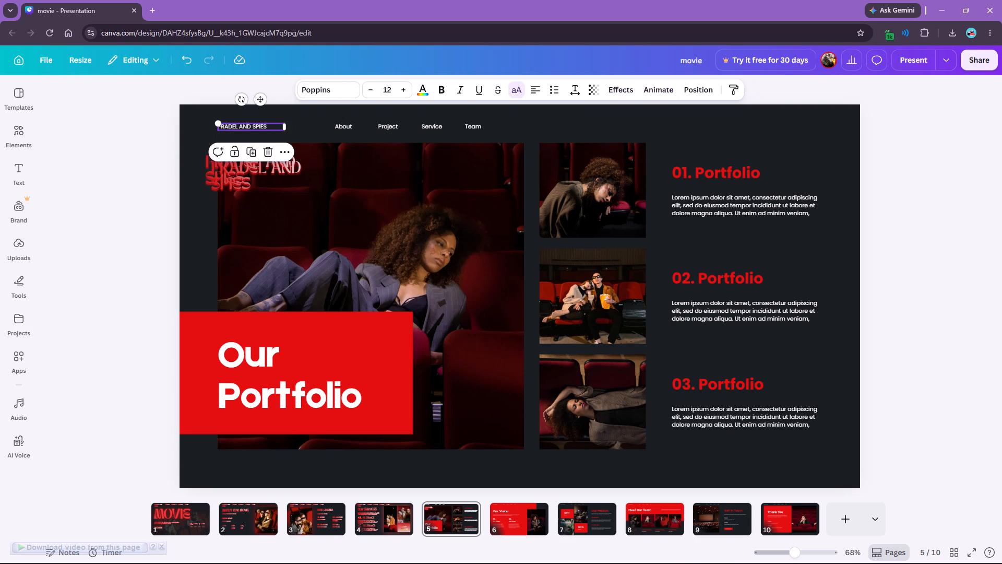
left_click(265, 154)
left_click_drag(263, 167, 268, 119)
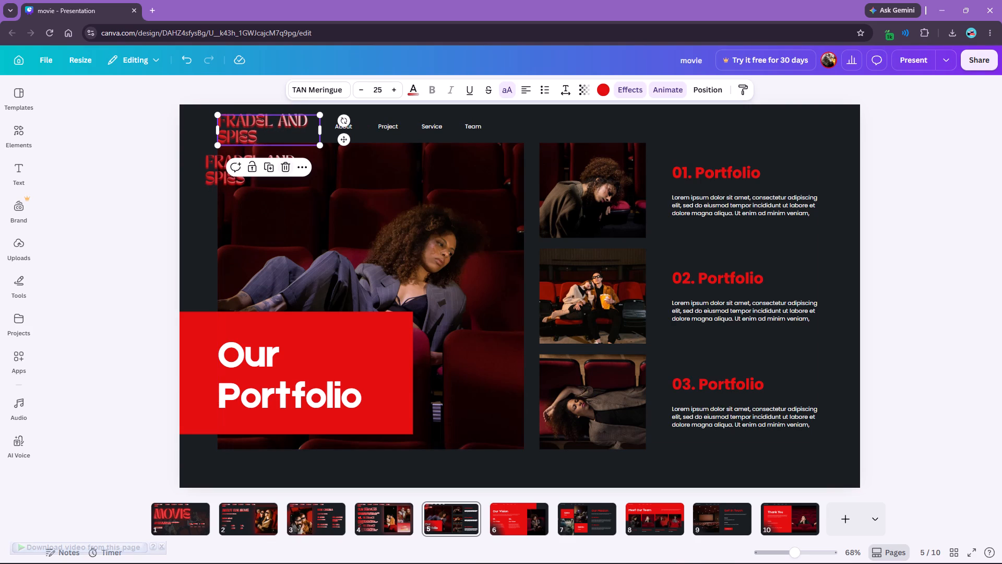
left_click(284, 167)
left_click_drag(249, 169, 261, 129)
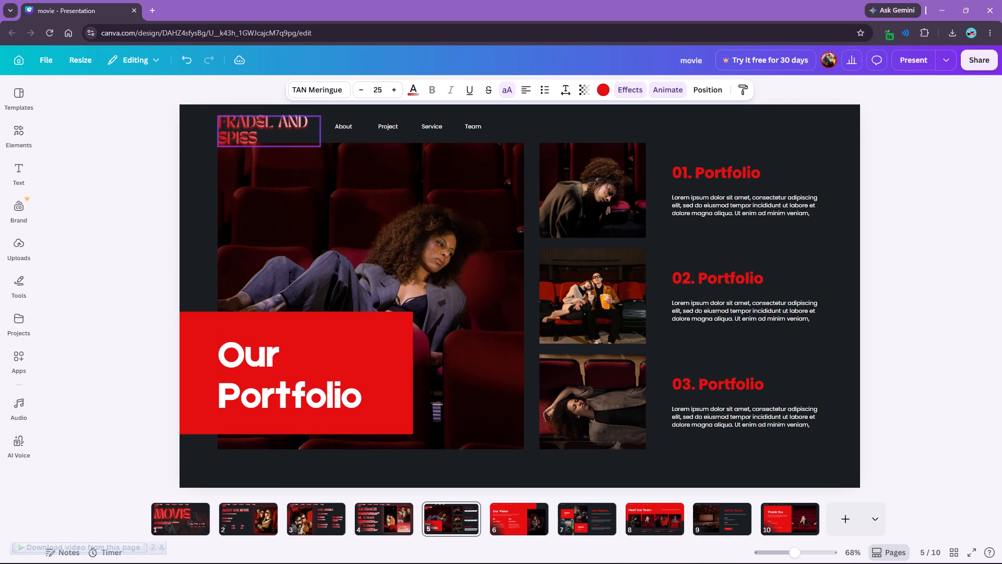
left_click_drag(261, 129, 260, 133)
left_click(381, 236)
left_click(822, 280)
left_click(908, 288)
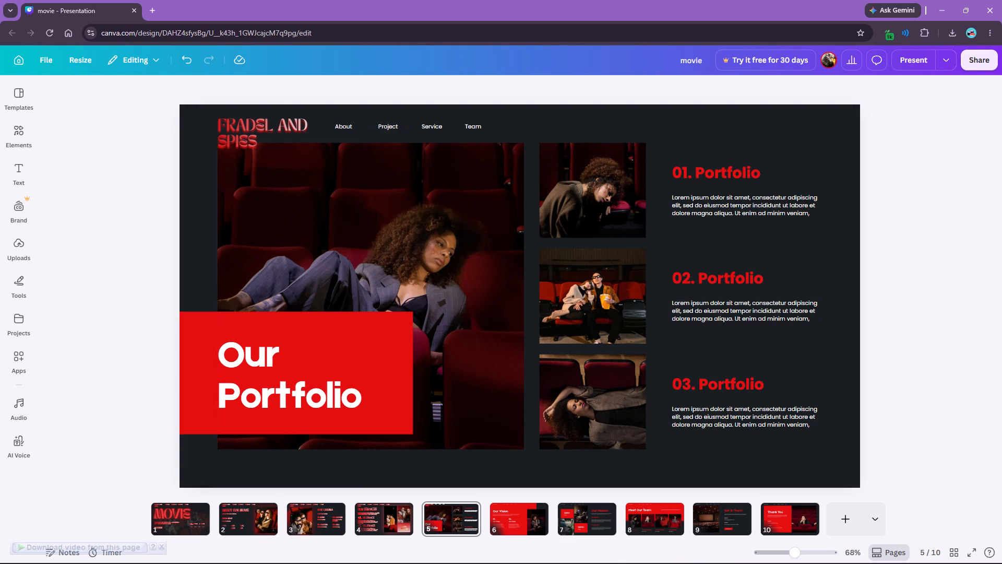
Move page 5's large photo, three smaller photos and red Our Portfolio title block together slightly down, clear of the header.
left_click_drag(595, 471, 377, 166)
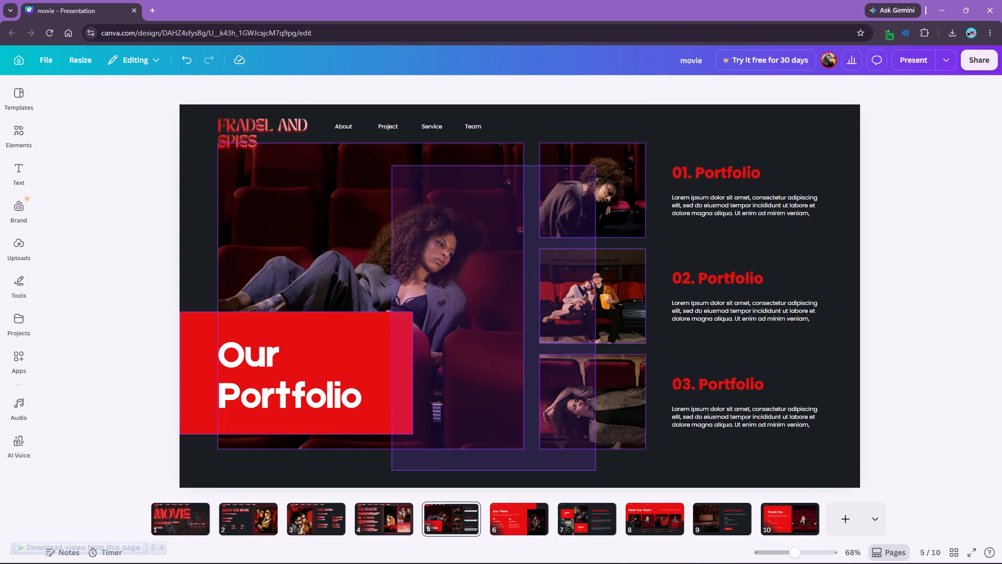
left_click_drag(377, 166, 287, 167)
left_click_drag(344, 188, 342, 199)
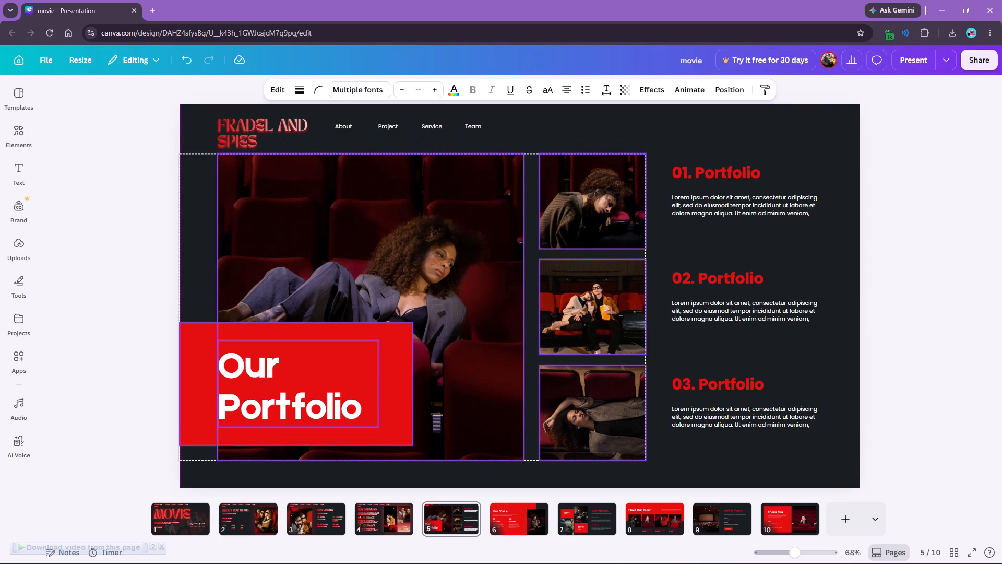
left_click_drag(342, 199, 344, 200)
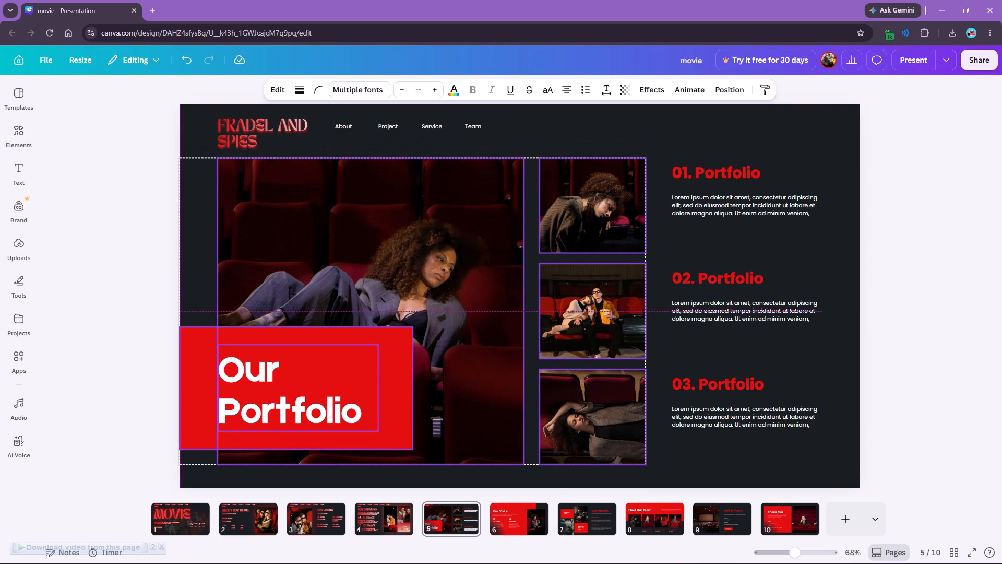
left_click_drag(344, 200, 347, 200)
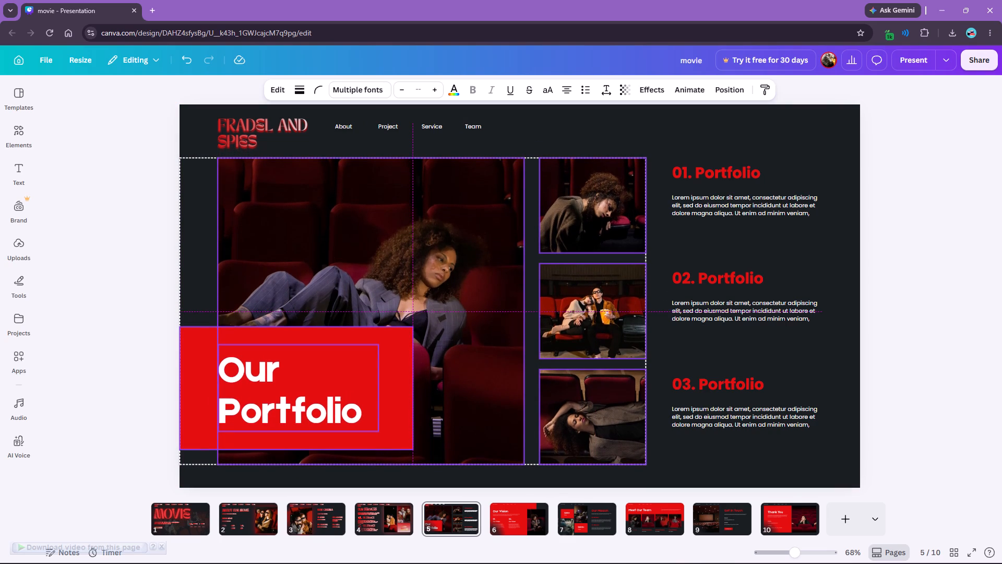
left_click_drag(347, 200, 347, 201)
left_click(688, 131)
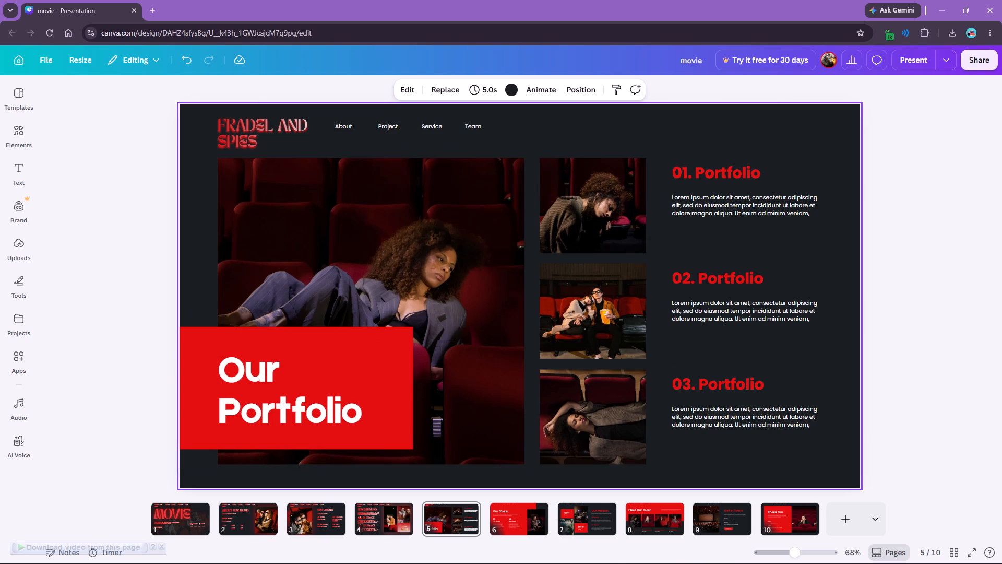
Move the three Portfolio headings and their descriptions together slightly down beside the photos.
left_click_drag(667, 146, 830, 444)
left_click_drag(764, 173, 764, 179)
left_click(906, 241)
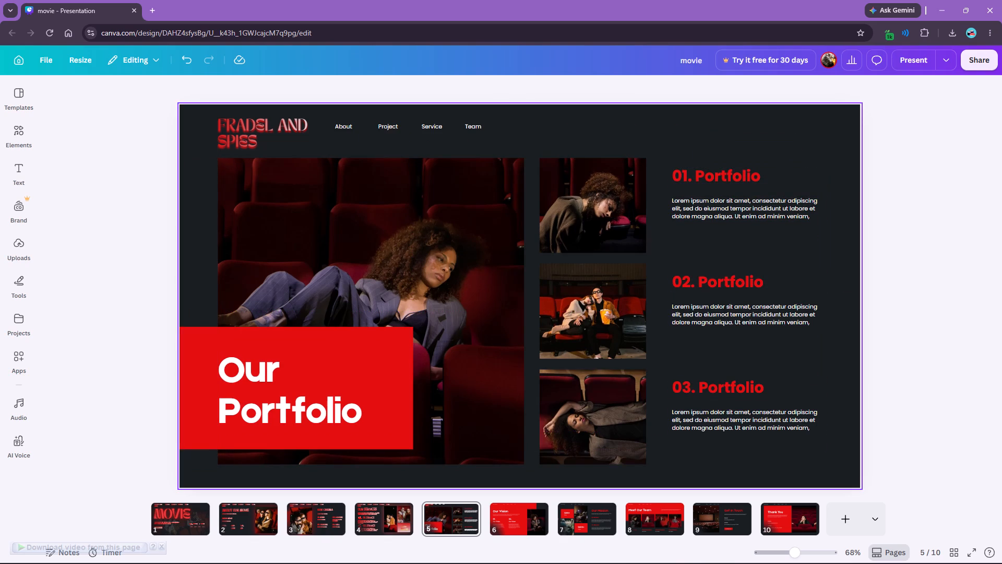
Copy the FRADEL AND SPIES text style onto the About, Project, Service and Team header links.
left_click(259, 126)
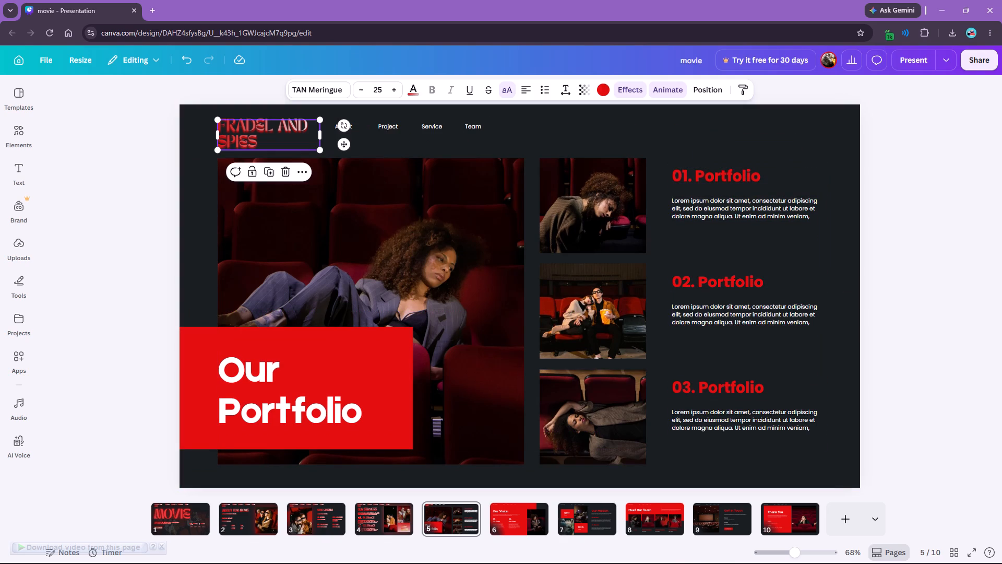
left_click(742, 91)
left_click(352, 127)
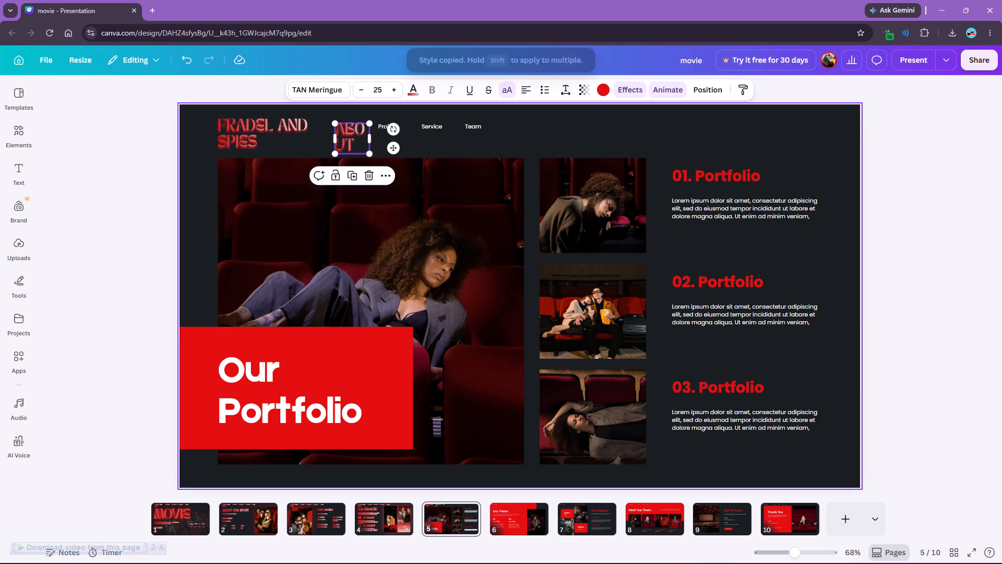
left_click(747, 90)
left_click(395, 129)
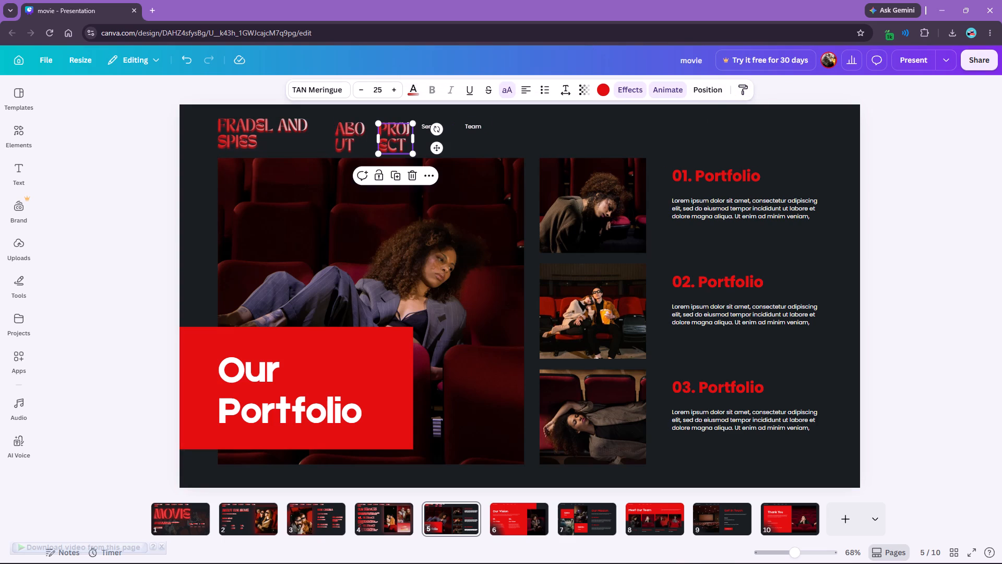
left_click(747, 89)
left_click(436, 125)
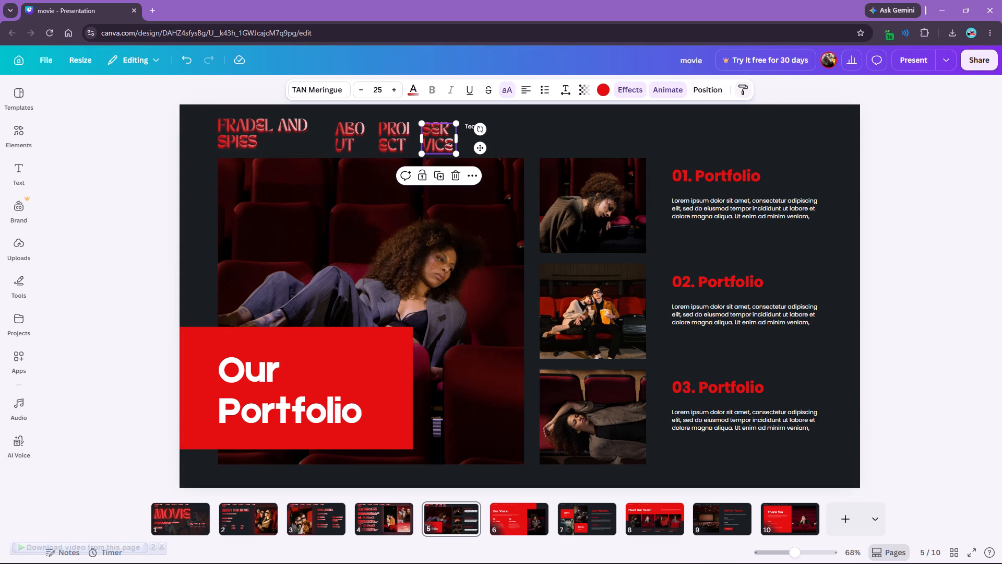
left_click(750, 85)
left_click(473, 130)
left_click(580, 123)
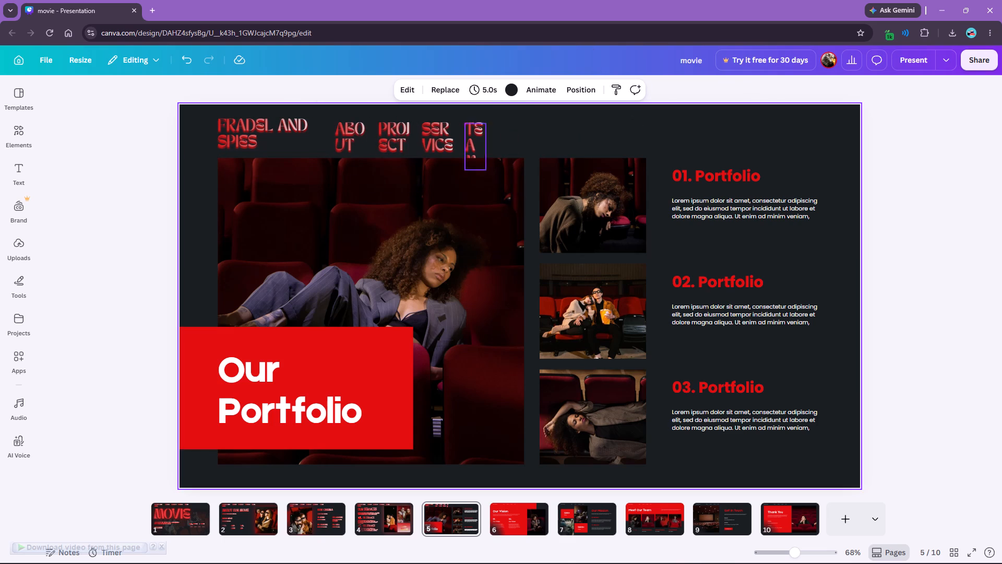
Align the four header links with the brand name and spread PROJECT, SERVICE and TEAM farther along the header row.
left_click_drag(331, 111, 472, 148)
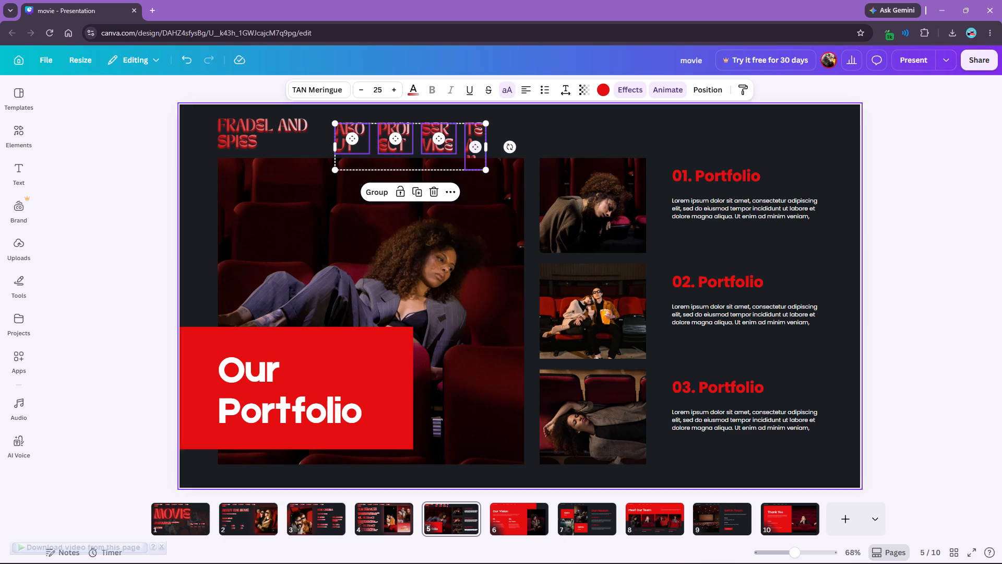
left_click_drag(427, 143, 434, 139)
left_click(548, 123)
left_click_drag(481, 132, 497, 133)
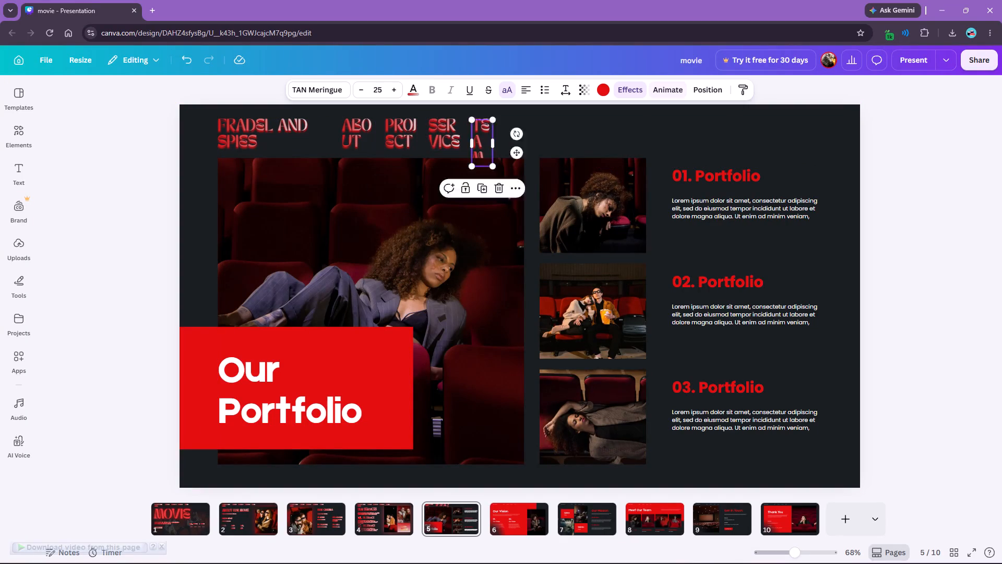
left_click_drag(497, 133, 534, 134)
left_click_drag(445, 134, 481, 133)
left_click_drag(412, 132, 461, 131)
Widen ABOUT onto a single line and space ABOUT and PROJECT after the brand name with gaps of 30.
left_click(357, 131)
left_click_drag(380, 136, 397, 136)
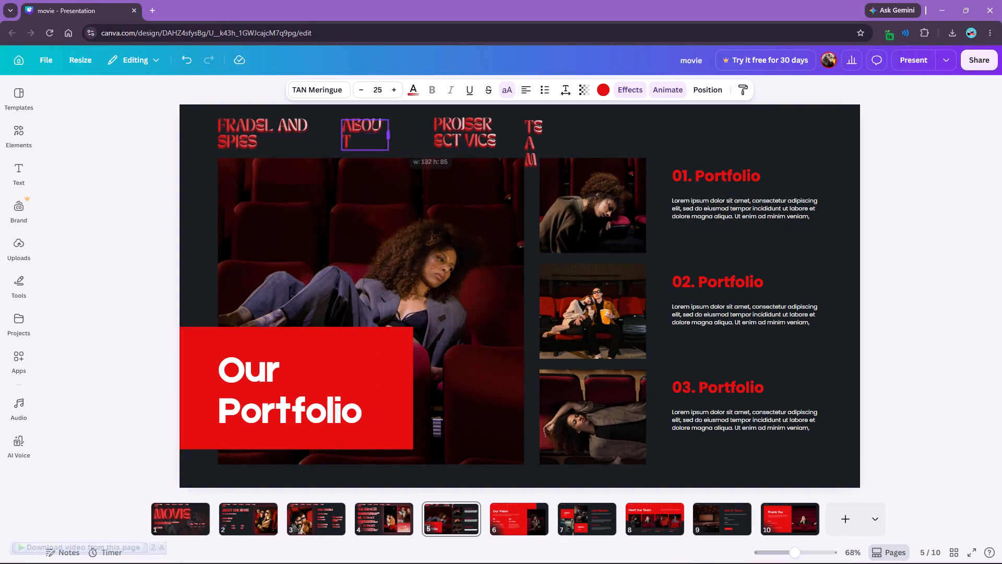
left_click_drag(397, 136, 406, 136)
left_click_drag(448, 135, 424, 135)
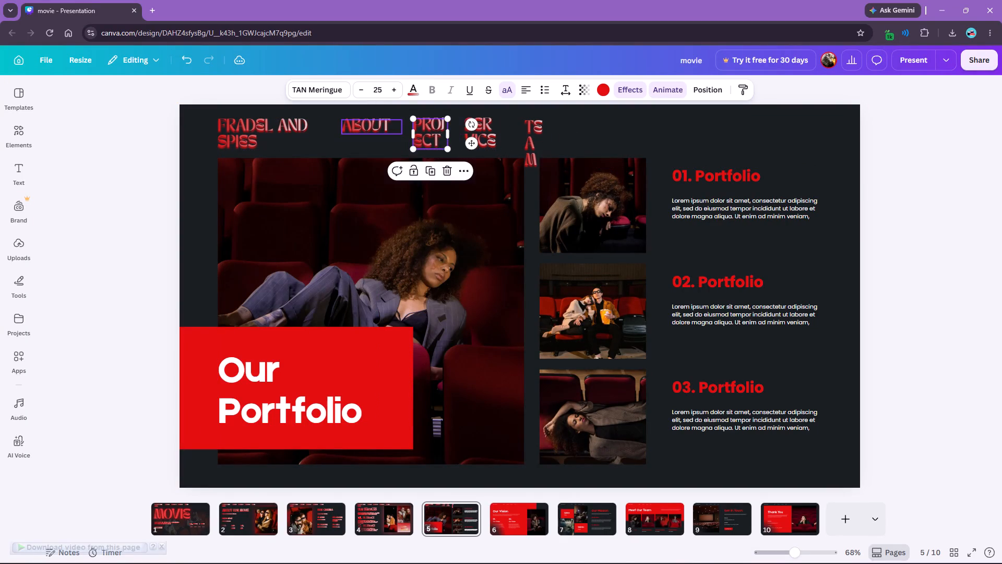
left_click_drag(386, 127, 376, 128)
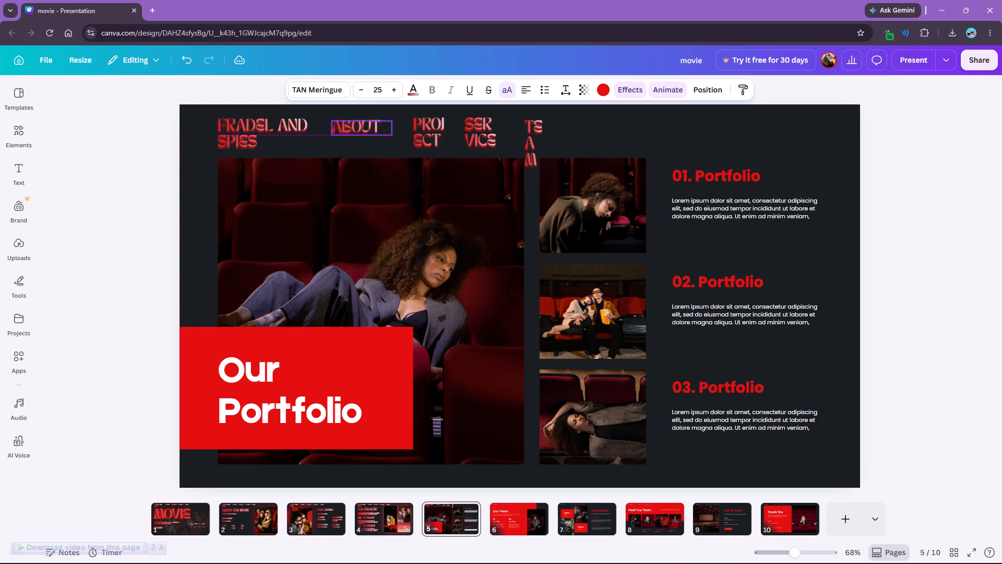
left_click_drag(376, 128, 375, 126)
left_click_drag(434, 129, 420, 130)
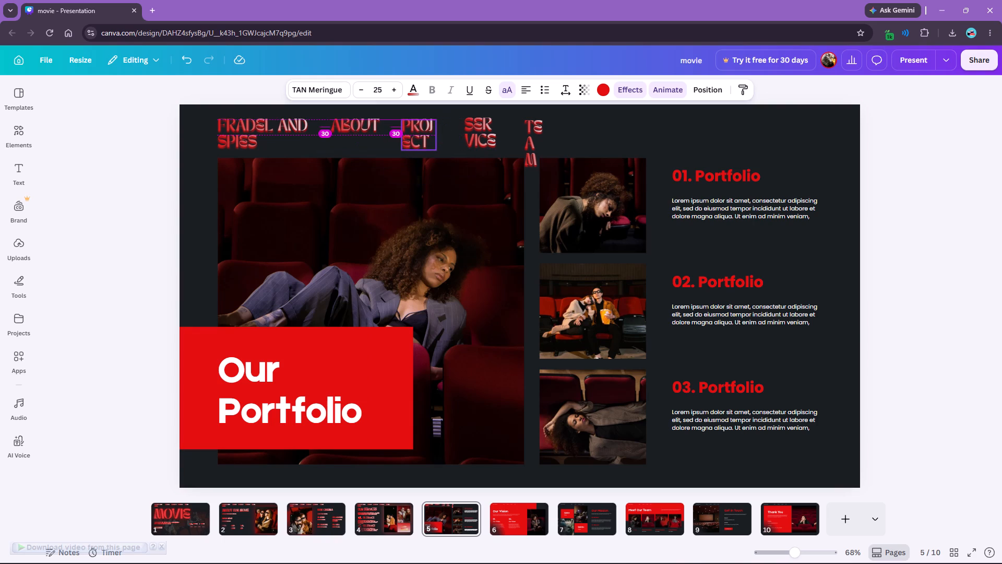
left_click_drag(420, 130, 420, 130)
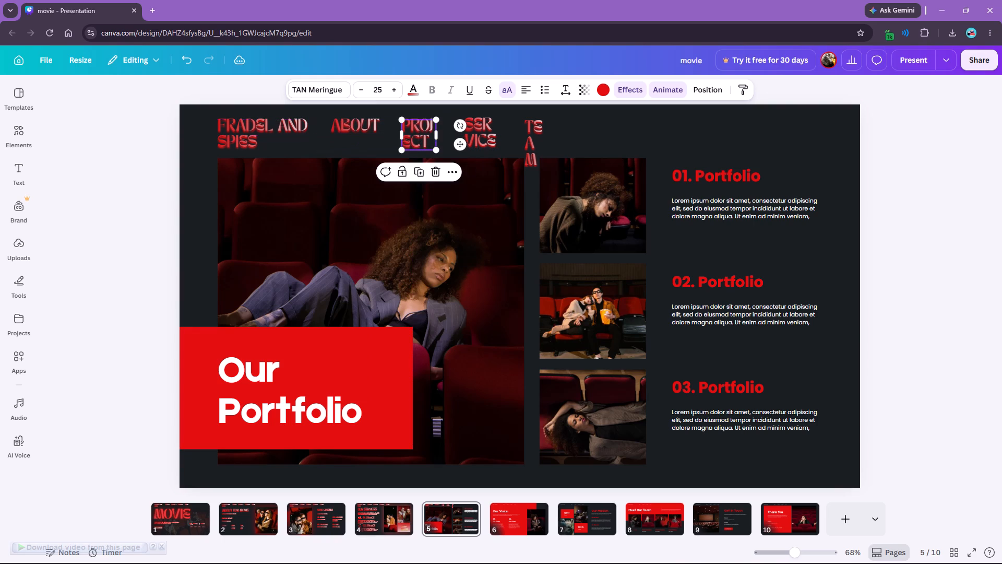
Widen PROJECT, SERVICE and TEAM onto single lines, fit SERVICE's box to its text, and spread the links along the header row.
left_click_drag(440, 137, 474, 134)
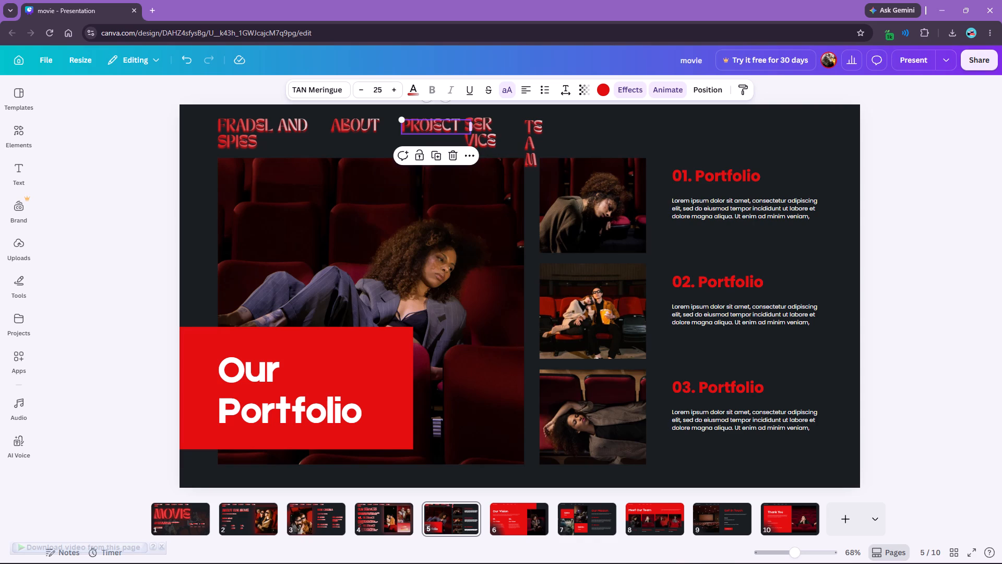
left_click_drag(488, 140, 506, 140)
left_click_drag(517, 137, 591, 137)
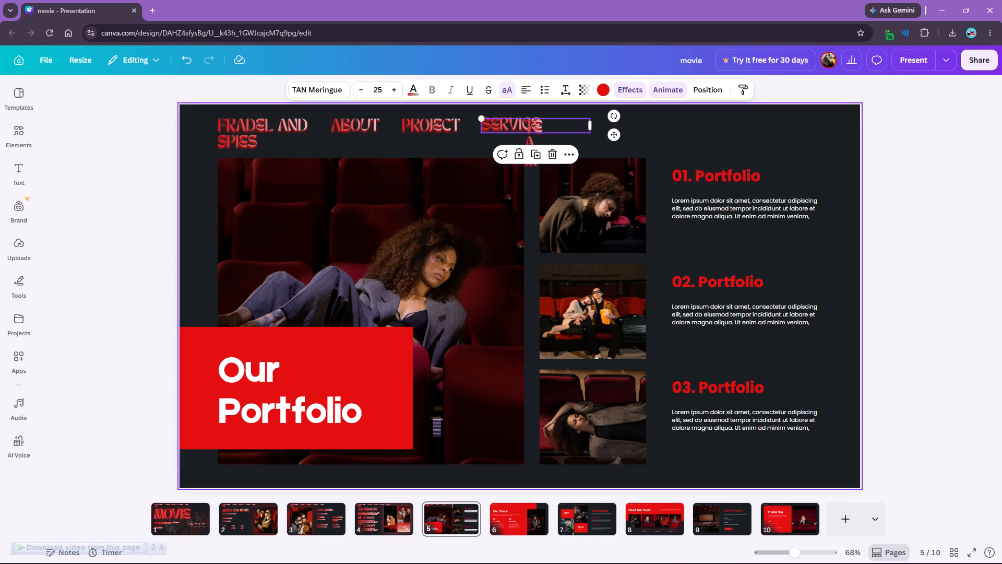
left_click_drag(530, 140, 564, 137)
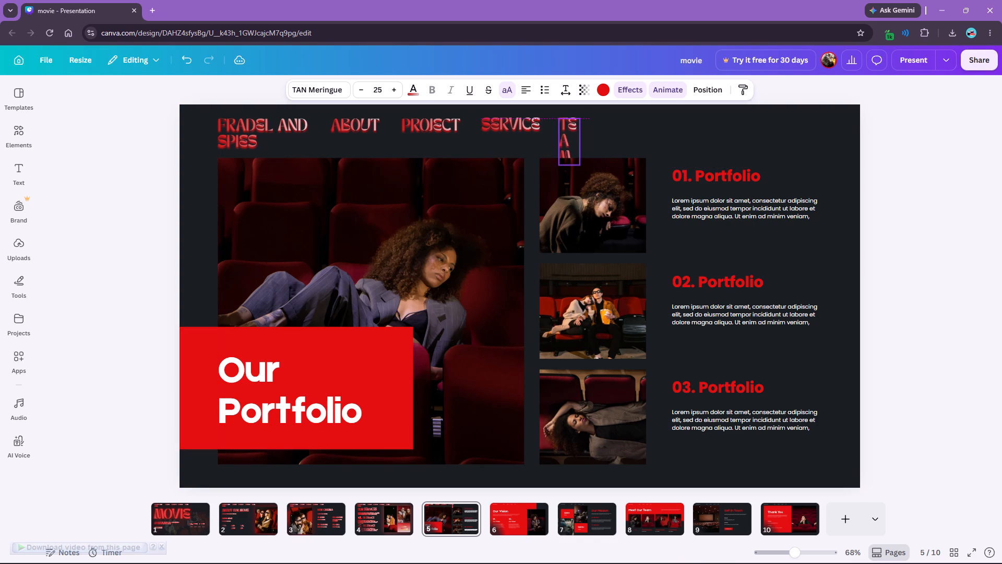
left_click_drag(564, 137, 565, 137)
left_click_drag(565, 137, 588, 136)
left_click(523, 125)
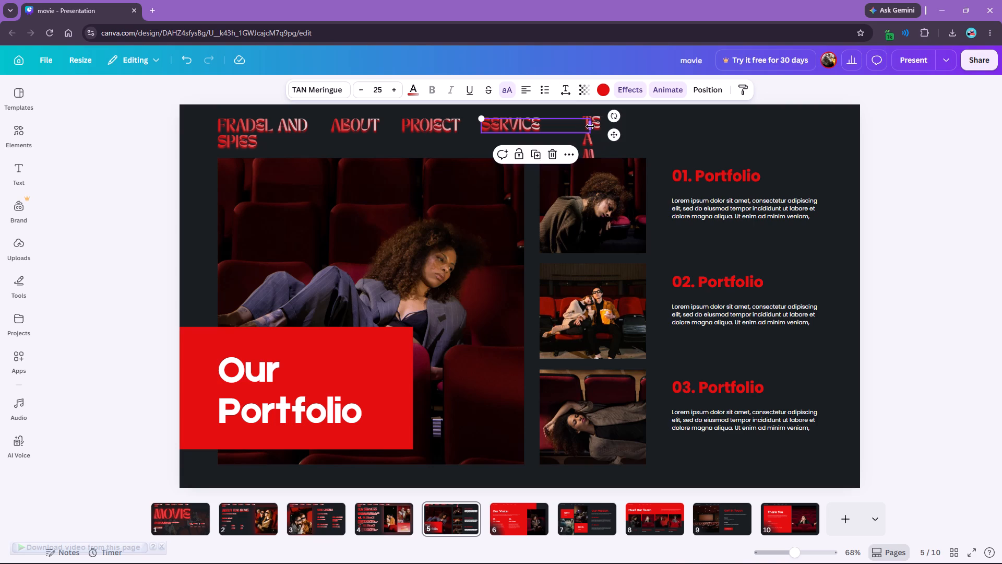
left_click_drag(590, 126, 542, 129)
left_click_drag(591, 130, 568, 131)
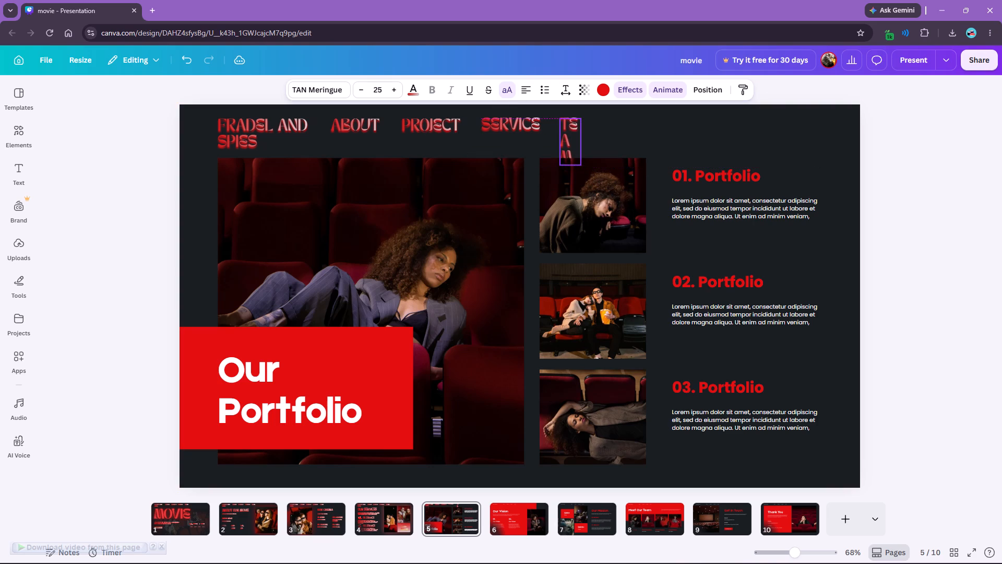
left_click_drag(568, 131, 577, 132)
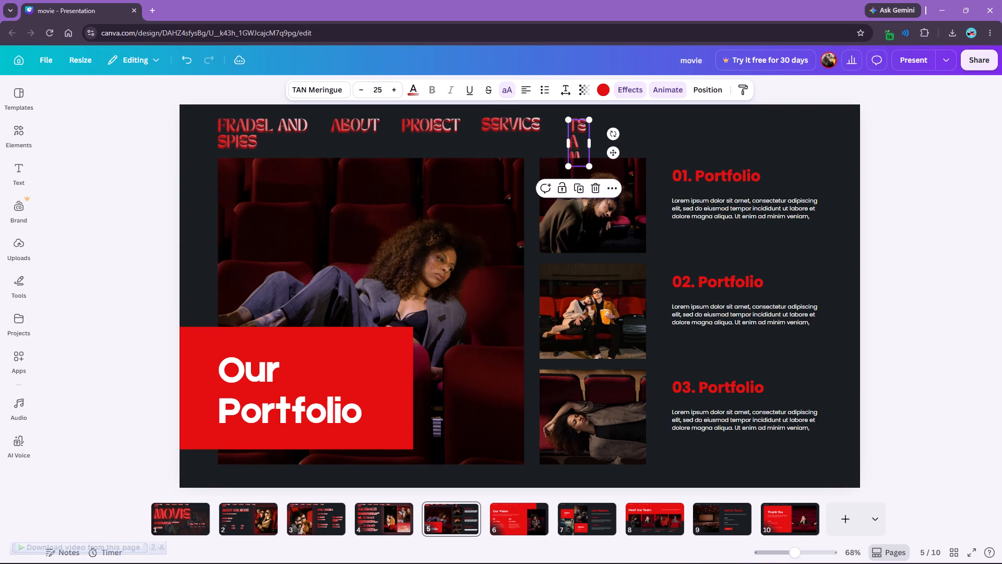
left_click_drag(592, 144, 630, 143)
left_click(588, 126)
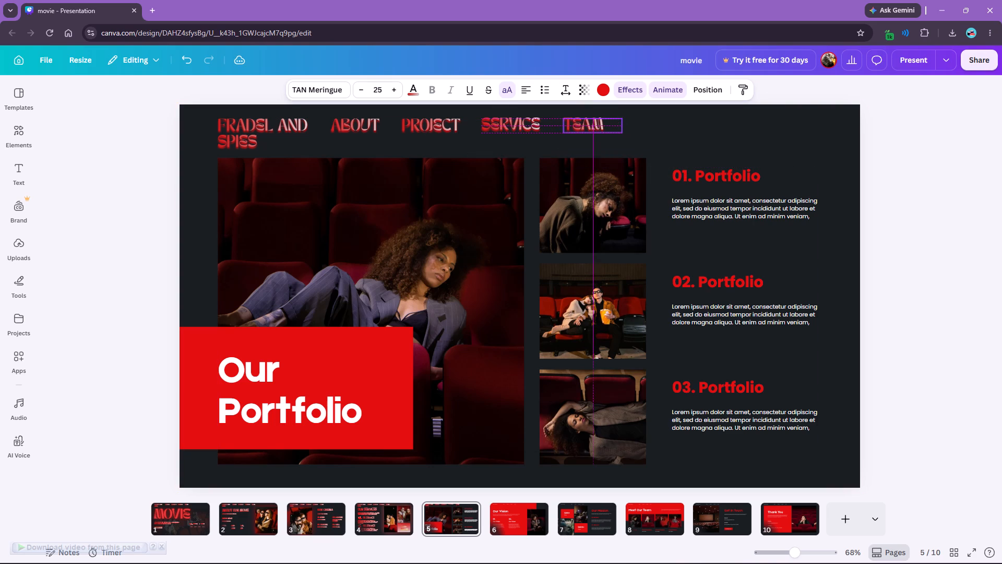
left_click(695, 130)
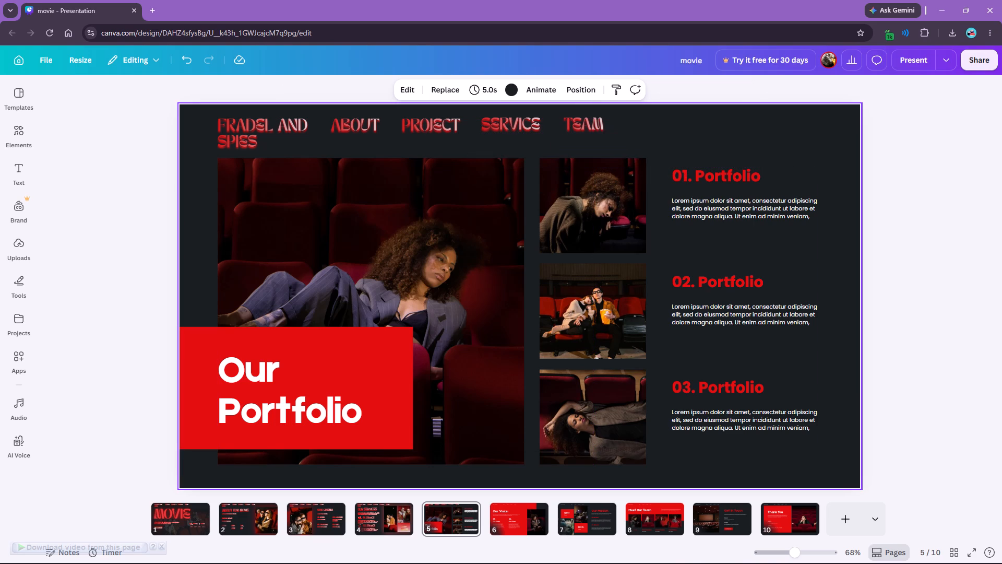
Align SERVICE and TEAM with the other header links and even out the gaps between PROJECT, SERVICE and TEAM.
left_click(515, 124)
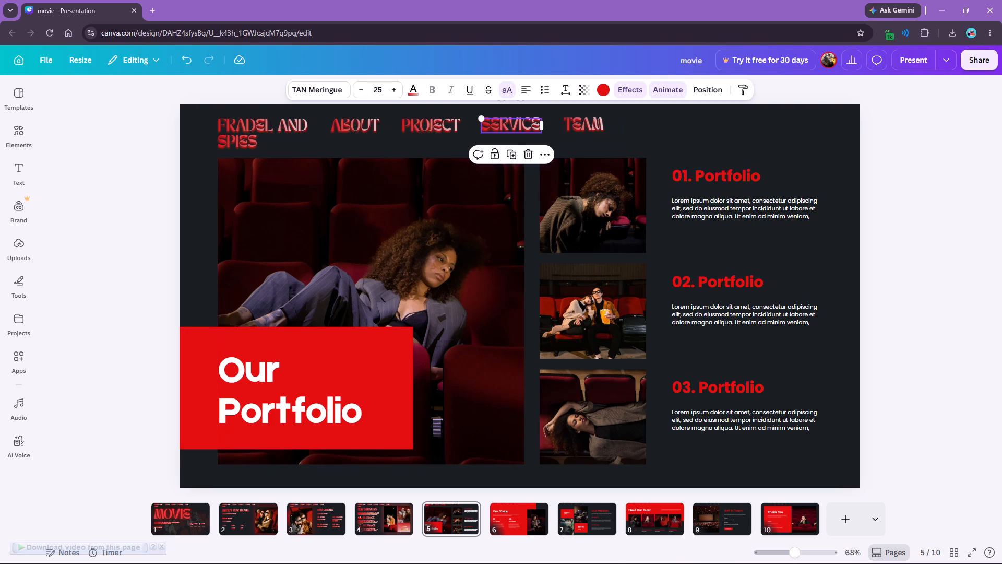
left_click(582, 124)
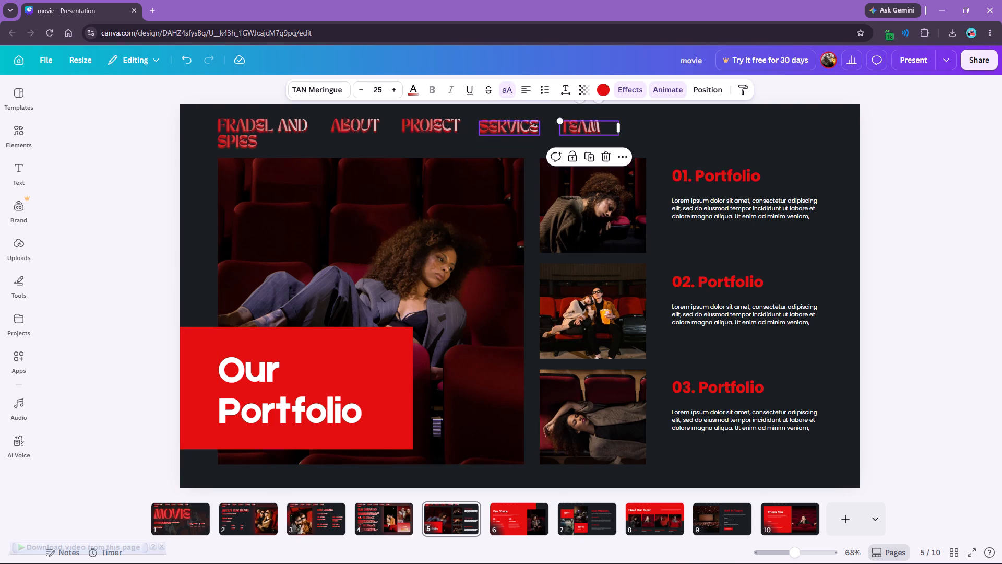
left_click(515, 126)
left_click_drag(586, 126, 582, 125)
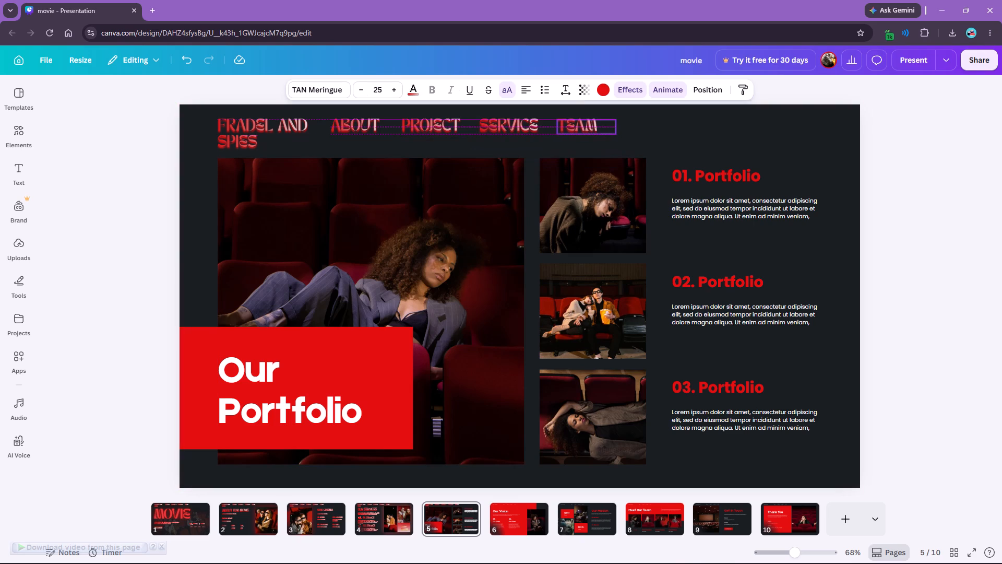
left_click_drag(582, 125, 581, 125)
left_click(677, 130)
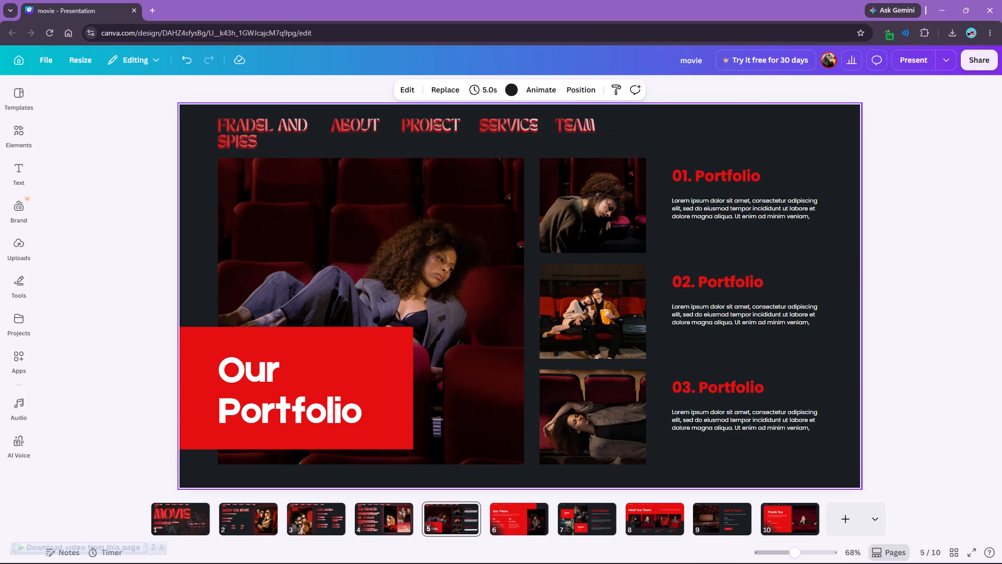
left_click(438, 121)
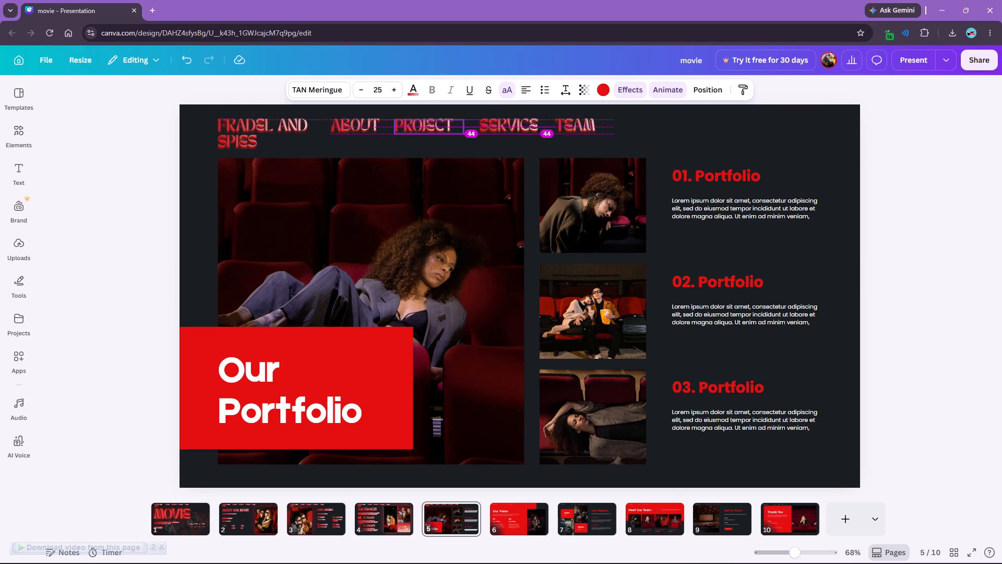
left_click(490, 121)
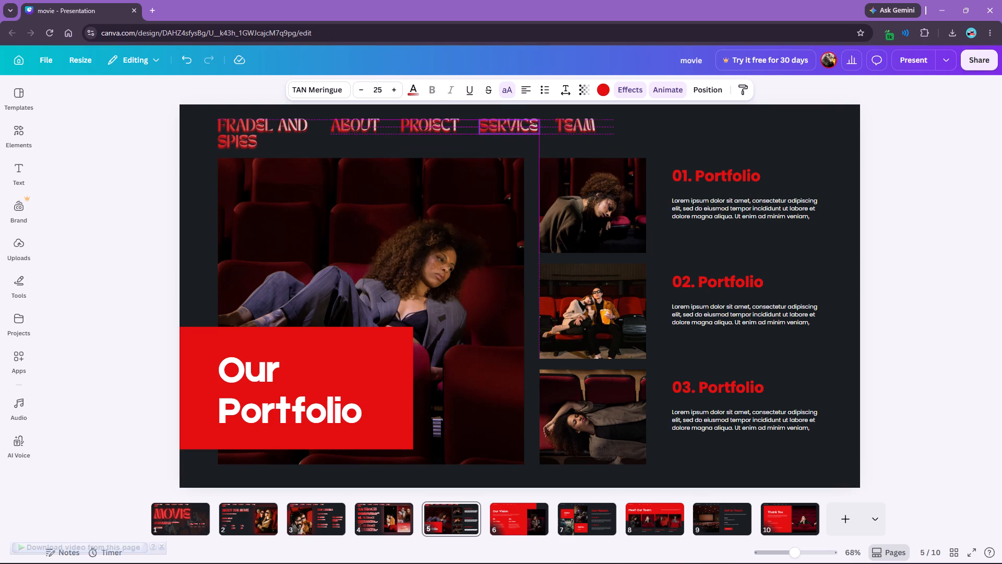
left_click_drag(575, 126, 581, 126)
left_click(693, 124)
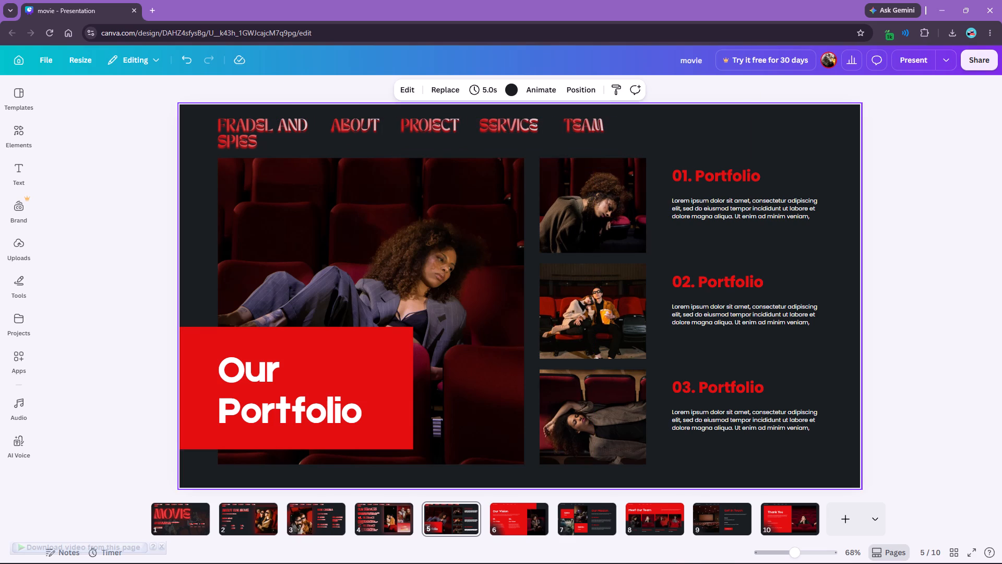
Copy the TEAM header link's text style onto the 01, 02 and 03 Portfolio headings.
left_click(583, 124)
left_click(742, 85)
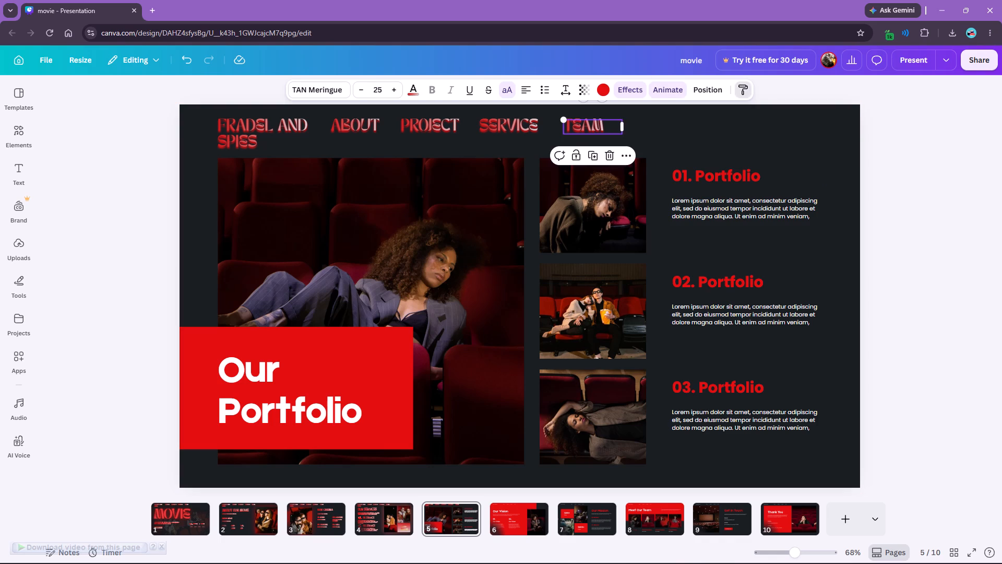
left_click(698, 182)
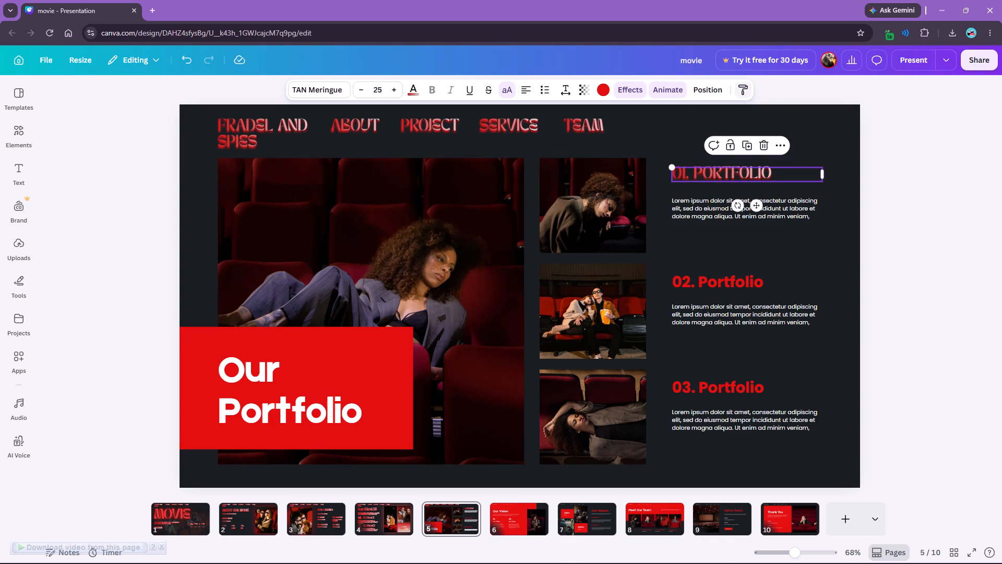
left_click(744, 85)
left_click(730, 289)
left_click(743, 89)
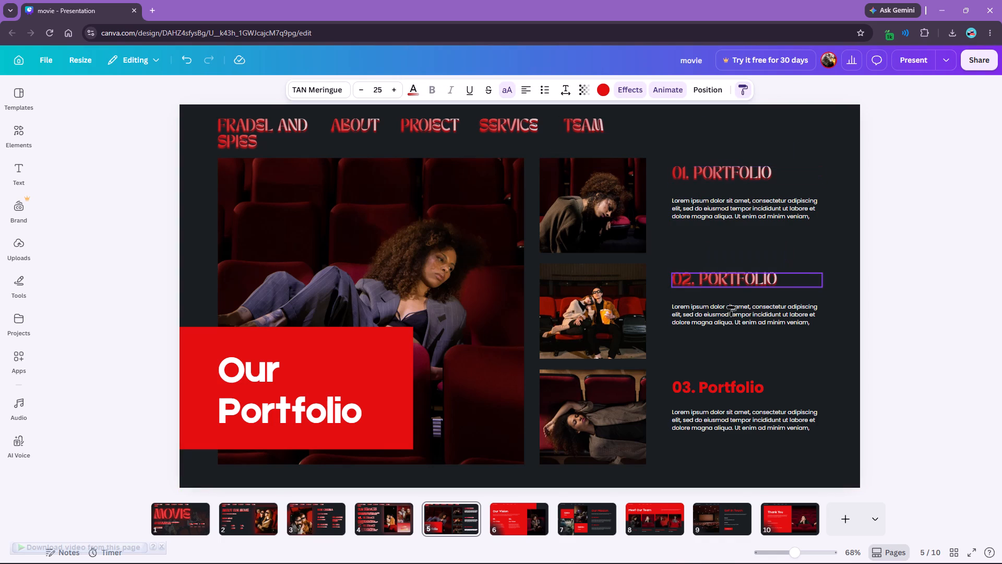
left_click(730, 389)
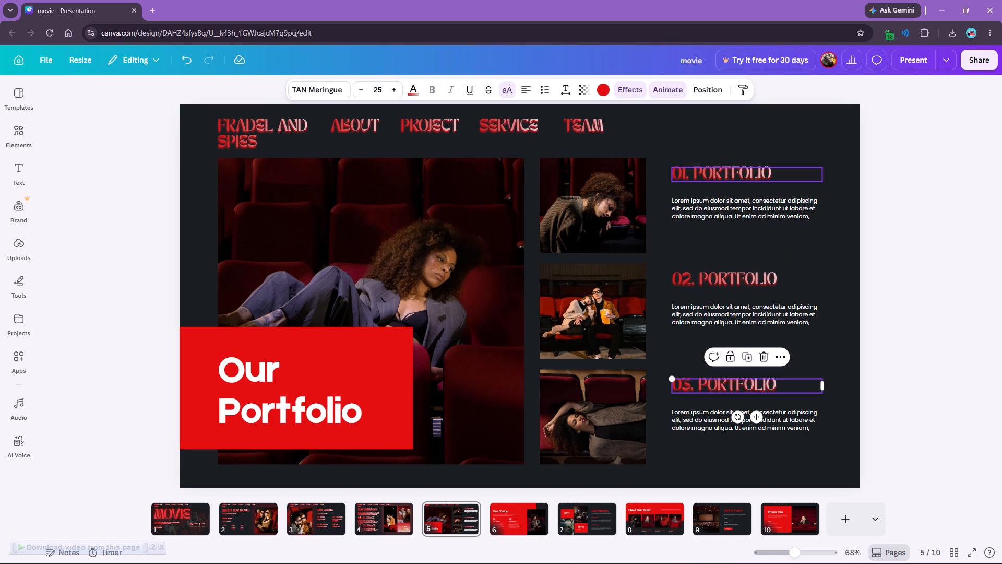
Replace the word PORTFOLIO in the 02 heading with ABOUT ME, keeping the number.
left_click(733, 277)
left_click(747, 283)
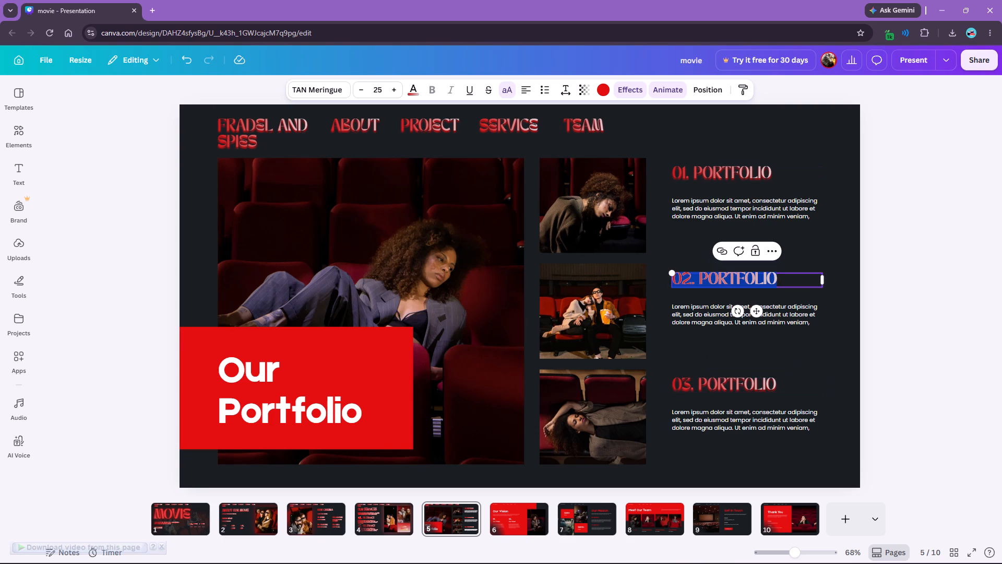
left_click(771, 280)
left_click_drag(784, 277, 700, 275)
type("ABOUT ME")
Replace the word PORTFOLIO in the 03 heading with ACHIEVEMENTS, keeping the number.
double_click(736, 382)
left_click(749, 382)
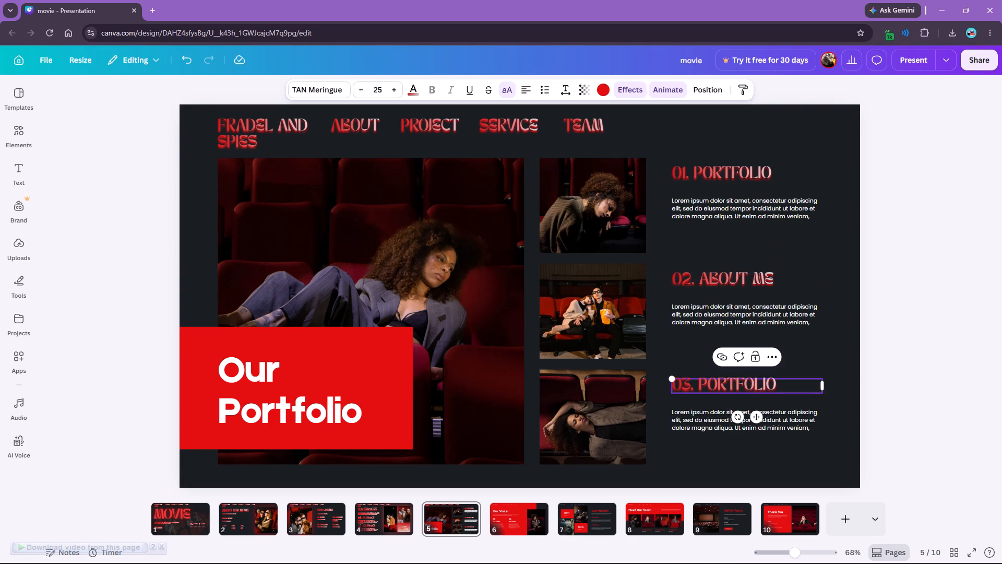
left_click_drag(780, 384, 698, 387)
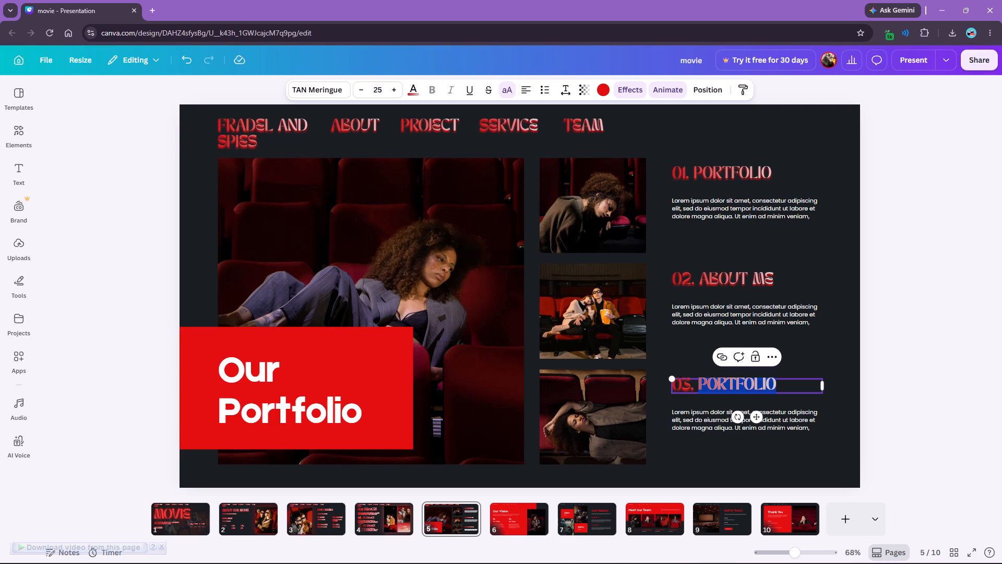
type("ACHIE")
type("VEMENTS")
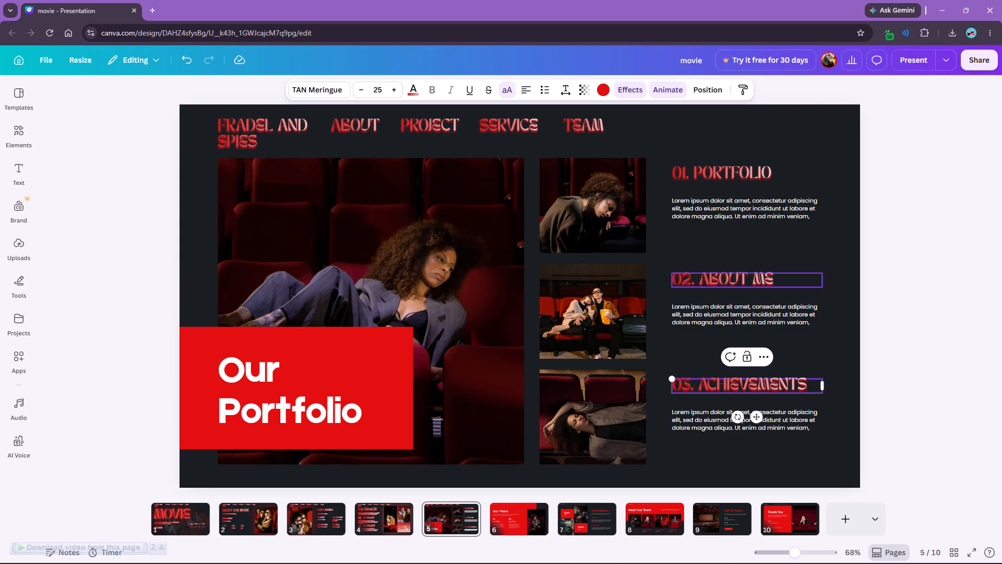
Switch to File Explorer, open the Call of Duty Modern Warfare 4 2026 folder and launch its setup application.
left_click(575, 554)
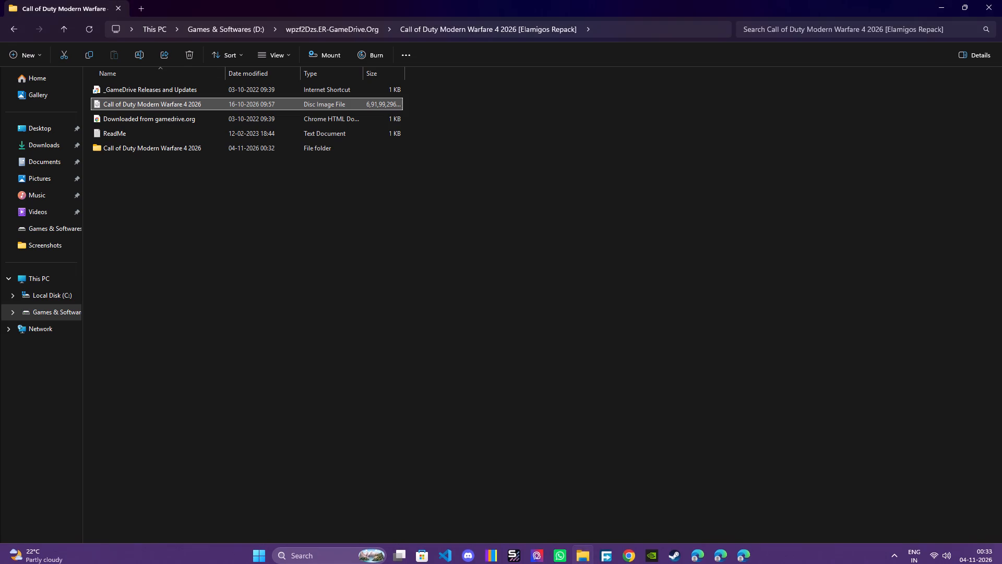
double_click(169, 147)
double_click(143, 148)
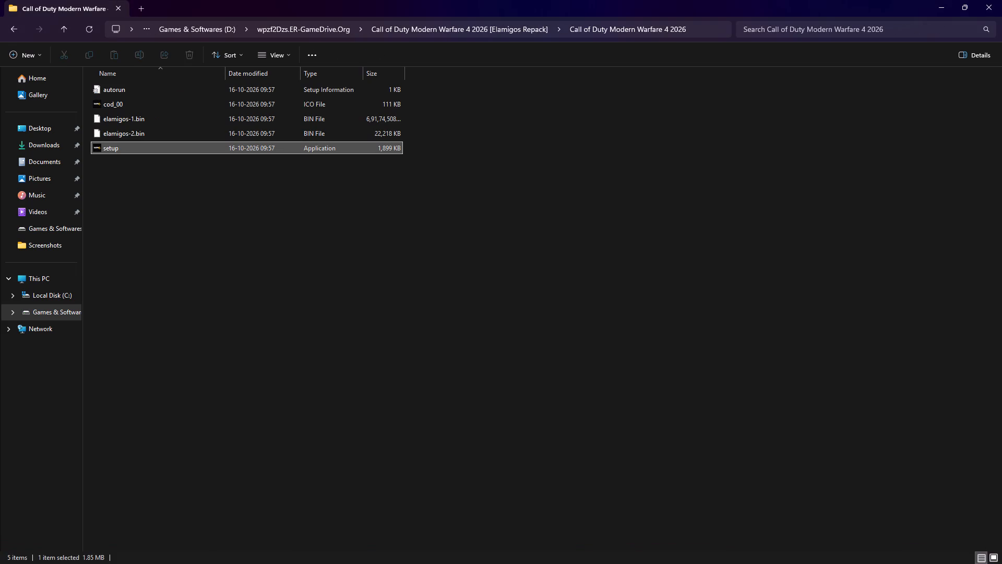